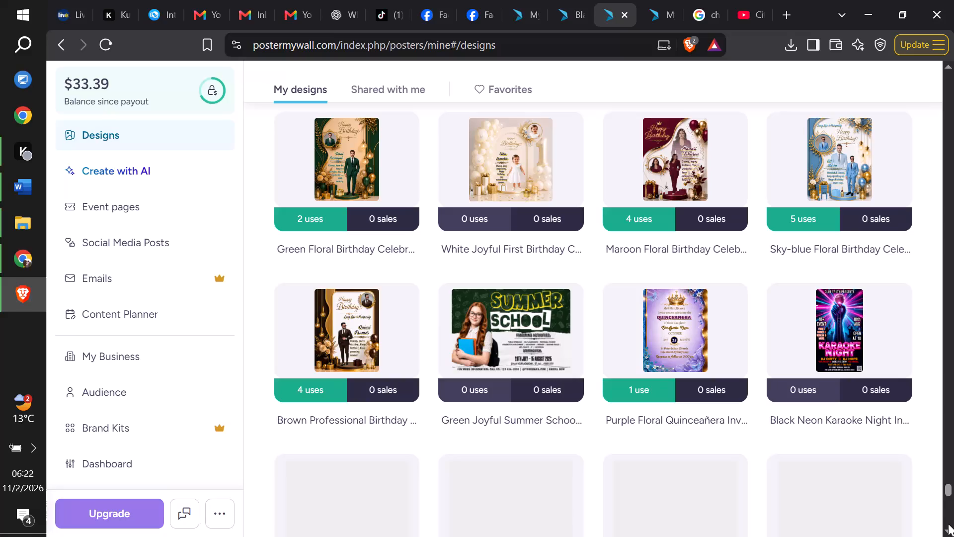
Look through the older designs under My designs for a Ladies Night event flyer.
{"action": "left_click", "coordinate": [950, 533]}
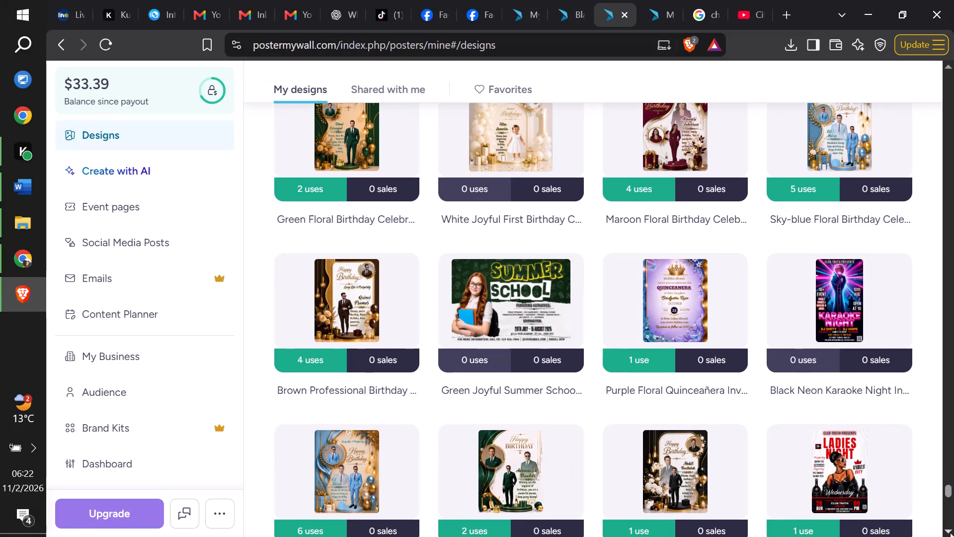
{"action": "left_click", "coordinate": [950, 533]}
{"action": "left_click", "coordinate": [949, 487]}
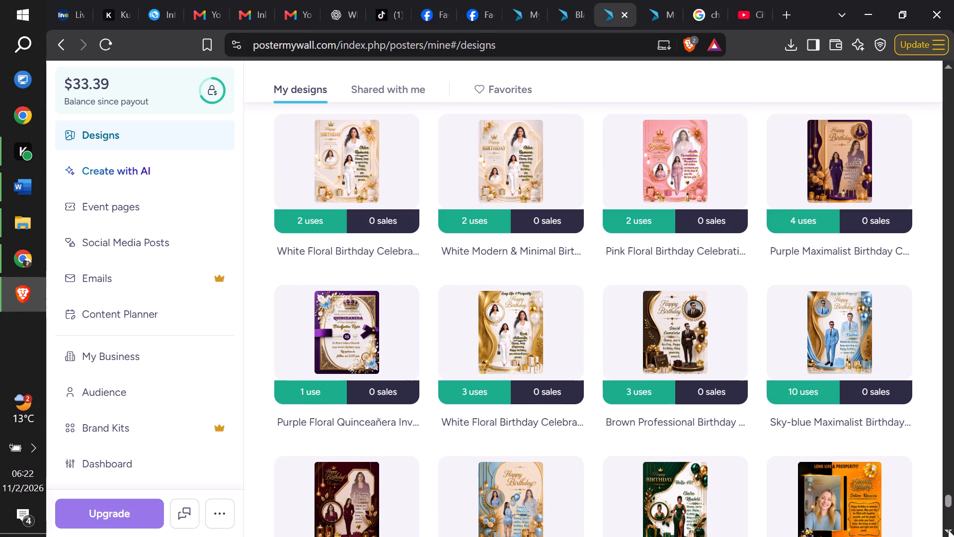
{"action": "left_click", "coordinate": [948, 530]}
{"action": "left_click", "coordinate": [948, 530]}
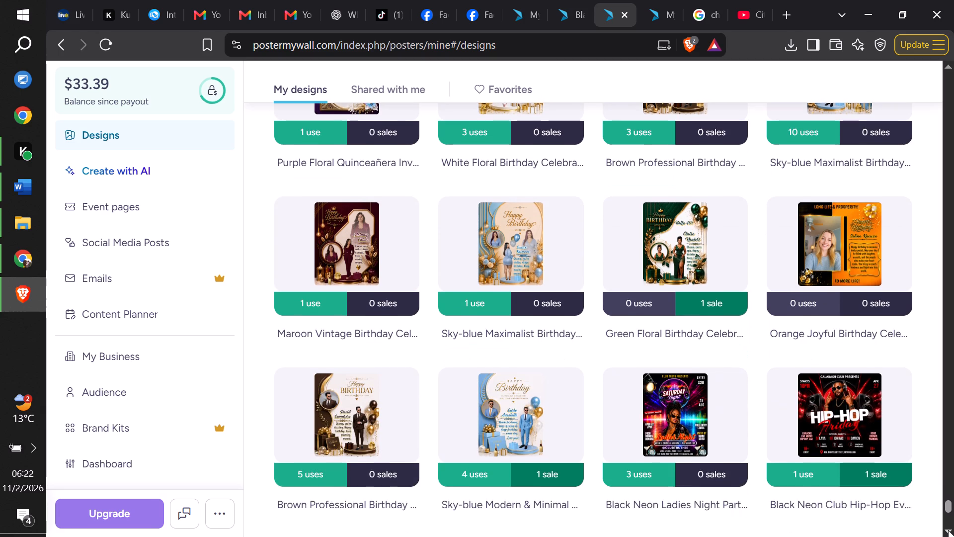
{"action": "left_click", "coordinate": [948, 530]}
{"action": "left_click", "coordinate": [948, 530]}
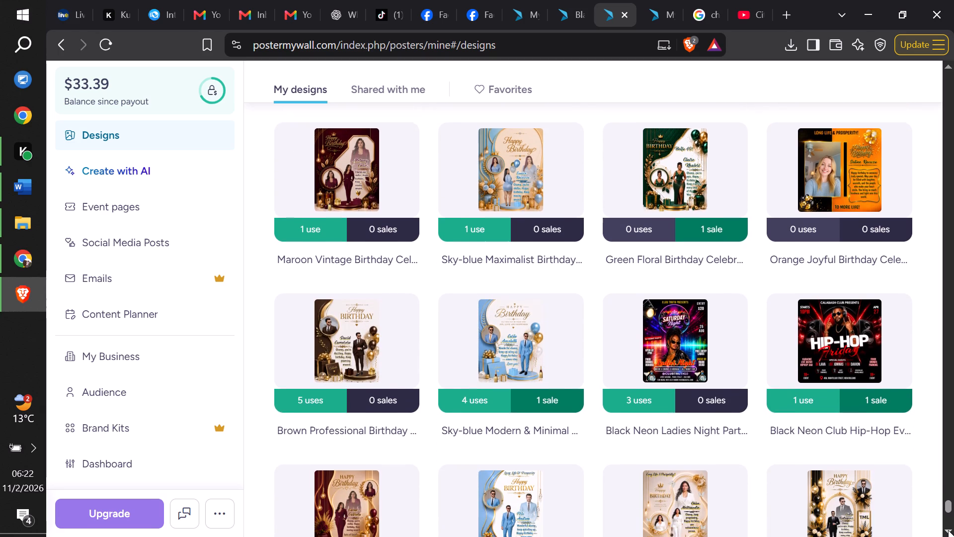
{"action": "left_click", "coordinate": [948, 530]}
{"action": "left_click", "coordinate": [948, 530]}
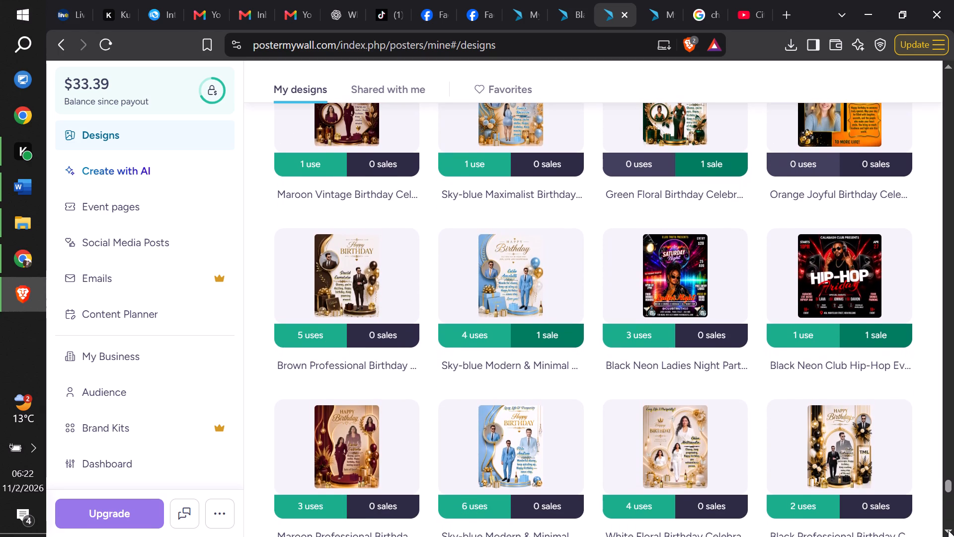
{"action": "left_click", "coordinate": [948, 530]}
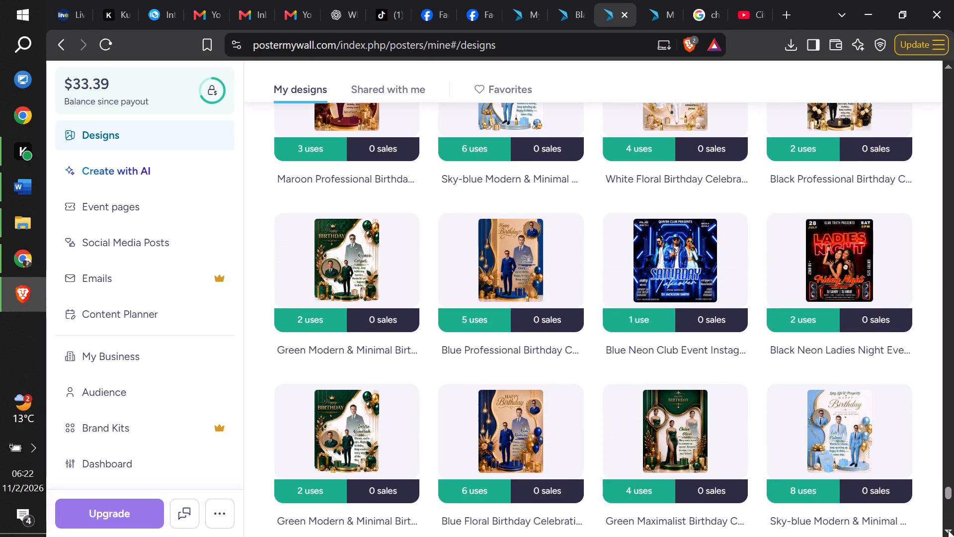
{"action": "left_click", "coordinate": [948, 530]}
{"action": "left_click", "coordinate": [948, 530]}
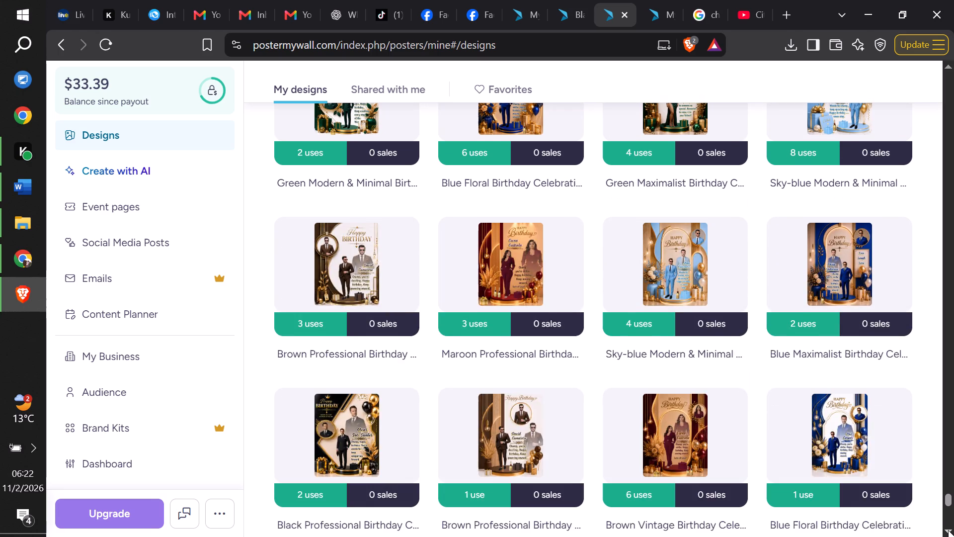
{"action": "left_click", "coordinate": [948, 530]}
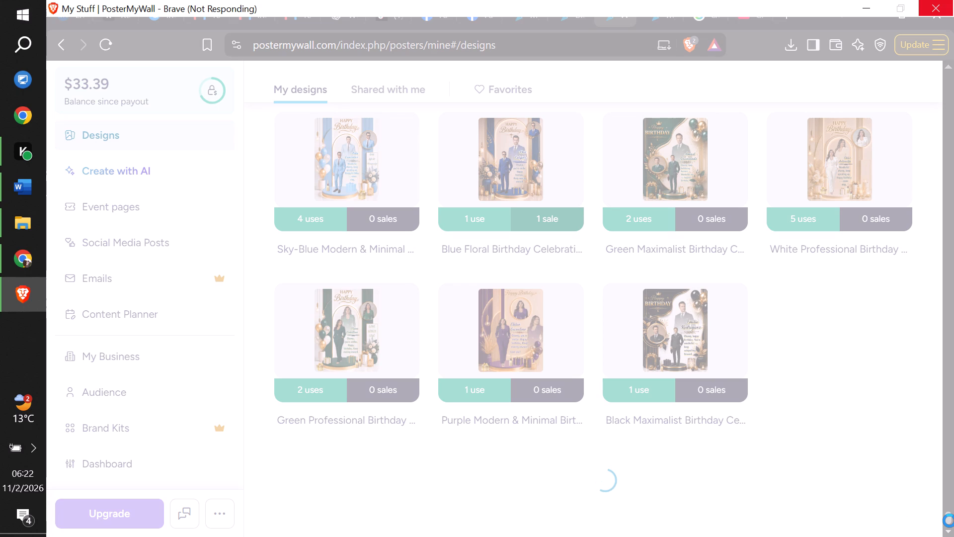
{"action": "left_click", "coordinate": [1, 257]}
{"action": "left_click", "coordinate": [3, 278]}
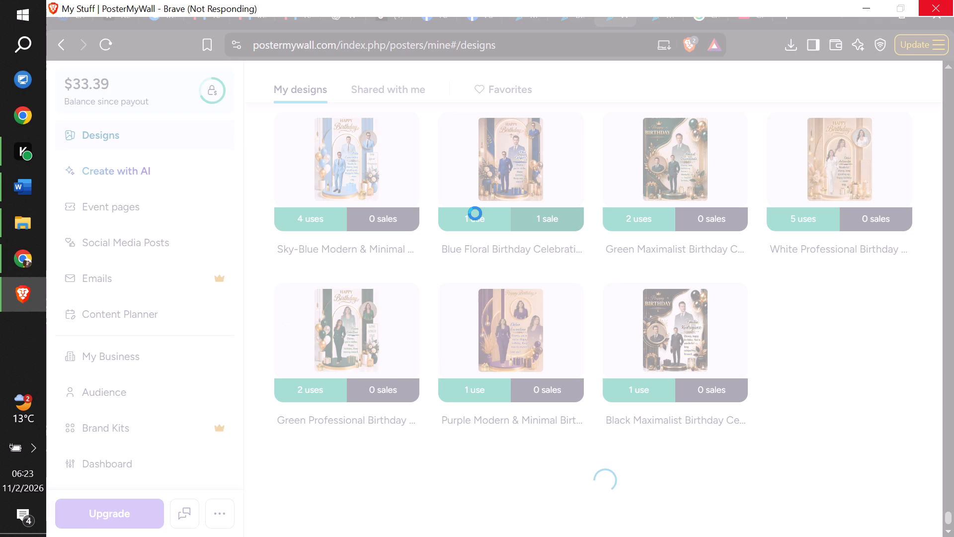
{"action": "left_click", "coordinate": [948, 514]}
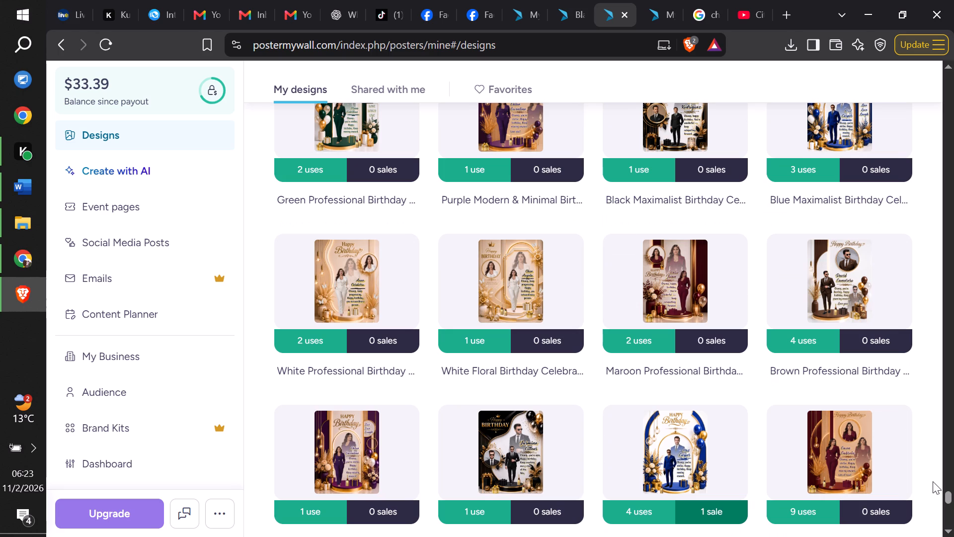
{"action": "left_click", "coordinate": [947, 496]}
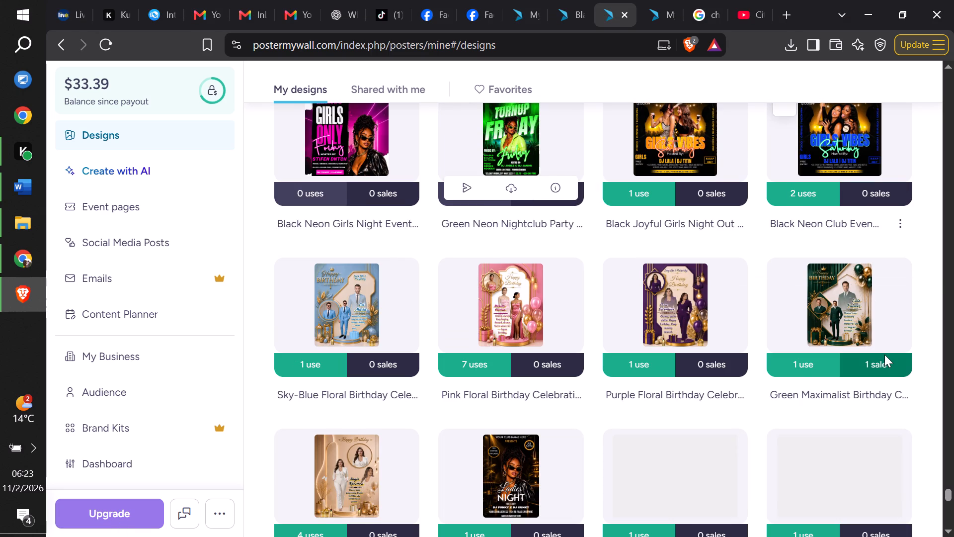
{"action": "left_click", "coordinate": [946, 529]}
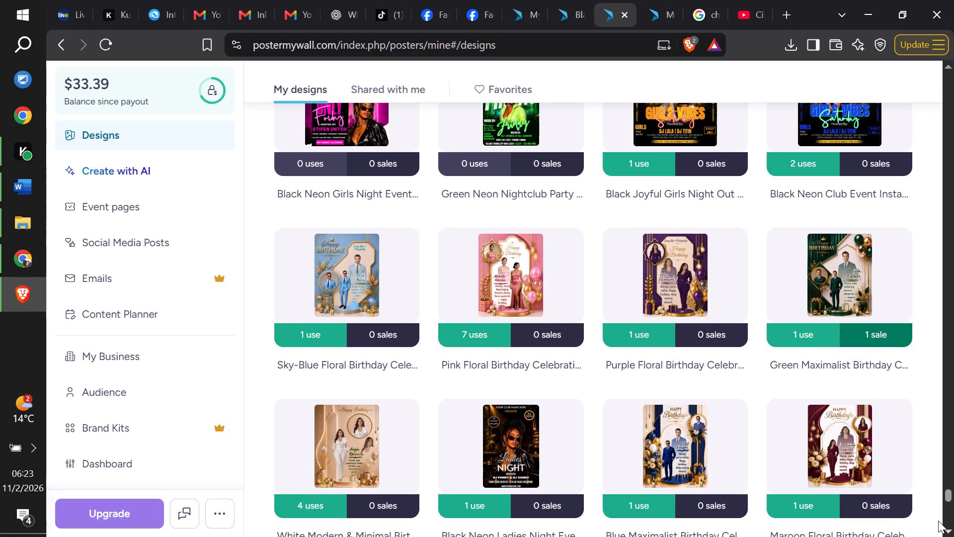
{"action": "left_click", "coordinate": [949, 529]}
{"action": "left_click", "coordinate": [949, 529]}
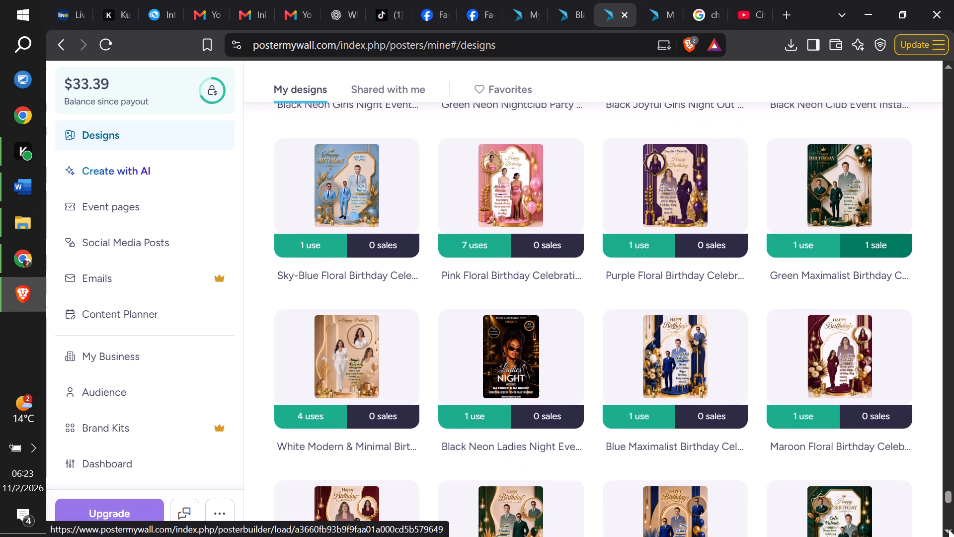
{"action": "left_click", "coordinate": [949, 529]}
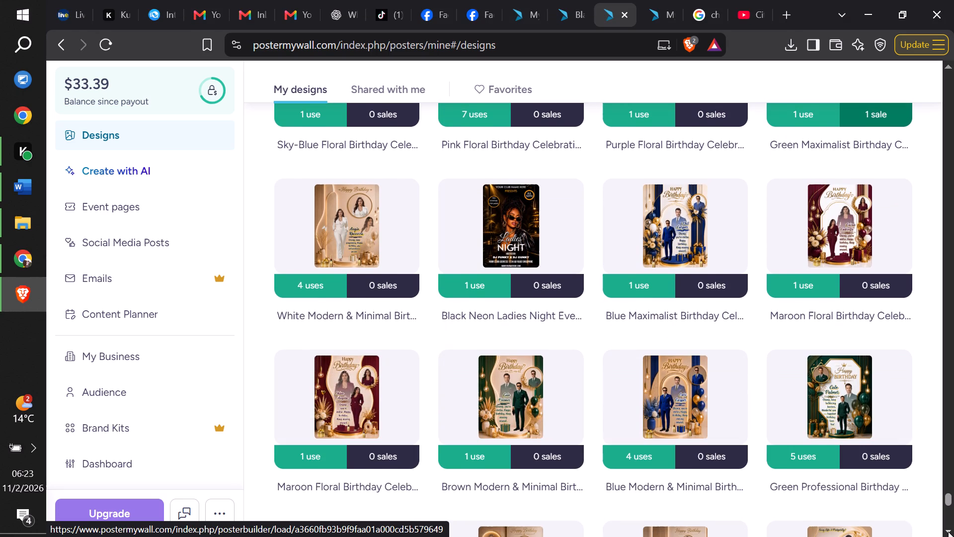
{"action": "left_click", "coordinate": [948, 532]}
{"action": "left_click", "coordinate": [948, 532]}
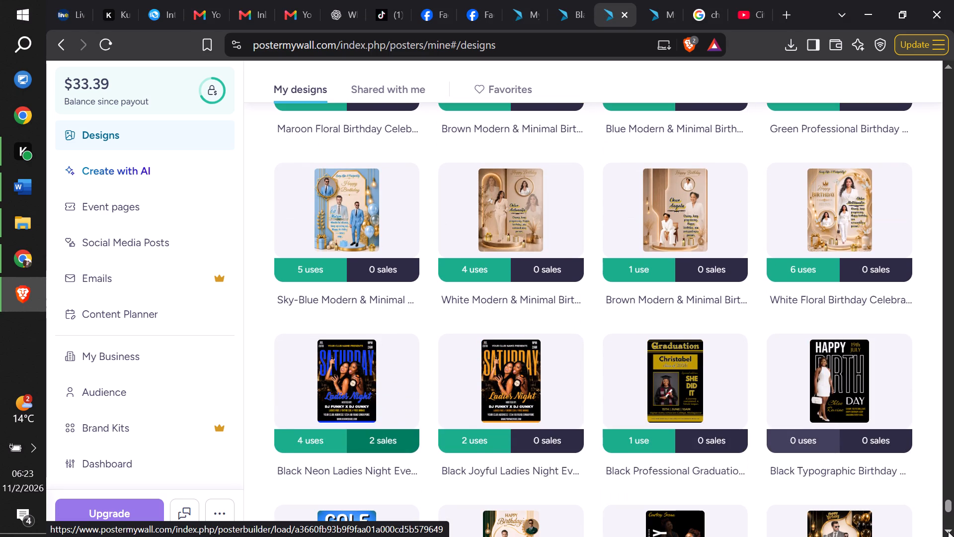
{"action": "left_click", "coordinate": [948, 532]}
Open the blue Saturday Ladies Night flyer design in the editor.
{"action": "left_click", "coordinate": [403, 336]}
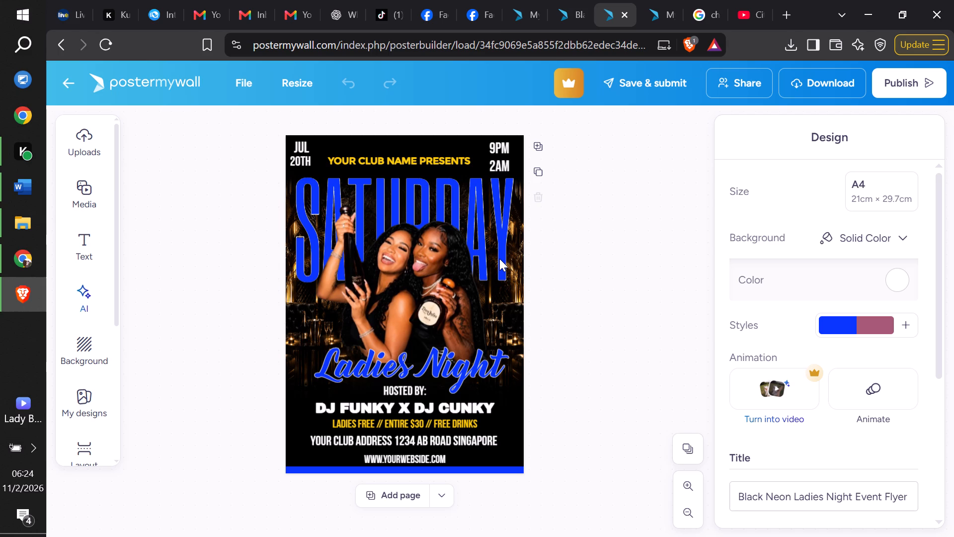
{"action": "right_click", "coordinate": [451, 266]}
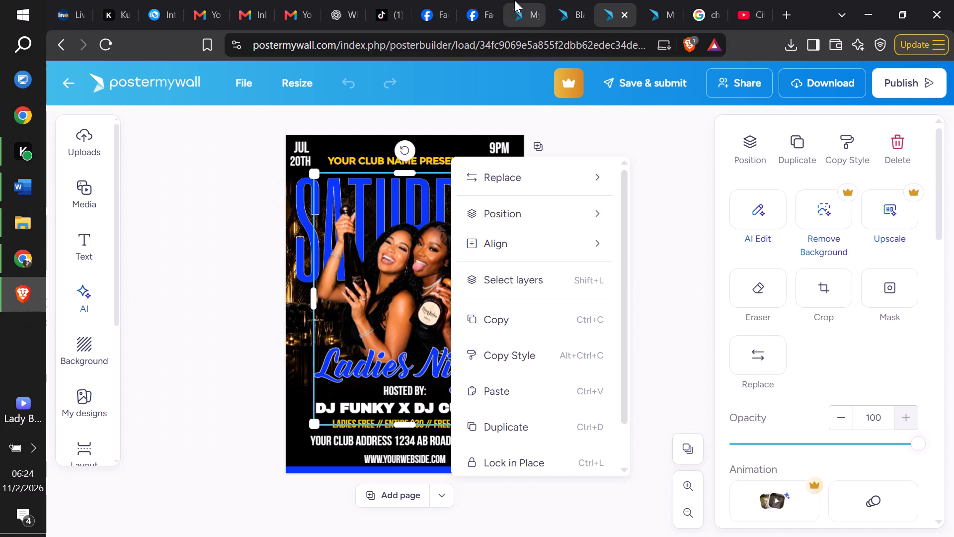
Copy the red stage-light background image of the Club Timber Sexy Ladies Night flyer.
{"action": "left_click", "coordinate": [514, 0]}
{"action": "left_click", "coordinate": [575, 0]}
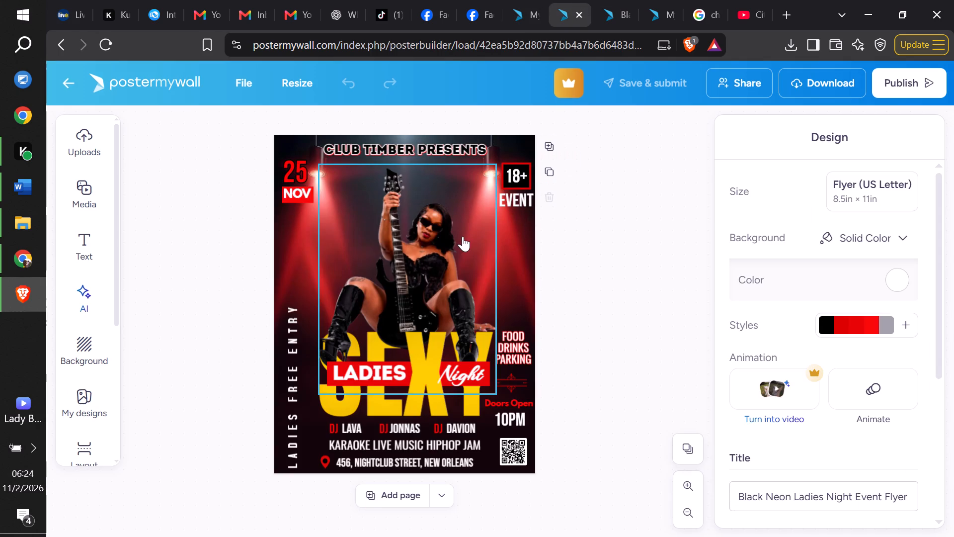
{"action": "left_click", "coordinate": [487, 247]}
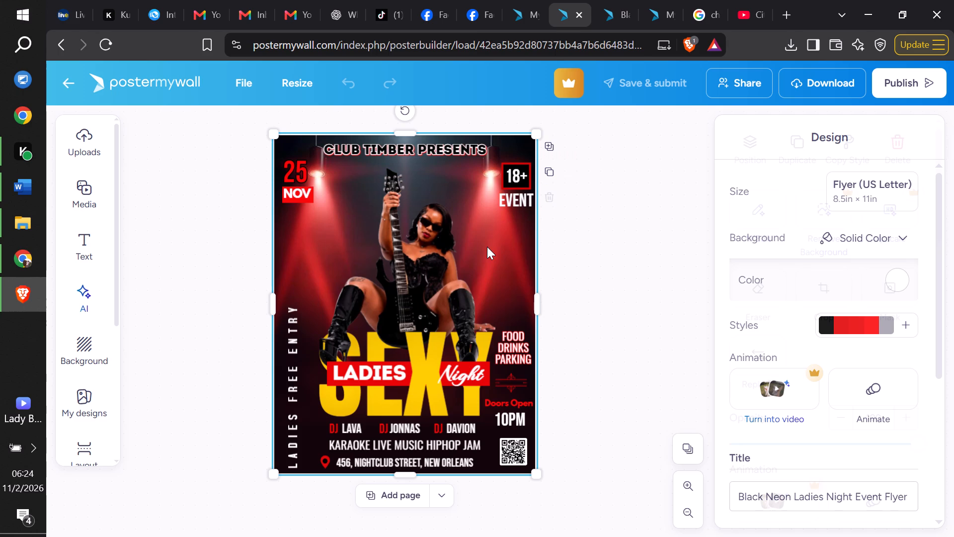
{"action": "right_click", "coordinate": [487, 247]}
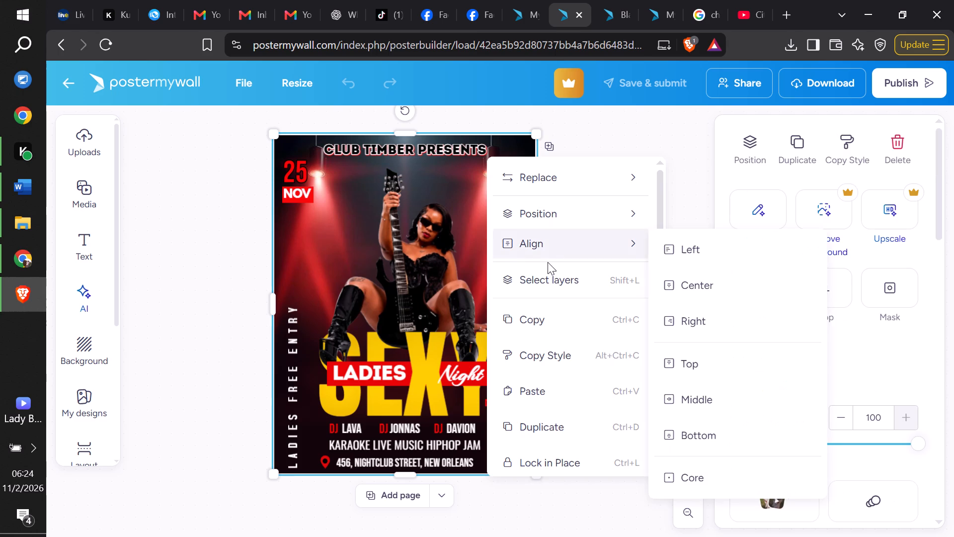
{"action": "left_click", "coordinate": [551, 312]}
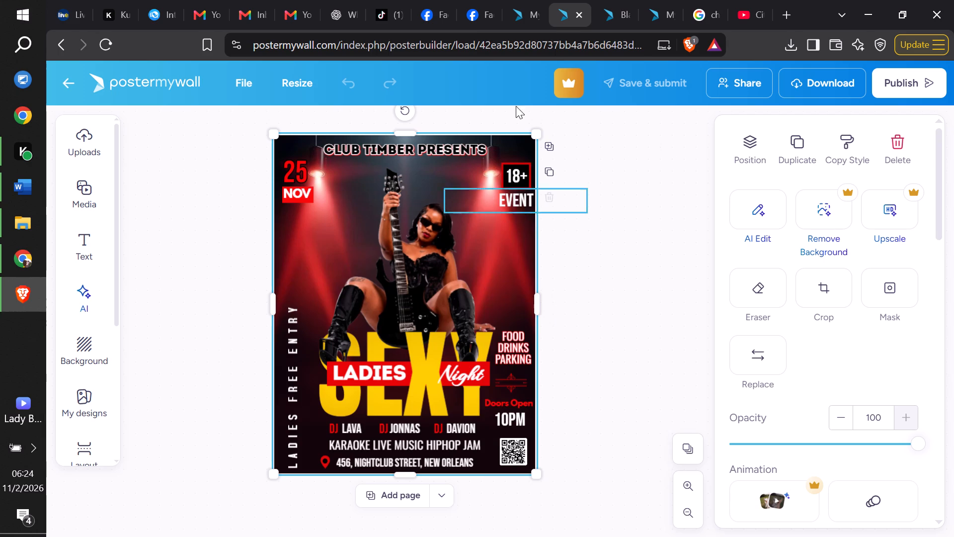
Create a new blank portrait design in the Flyer (US Letter) size, 8.5in × 11in.
{"action": "left_click", "coordinate": [504, 0]}
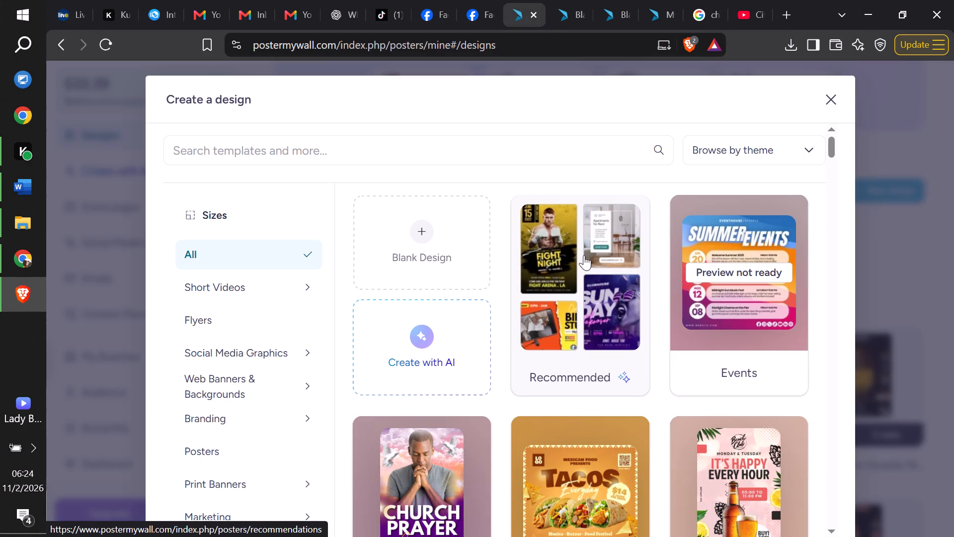
{"action": "left_click", "coordinate": [481, 233]}
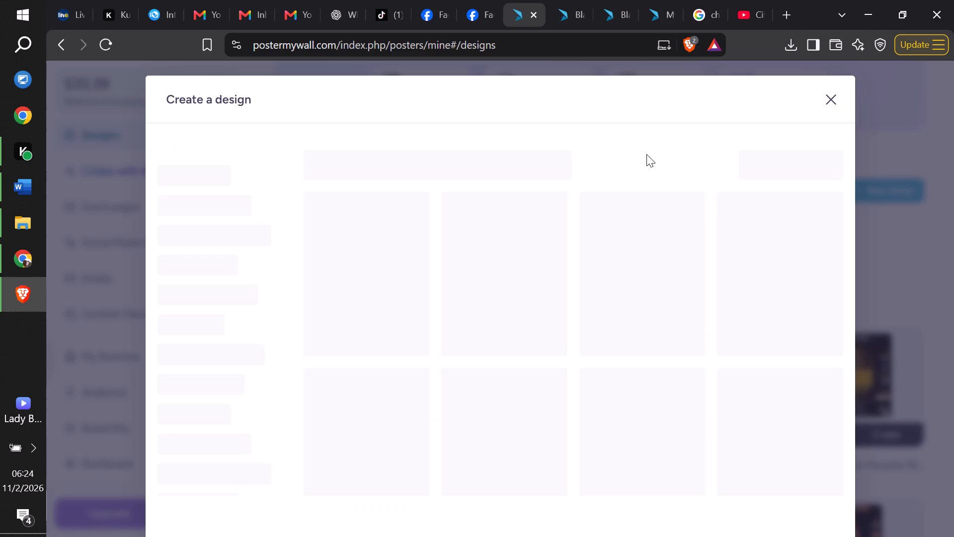
{"action": "left_click", "coordinate": [559, 5]}
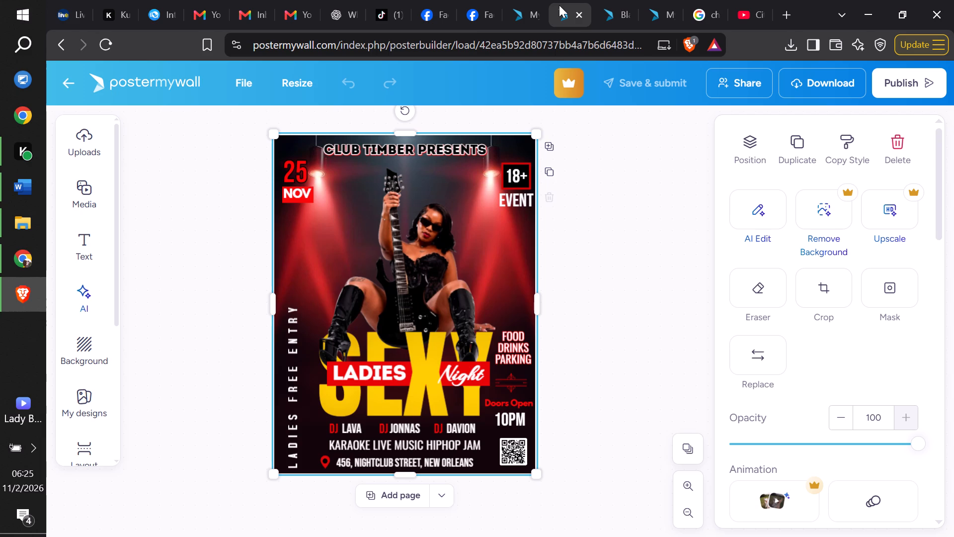
{"action": "left_click", "coordinate": [532, 0]}
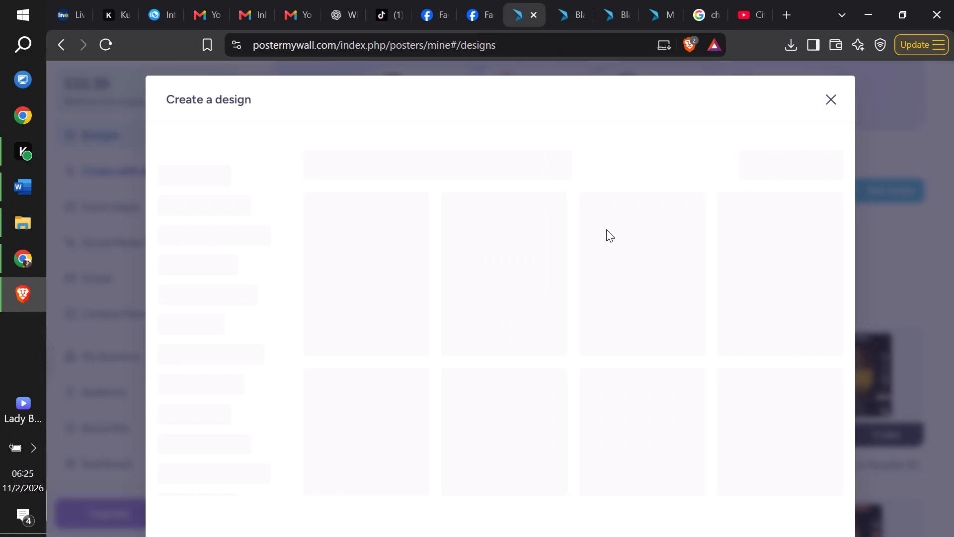
{"action": "left_click", "coordinate": [732, 303]}
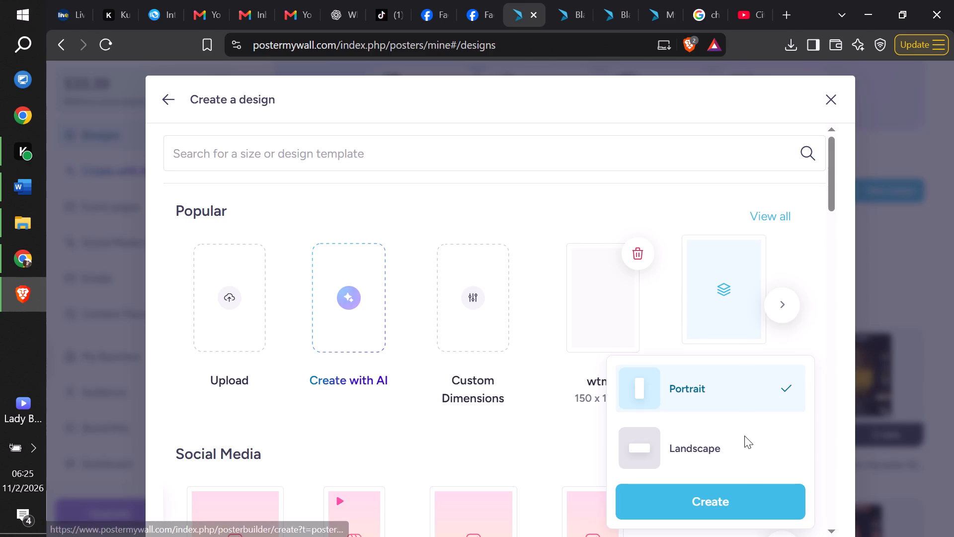
{"action": "left_click", "coordinate": [745, 498]}
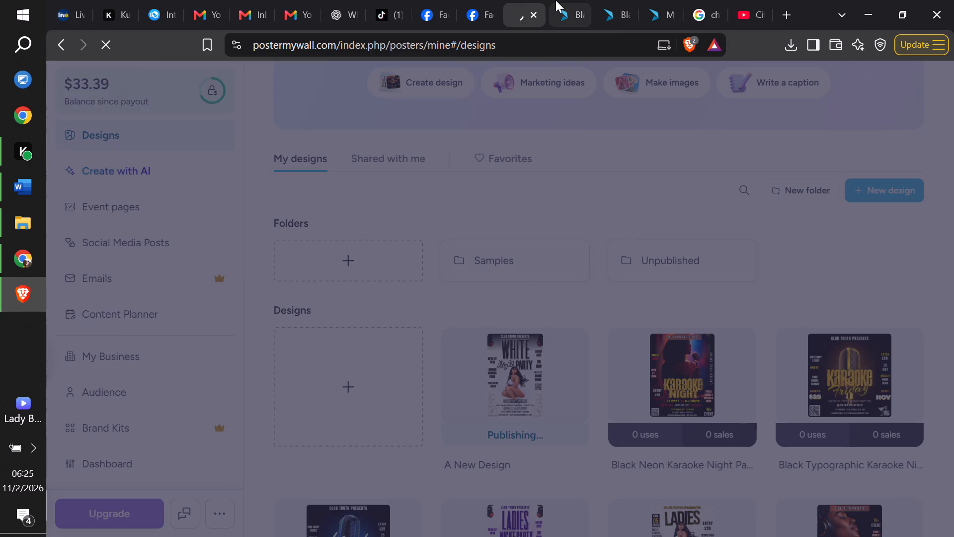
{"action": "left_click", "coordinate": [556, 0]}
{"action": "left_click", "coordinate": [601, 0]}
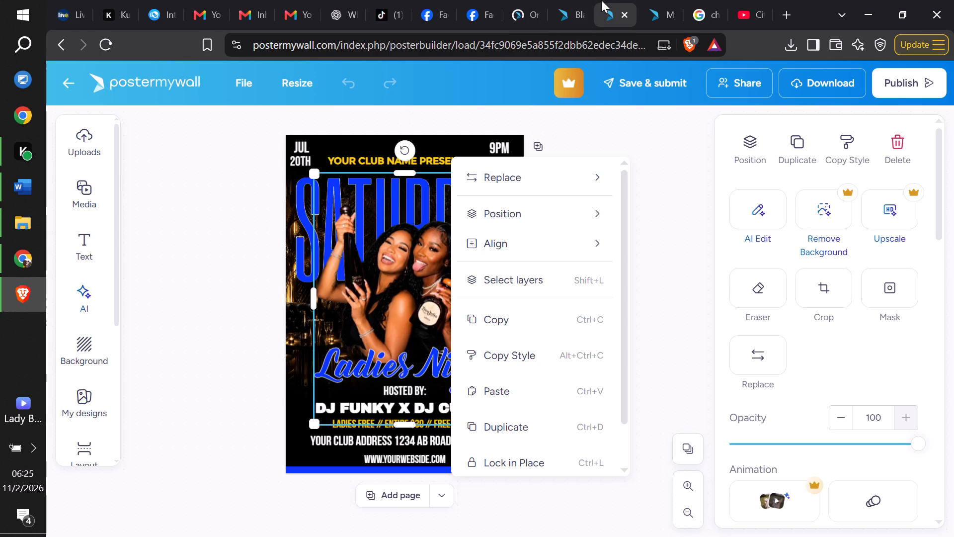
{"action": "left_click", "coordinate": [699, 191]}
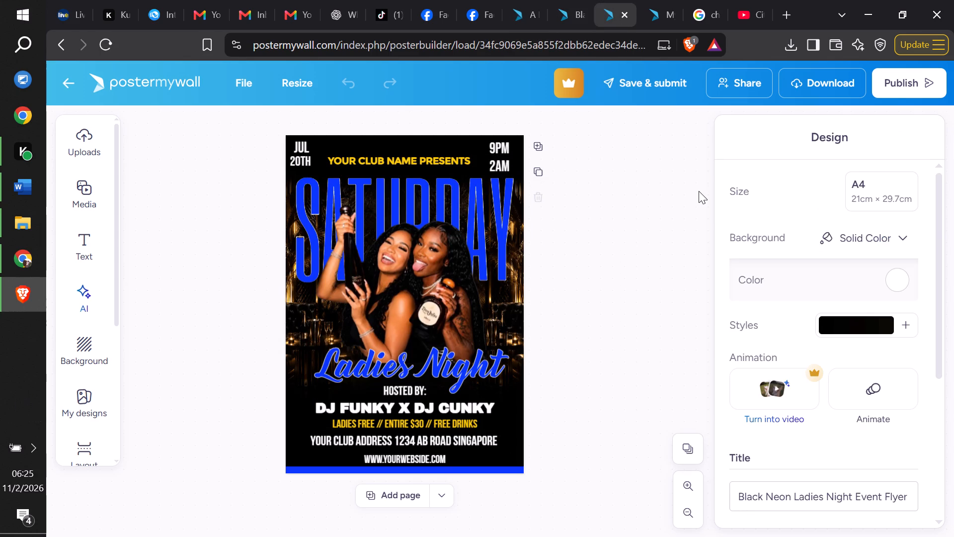
Copy all elements of the Club Timber Sexy Ladies Night flyer and paste them into the blank US Letter design.
{"action": "left_click", "coordinate": [571, 28]}
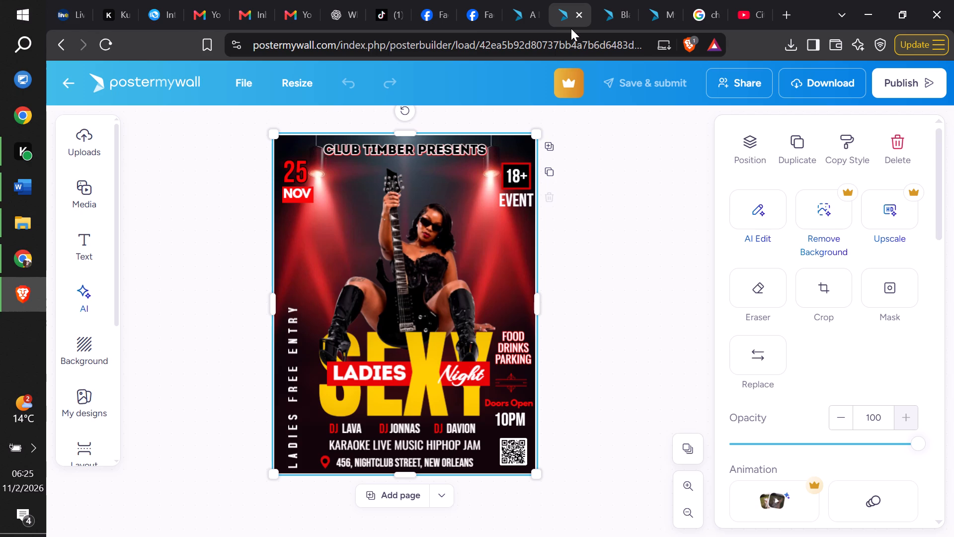
{"action": "key", "text": "ctrl+a"}
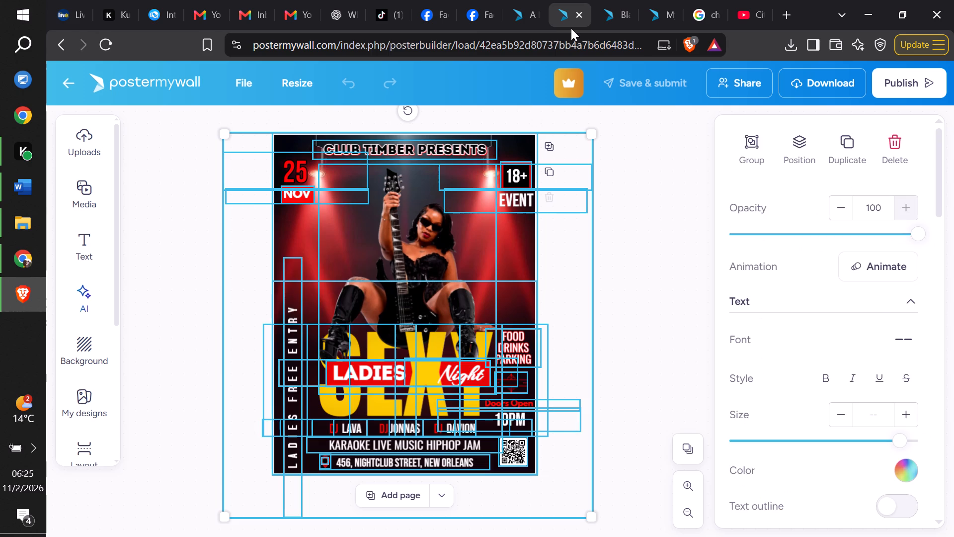
{"action": "key", "text": "ctrl+c"}
{"action": "left_click", "coordinate": [534, 0]}
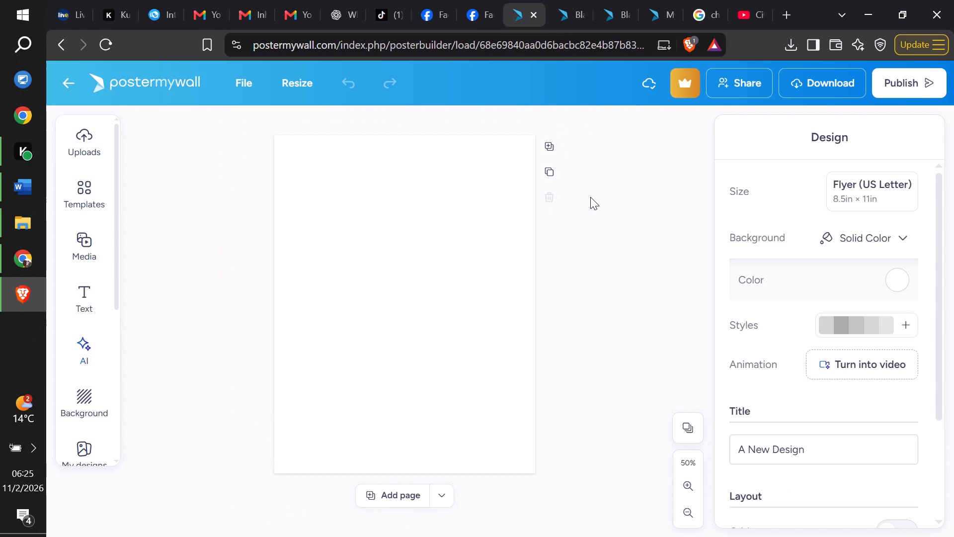
{"action": "key", "text": "ctrl+v"}
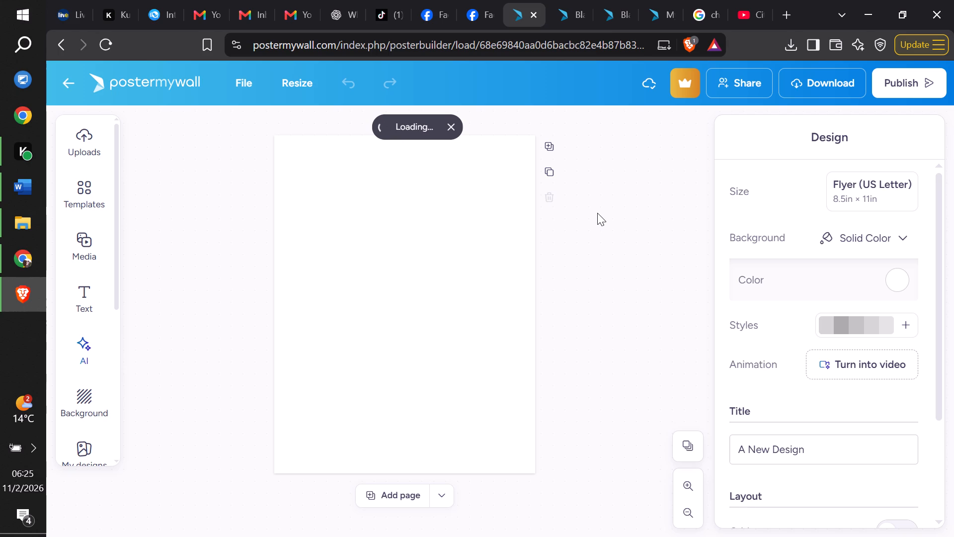
{"action": "left_click", "coordinate": [618, 234]}
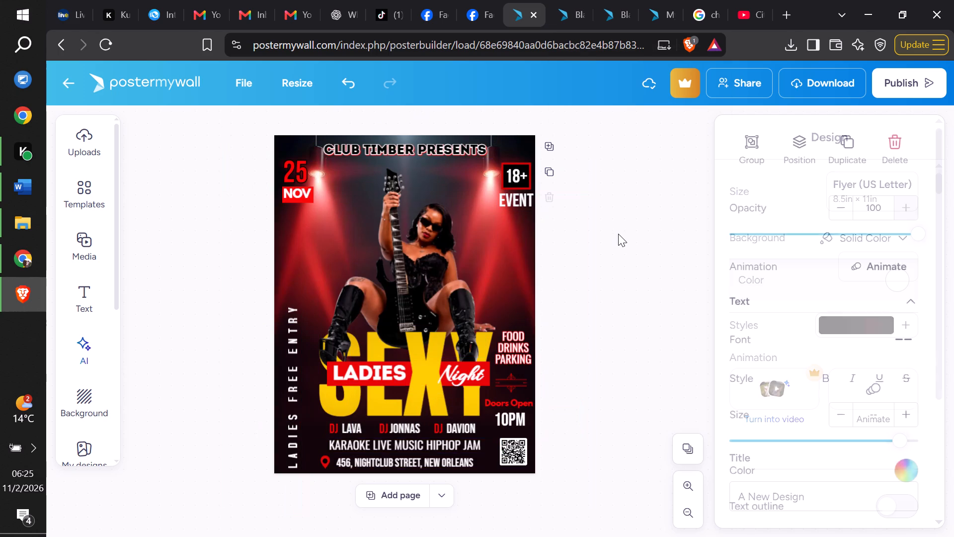
Copy the photo of the two women from the blue Saturday Ladies Night flyer and return to the new design.
{"action": "left_click", "coordinate": [604, 0]}
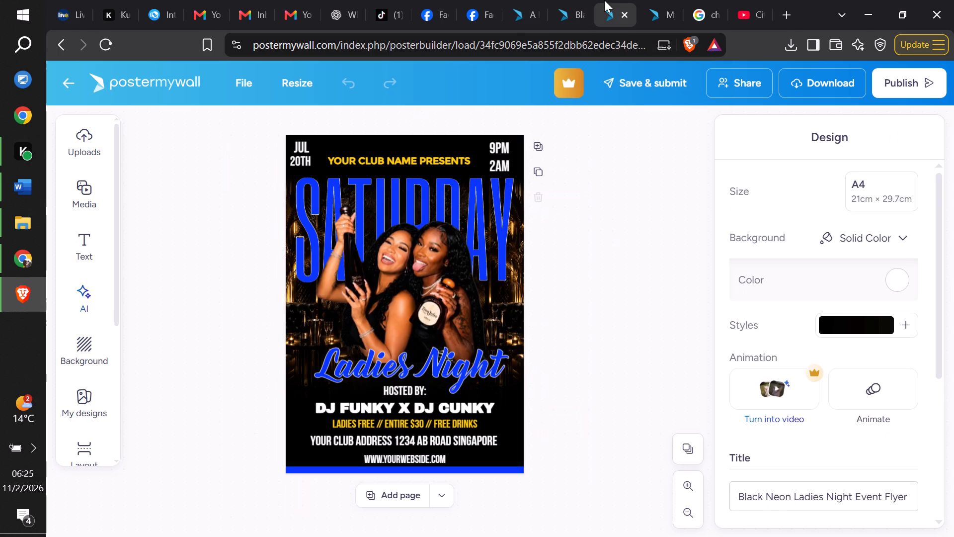
{"action": "right_click", "coordinate": [419, 291]}
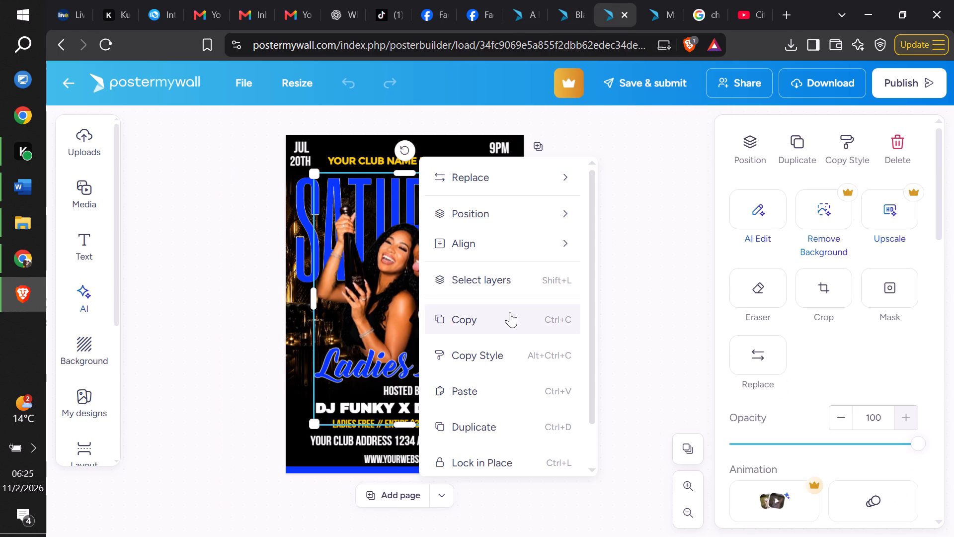
{"action": "left_click", "coordinate": [507, 313]}
{"action": "left_click", "coordinate": [519, 4]}
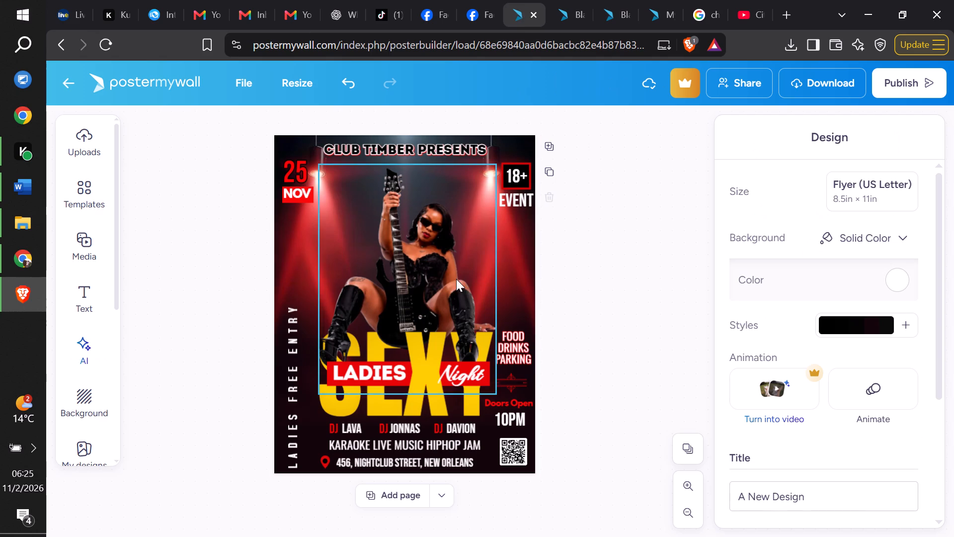
Remove the red custom shadow from the CLUB TIMBER PRESENTS heading by setting its shadow to None.
{"action": "left_click", "coordinate": [416, 151]}
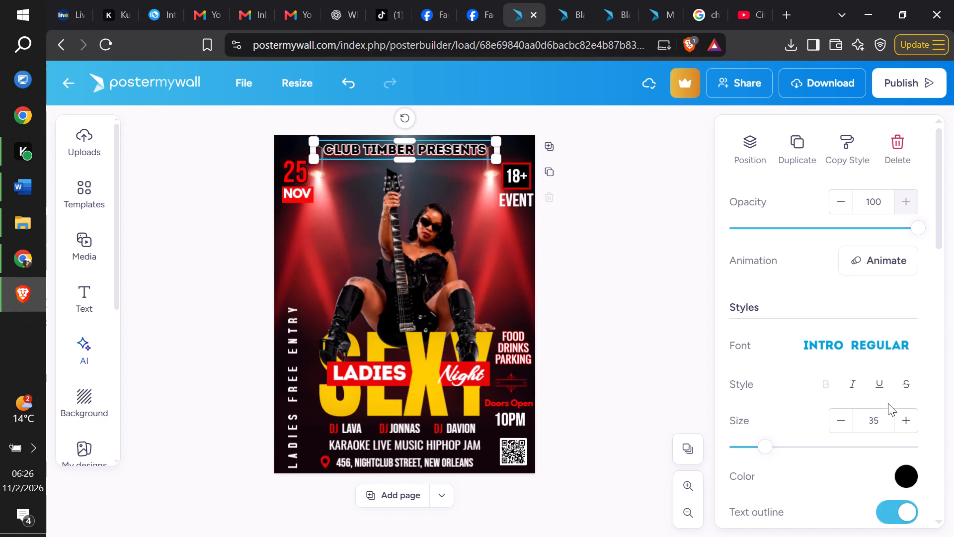
{"action": "left_click_drag", "start_coordinate": [937, 227], "coordinate": [941, 238]}
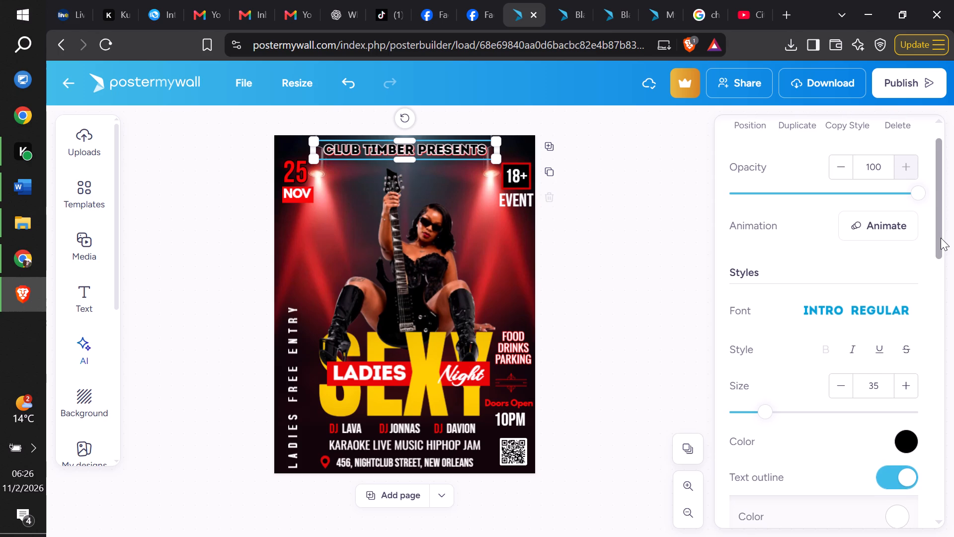
{"action": "left_click_drag", "start_coordinate": [941, 238], "coordinate": [953, 391]}
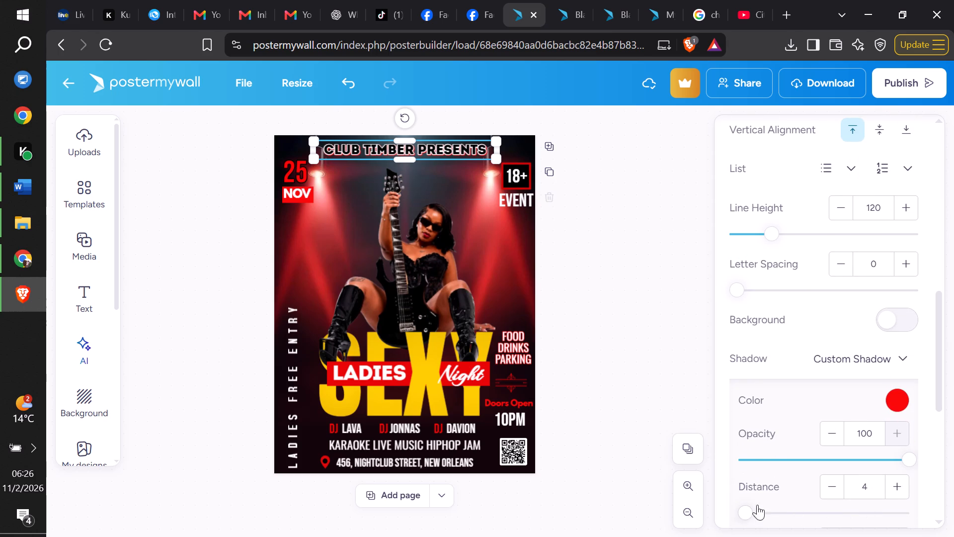
{"action": "left_click", "coordinate": [826, 484]}
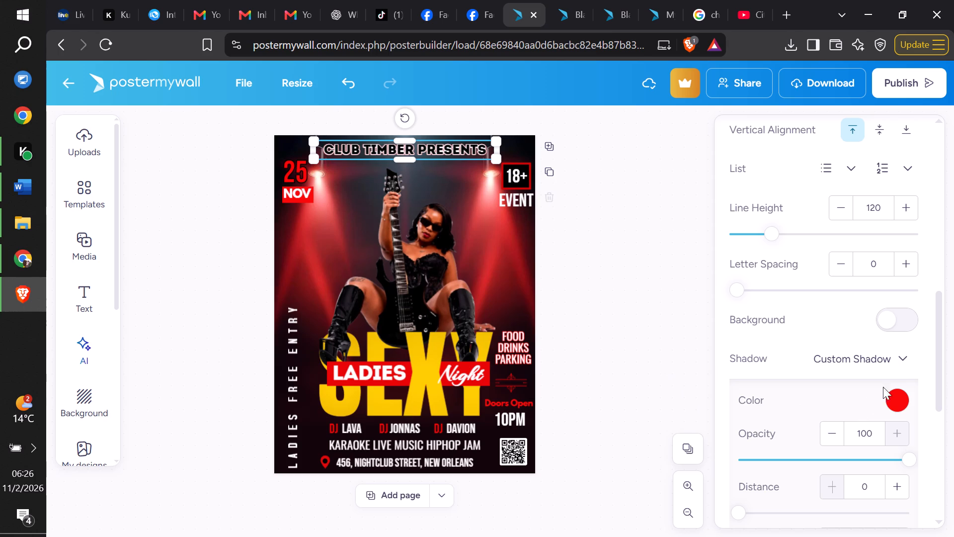
{"action": "left_click", "coordinate": [899, 364]}
{"action": "left_click", "coordinate": [774, 190]}
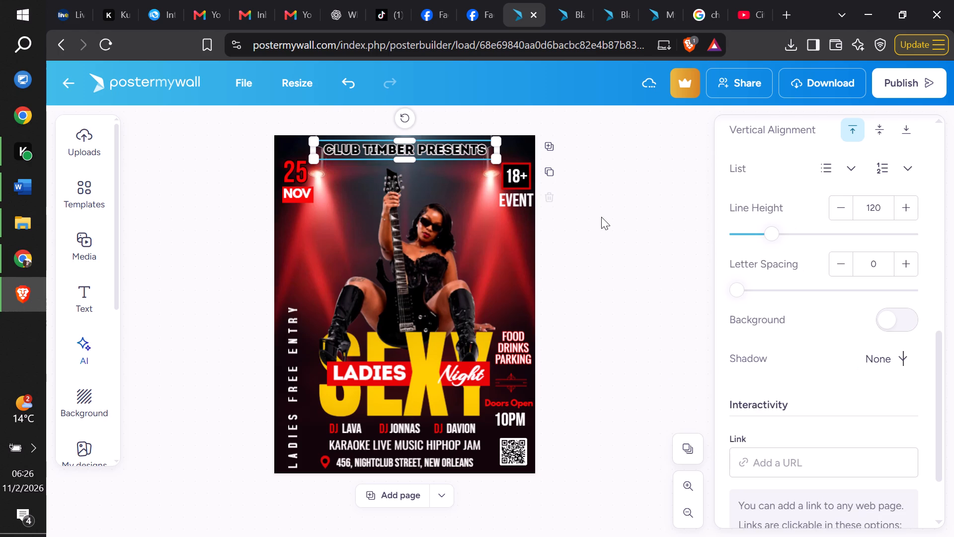
{"action": "left_click", "coordinate": [609, 268]}
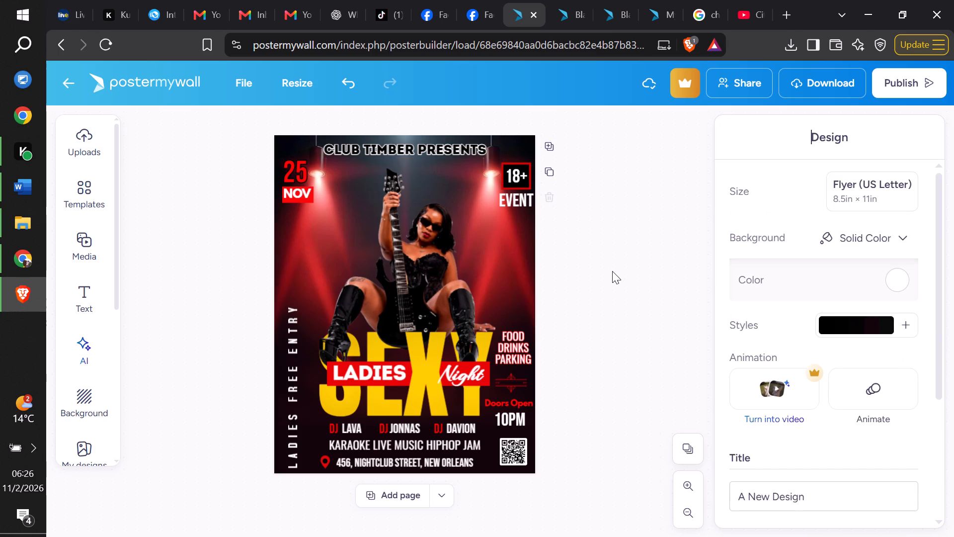
Replace the photo of the woman with the guitar with the copied two-women photo, centred between the stage lights behind SEXY's former spot.
{"action": "left_click", "coordinate": [456, 274]}
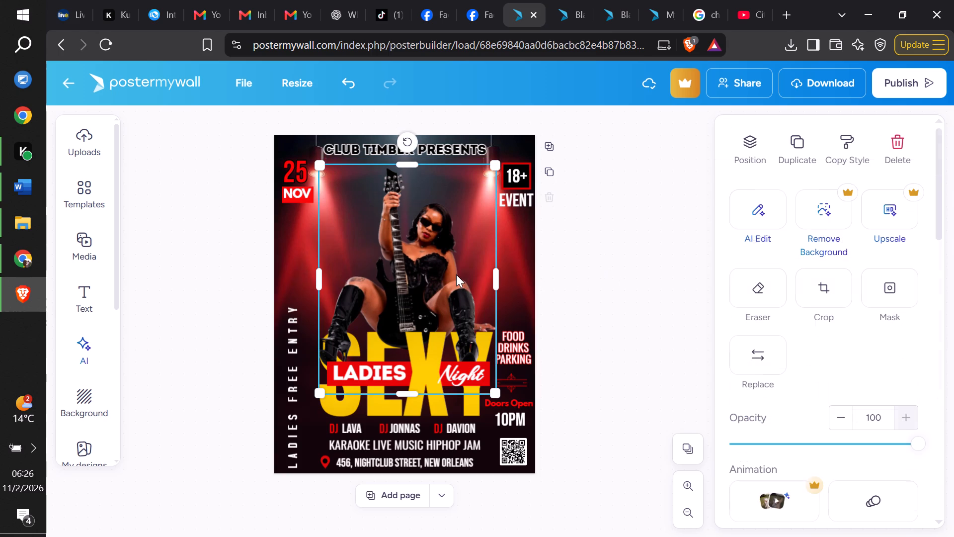
{"action": "left_click", "coordinate": [885, 146]}
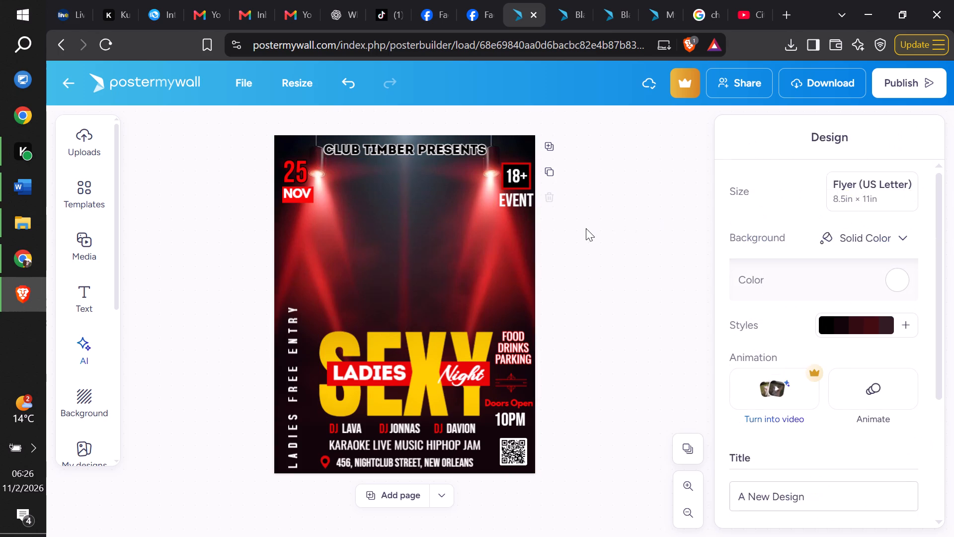
{"action": "key", "text": "ctrl+v"}
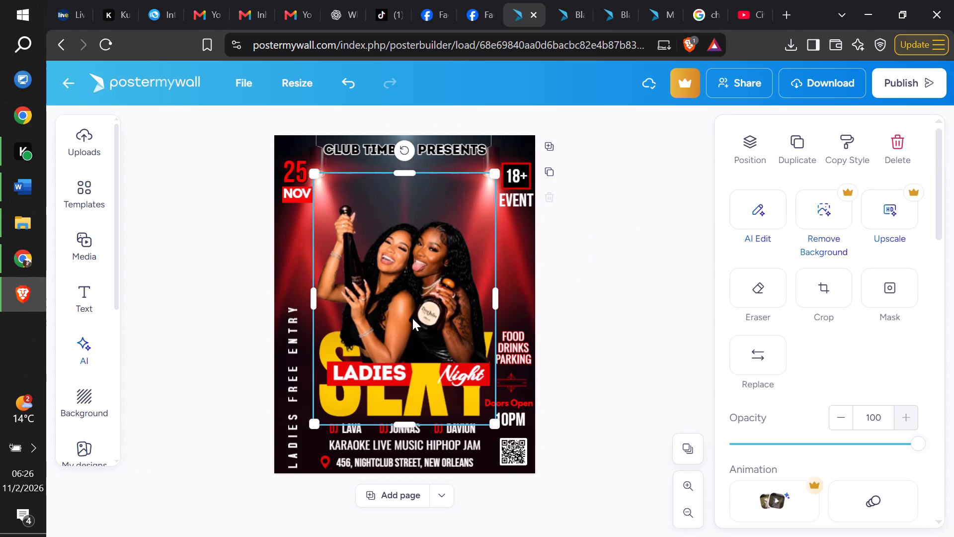
{"action": "left_click_drag", "start_coordinate": [412, 318], "coordinate": [406, 309]}
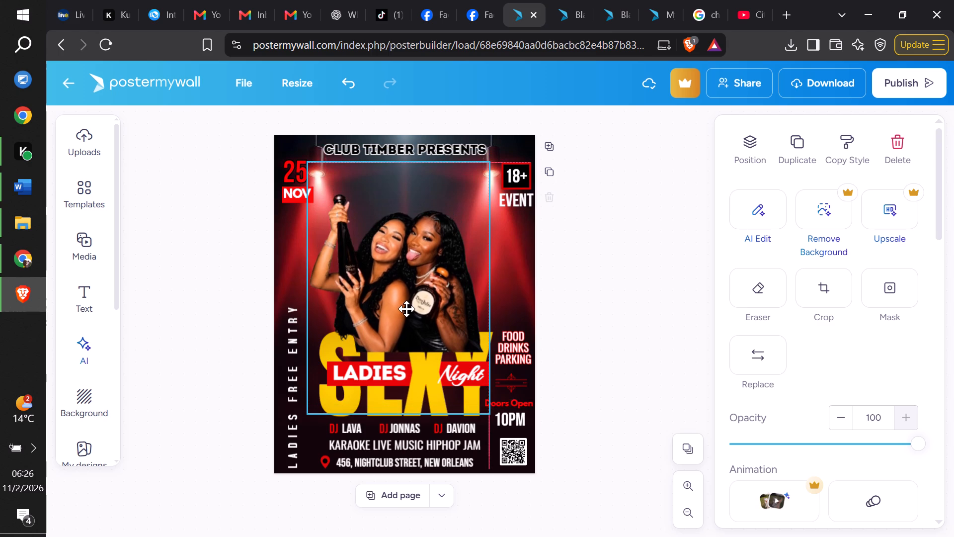
{"action": "left_click_drag", "start_coordinate": [406, 309], "coordinate": [404, 315]}
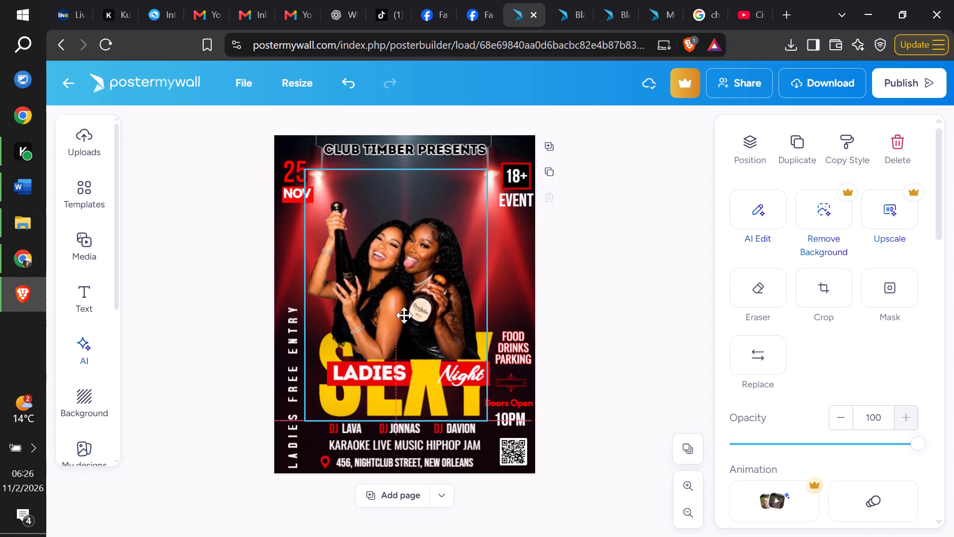
{"action": "left_click_drag", "start_coordinate": [404, 315], "coordinate": [404, 317]}
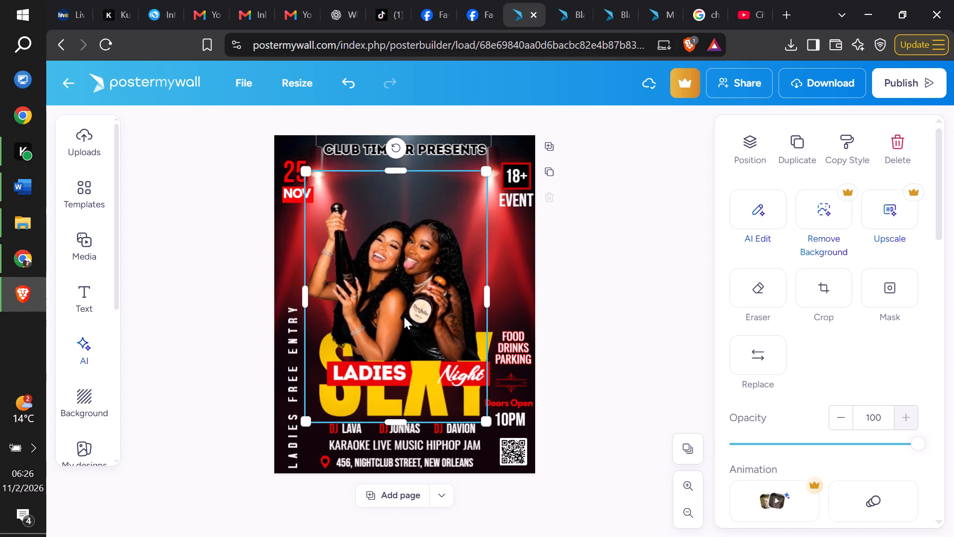
{"action": "left_click_drag", "start_coordinate": [404, 317], "coordinate": [411, 317]}
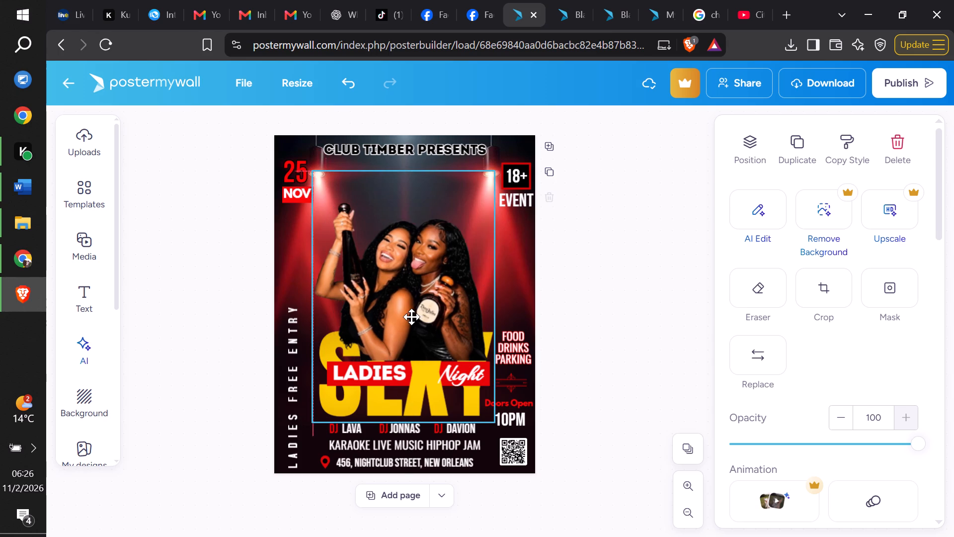
{"action": "left_click_drag", "start_coordinate": [411, 317], "coordinate": [412, 317]}
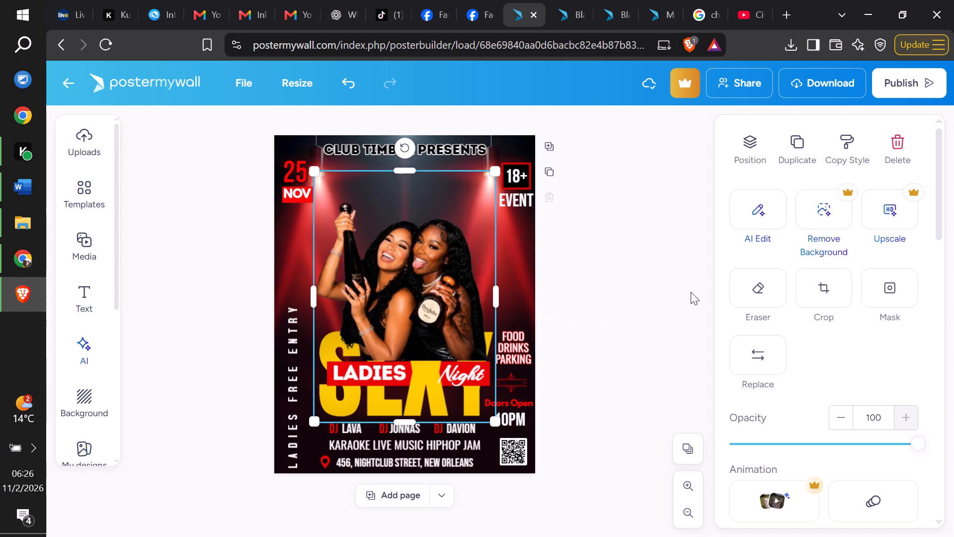
{"action": "left_click", "coordinate": [444, 301]}
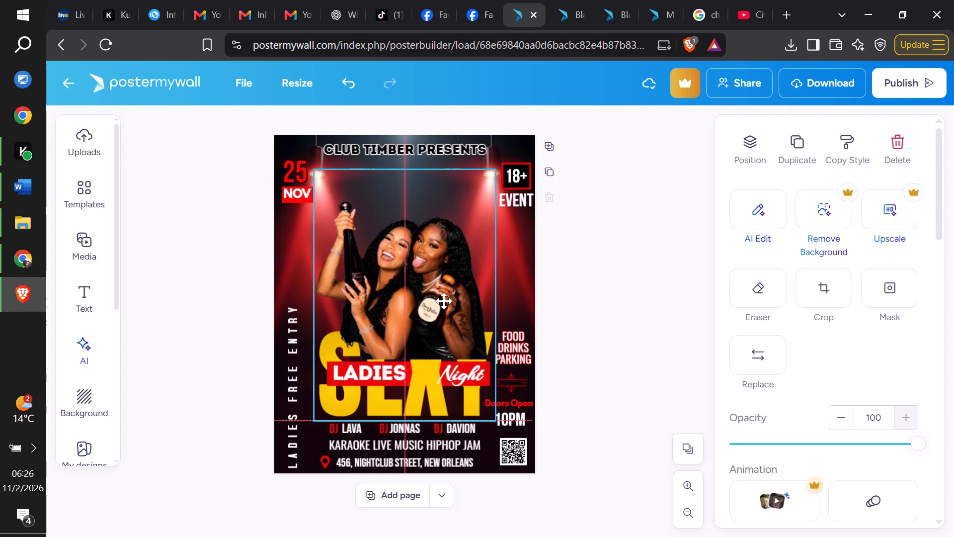
{"action": "left_click", "coordinate": [603, 301]}
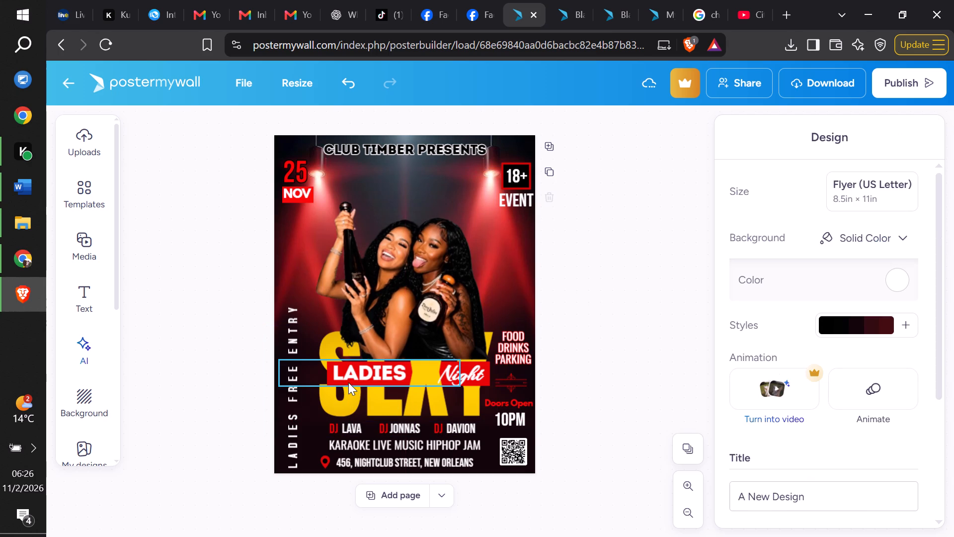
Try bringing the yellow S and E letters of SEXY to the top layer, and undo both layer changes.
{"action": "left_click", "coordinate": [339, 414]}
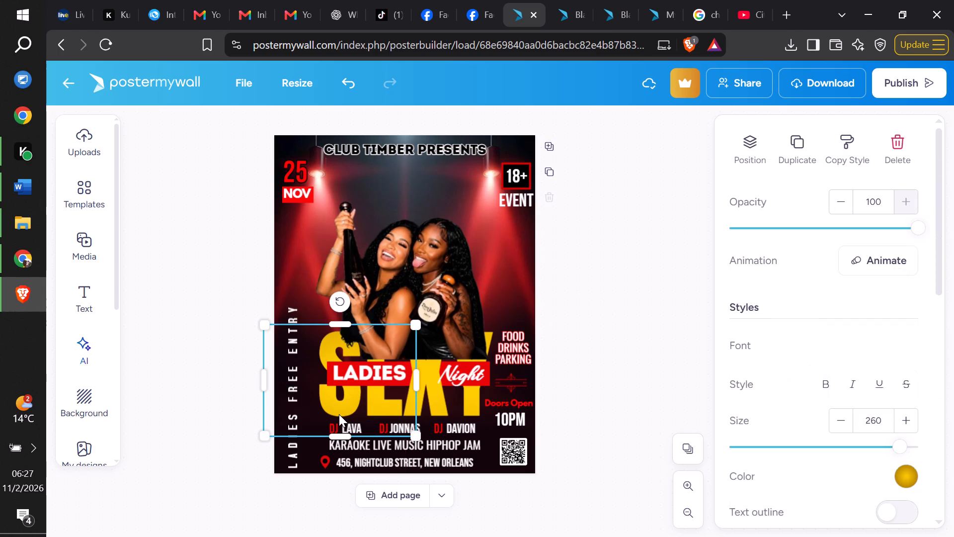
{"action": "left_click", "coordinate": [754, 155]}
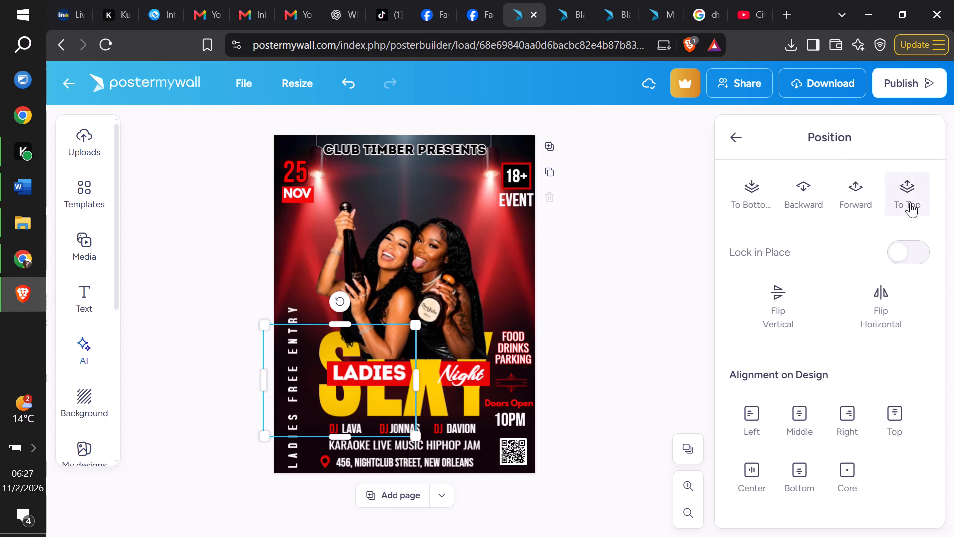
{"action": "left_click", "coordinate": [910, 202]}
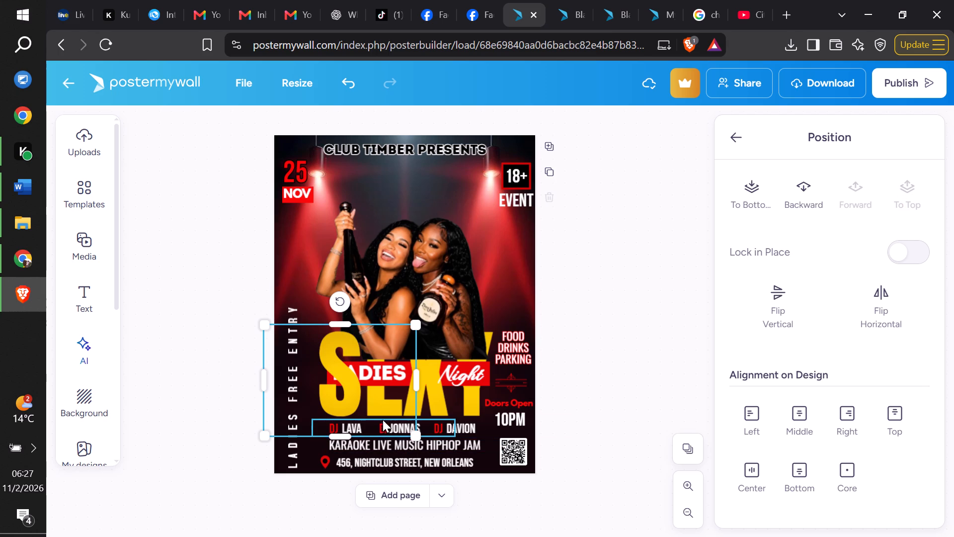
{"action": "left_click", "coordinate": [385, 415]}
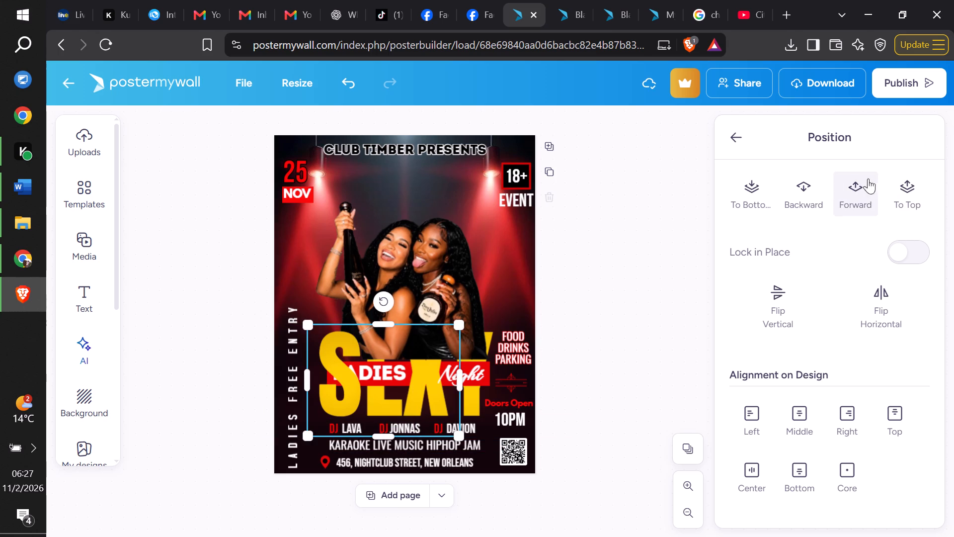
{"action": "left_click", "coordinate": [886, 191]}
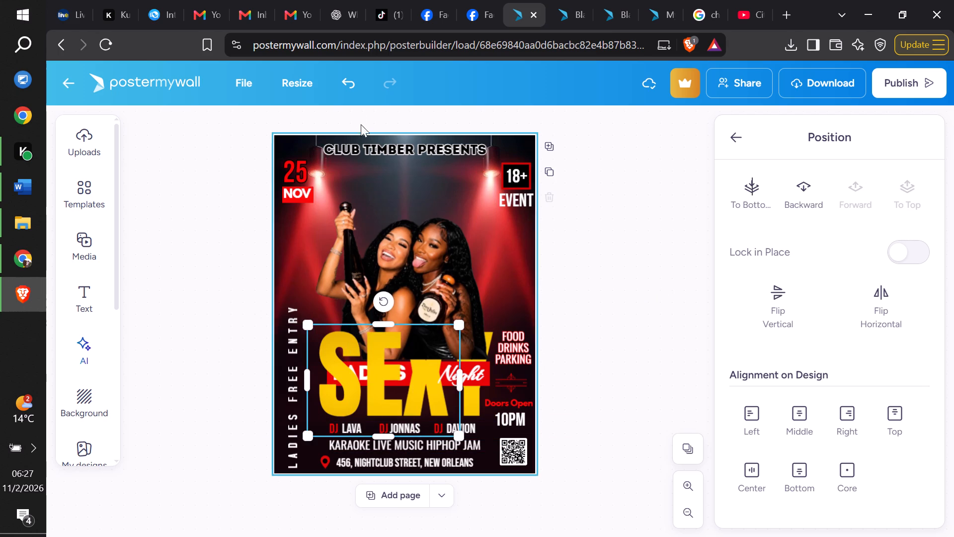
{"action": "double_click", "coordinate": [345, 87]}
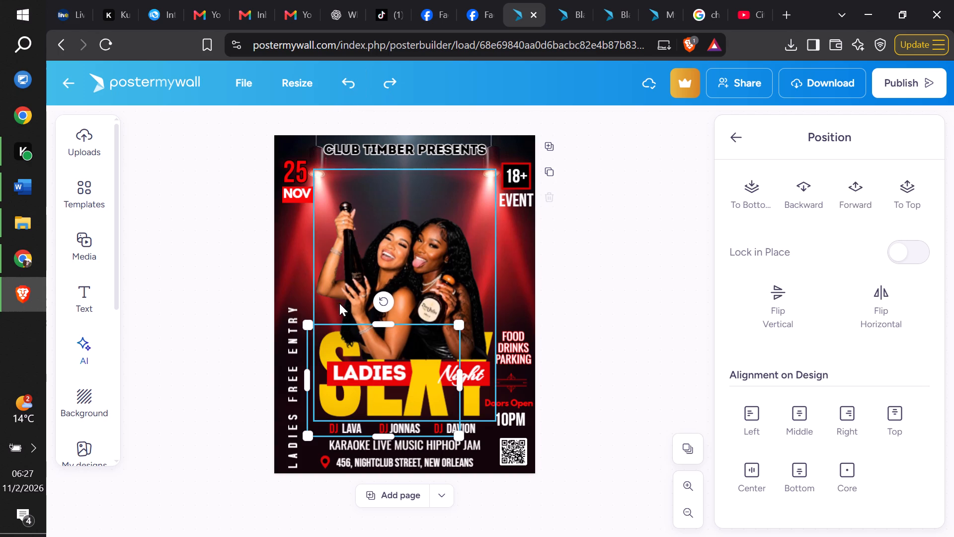
Move the LADIES text, the Night script and the red bar off SEXY to just below the CLUB TIMBER PRESENTS heading.
{"action": "left_click_drag", "start_coordinate": [368, 370], "coordinate": [382, 178]}
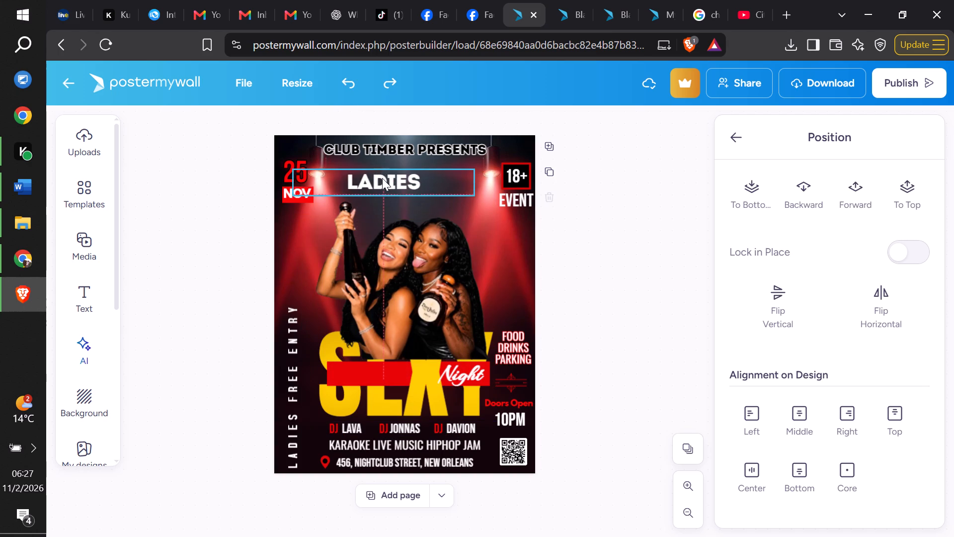
{"action": "left_click_drag", "start_coordinate": [462, 382], "coordinate": [437, 216]}
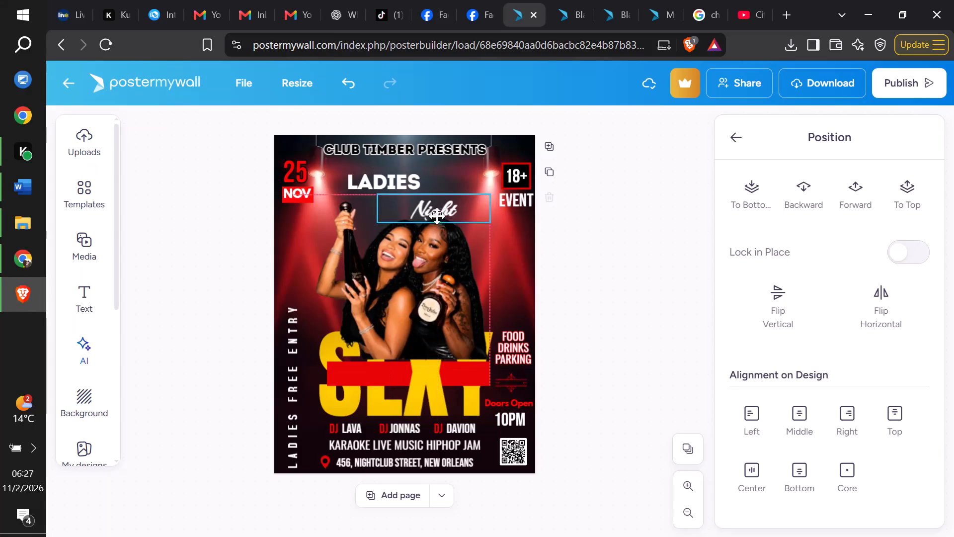
{"action": "left_click_drag", "start_coordinate": [437, 216], "coordinate": [444, 190]}
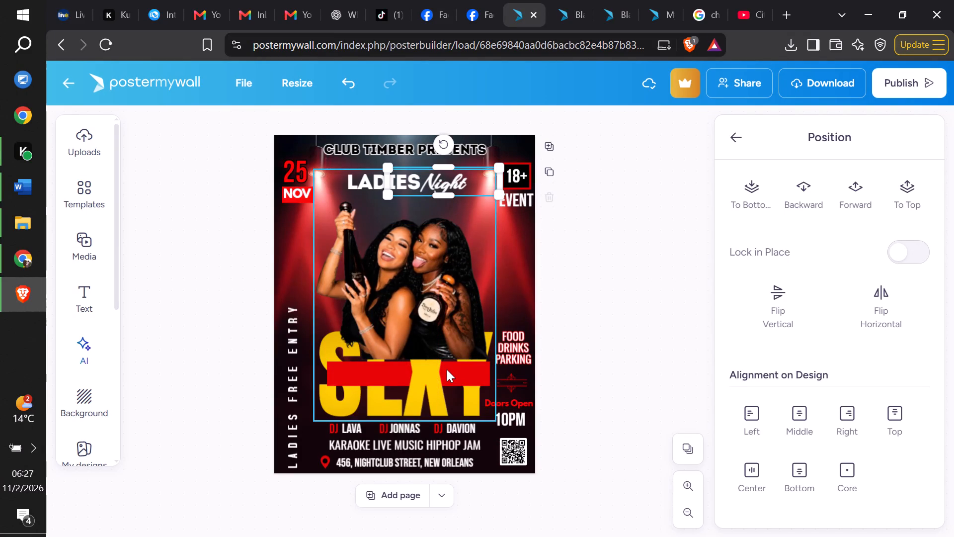
{"action": "left_click_drag", "start_coordinate": [383, 377], "coordinate": [401, 236]}
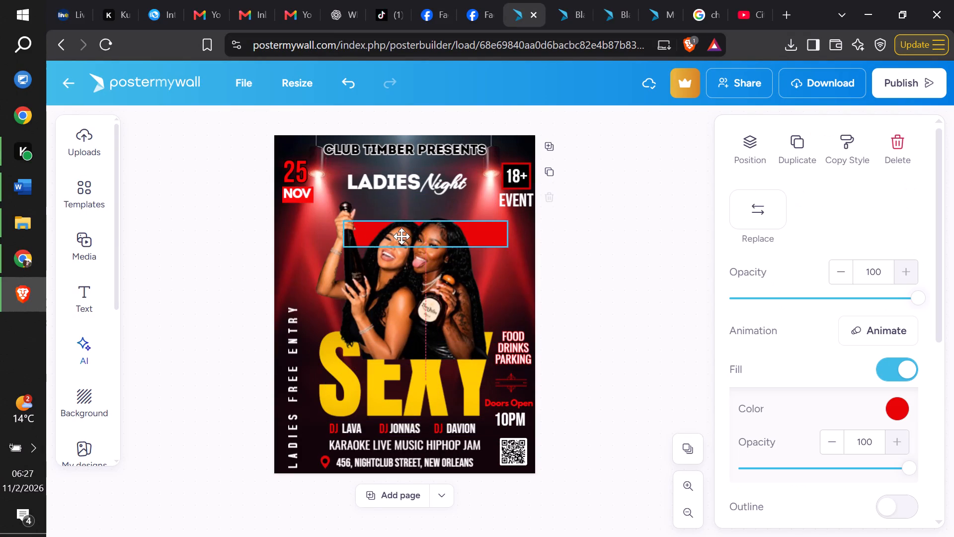
{"action": "left_click_drag", "start_coordinate": [401, 236], "coordinate": [391, 188]}
{"action": "left_click", "coordinate": [658, 289]}
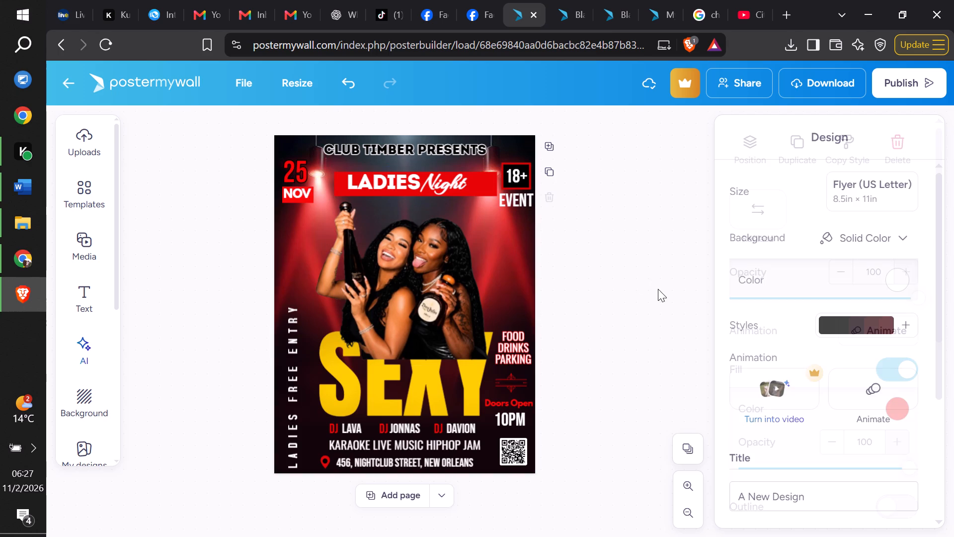
Bring the yellow E, S, Y and X letters of SEXY to the top layer, in front of the two-women photo.
{"action": "left_click", "coordinate": [479, 196]}
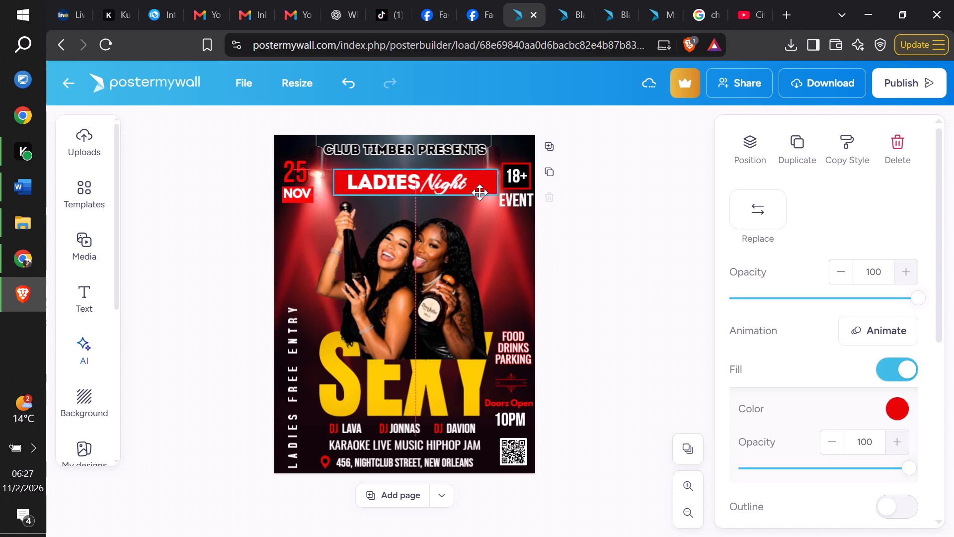
{"action": "left_click", "coordinate": [392, 384]}
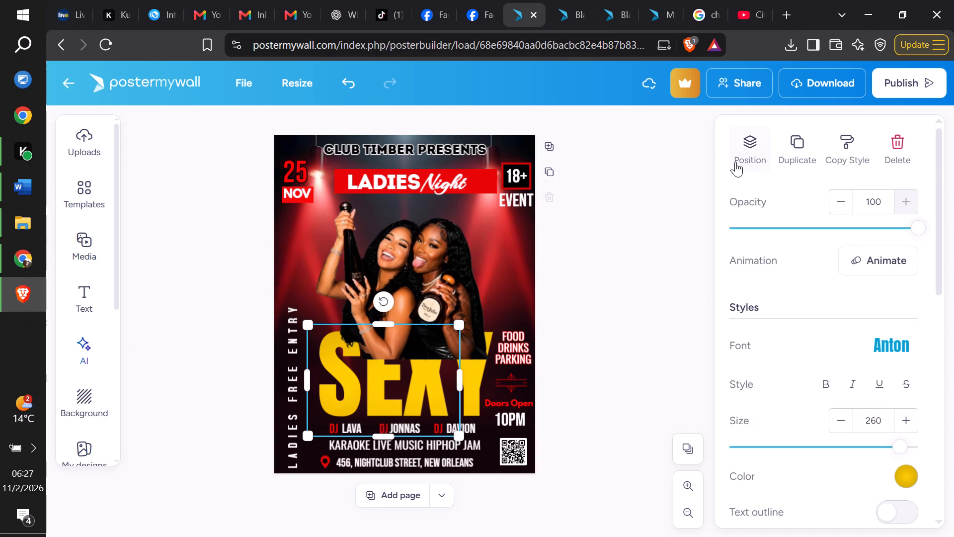
{"action": "left_click", "coordinate": [735, 162]}
{"action": "left_click", "coordinate": [912, 197]}
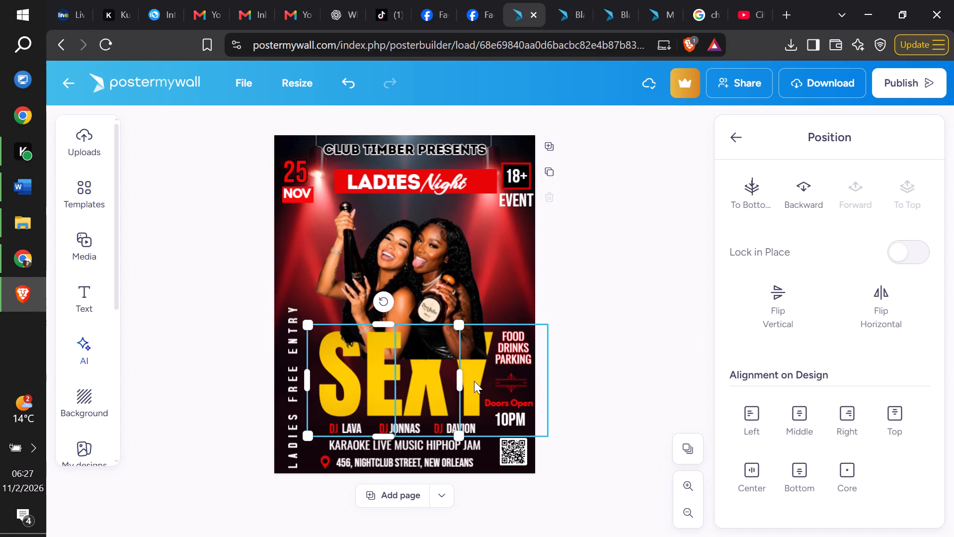
{"action": "left_click", "coordinate": [447, 382]}
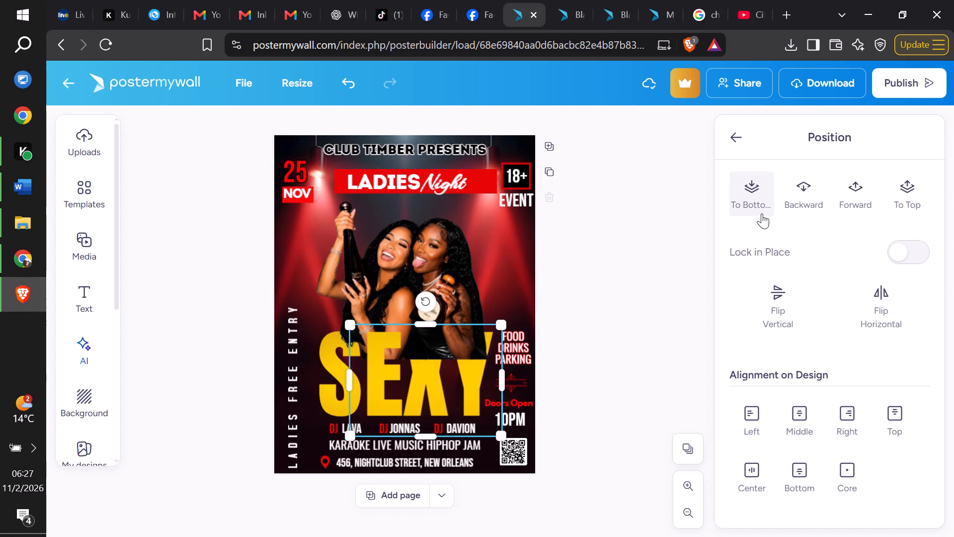
{"action": "left_click", "coordinate": [352, 379]}
{"action": "left_click", "coordinate": [327, 409]}
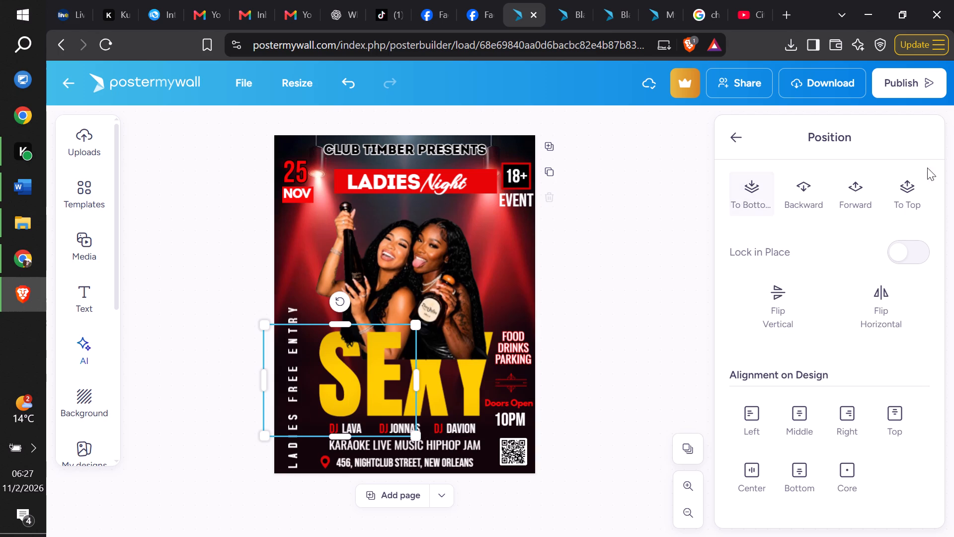
{"action": "left_click", "coordinate": [919, 184]}
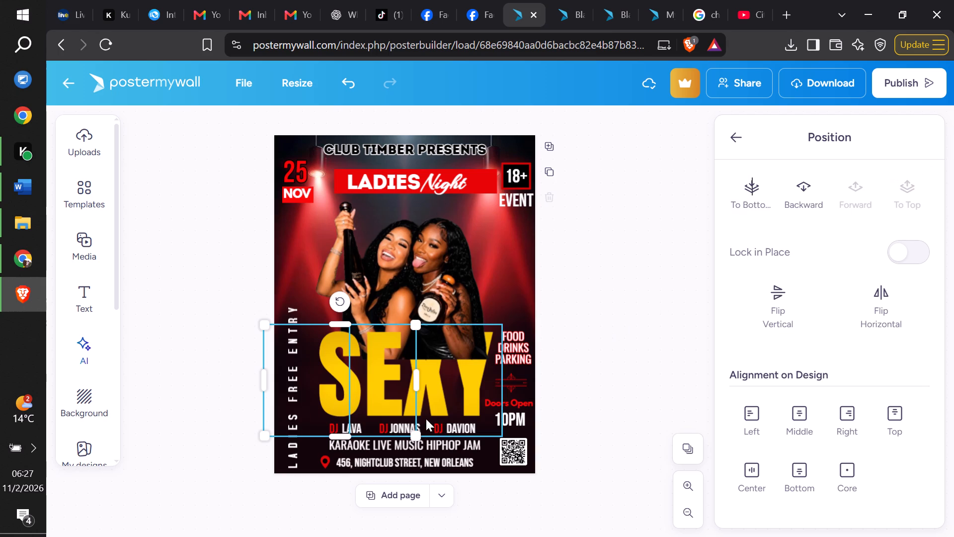
{"action": "left_click", "coordinate": [459, 394]}
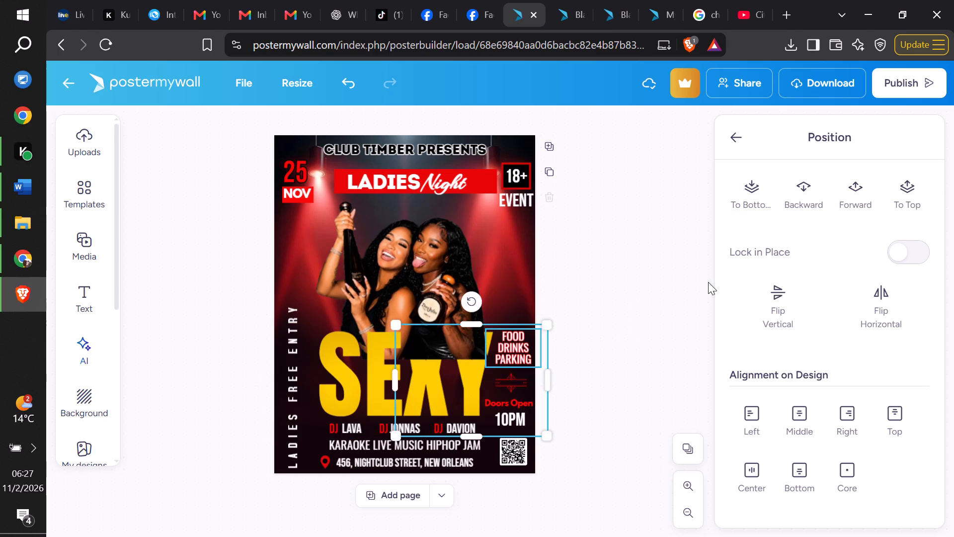
{"action": "left_click", "coordinate": [887, 188]}
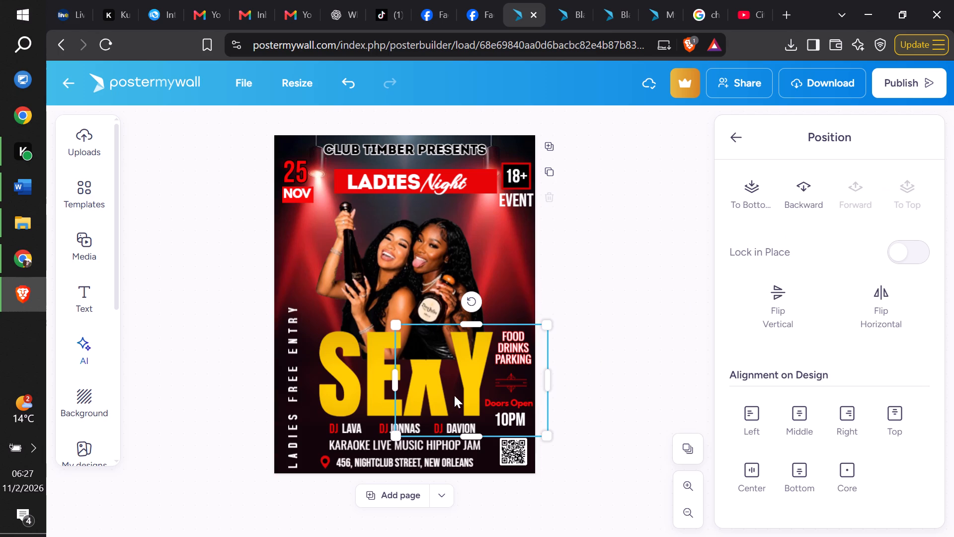
{"action": "left_click", "coordinate": [443, 395]}
{"action": "left_click", "coordinate": [916, 189]}
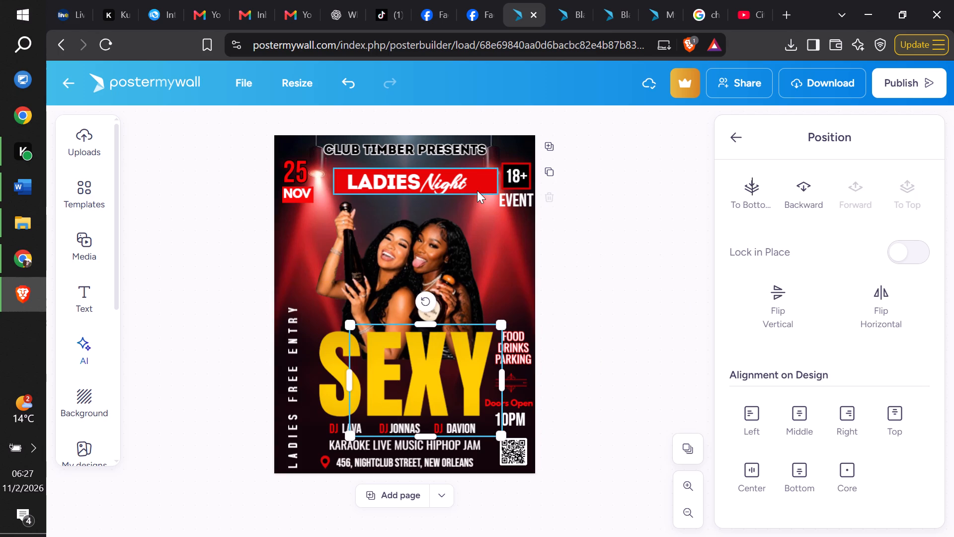
Move the red bar back across the middle of SEXY and bring it to the top layer.
{"action": "left_click_drag", "start_coordinate": [477, 190], "coordinate": [470, 373]}
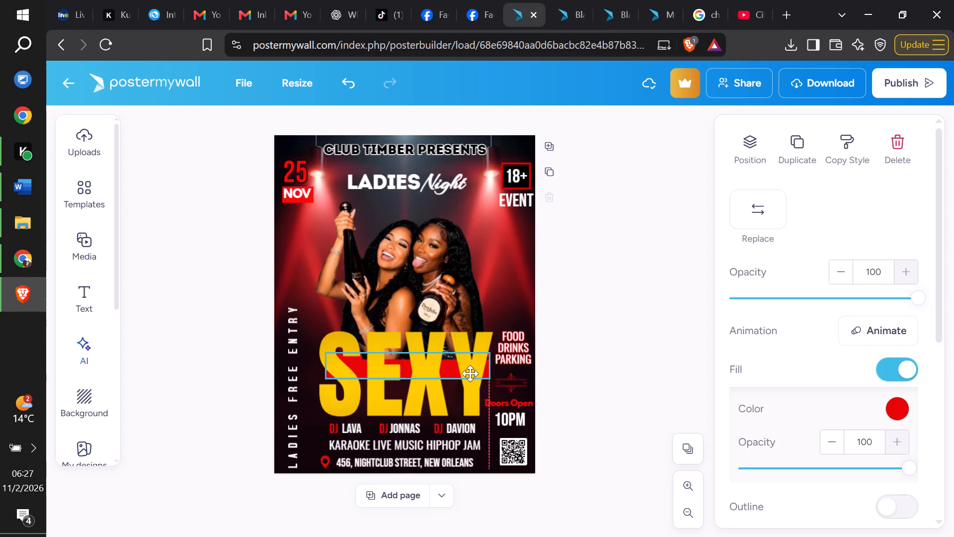
{"action": "left_click_drag", "start_coordinate": [470, 373], "coordinate": [468, 383]}
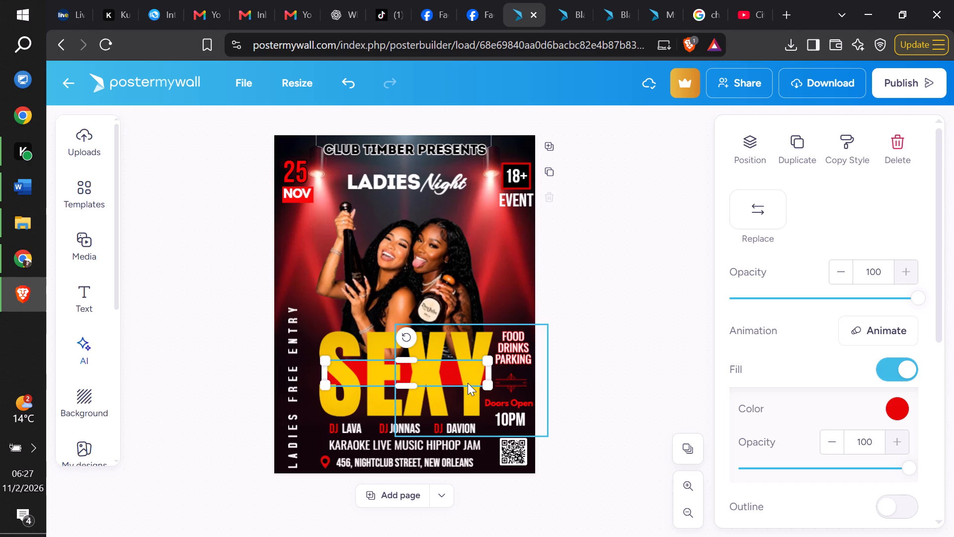
{"action": "left_click", "coordinate": [762, 141]}
{"action": "left_click", "coordinate": [895, 179]}
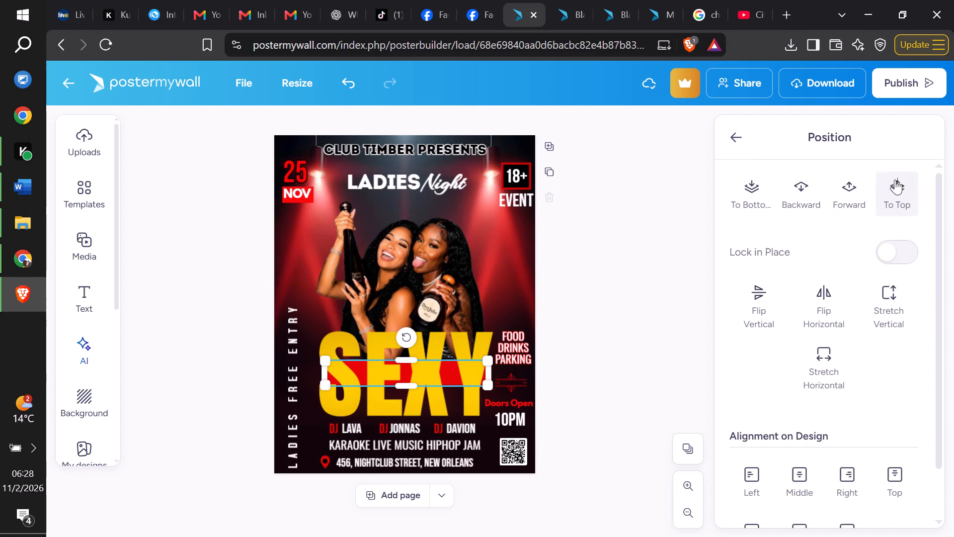
Bring the X of SEXY to the top layer above the red bar, and nudge the bar slightly down and left.
{"action": "left_click", "coordinate": [432, 360]}
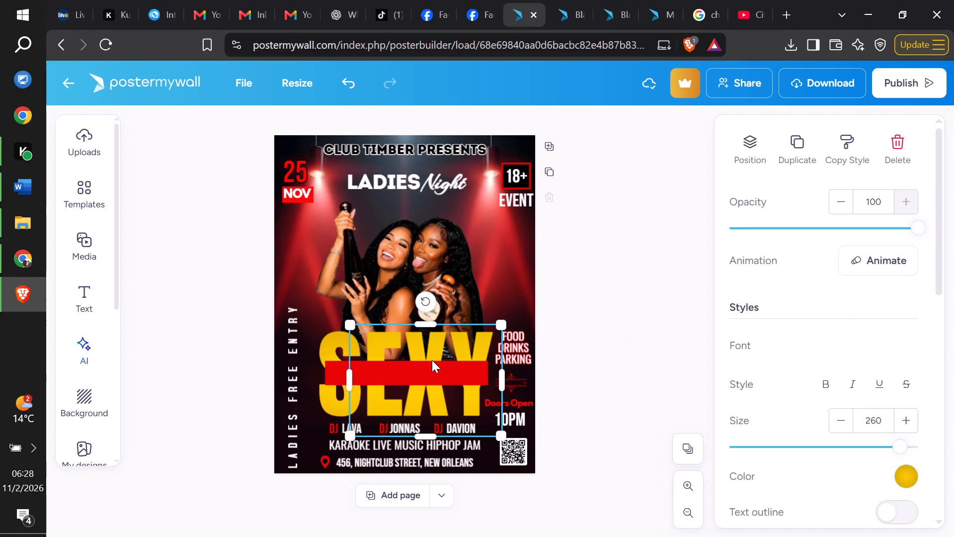
{"action": "left_click", "coordinate": [754, 132]}
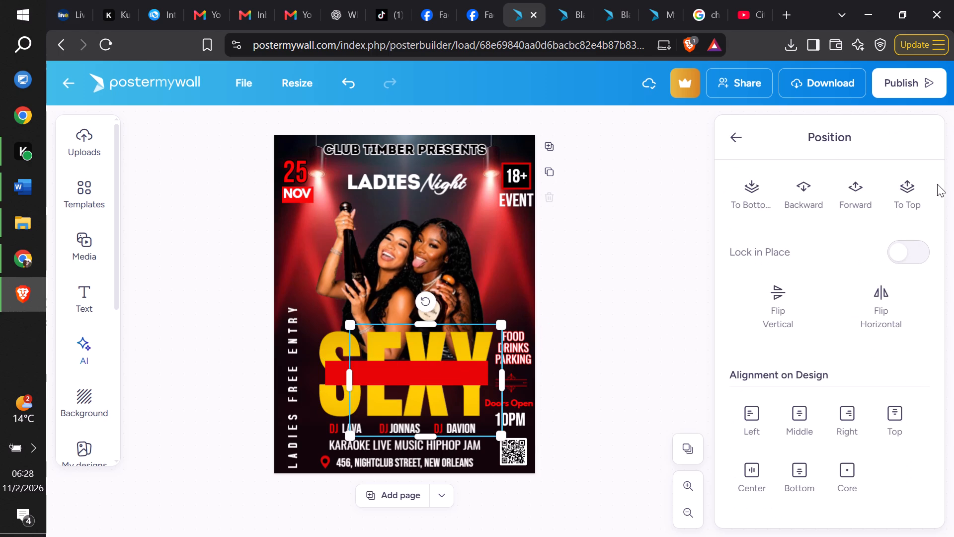
{"action": "left_click", "coordinate": [901, 203]}
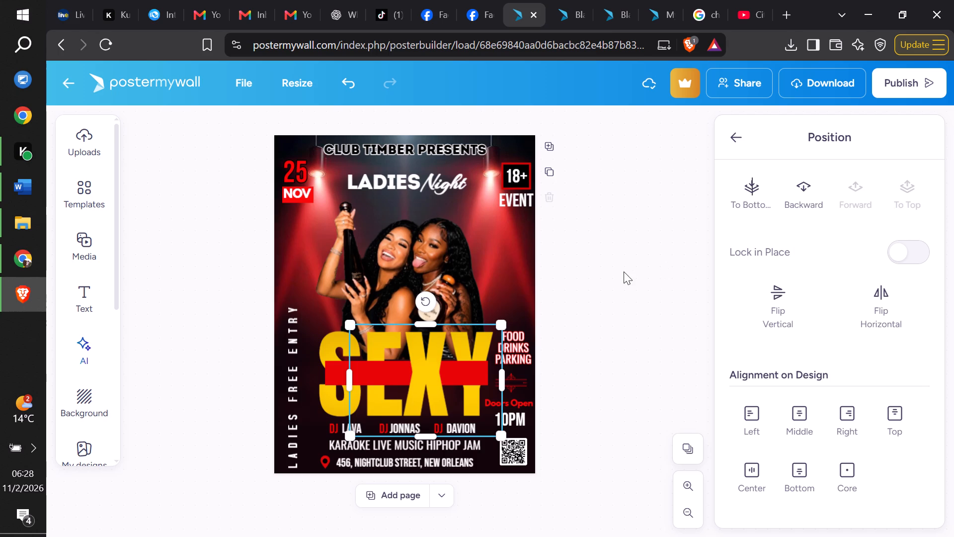
{"action": "left_click", "coordinate": [608, 273]}
{"action": "left_click", "coordinate": [454, 369]}
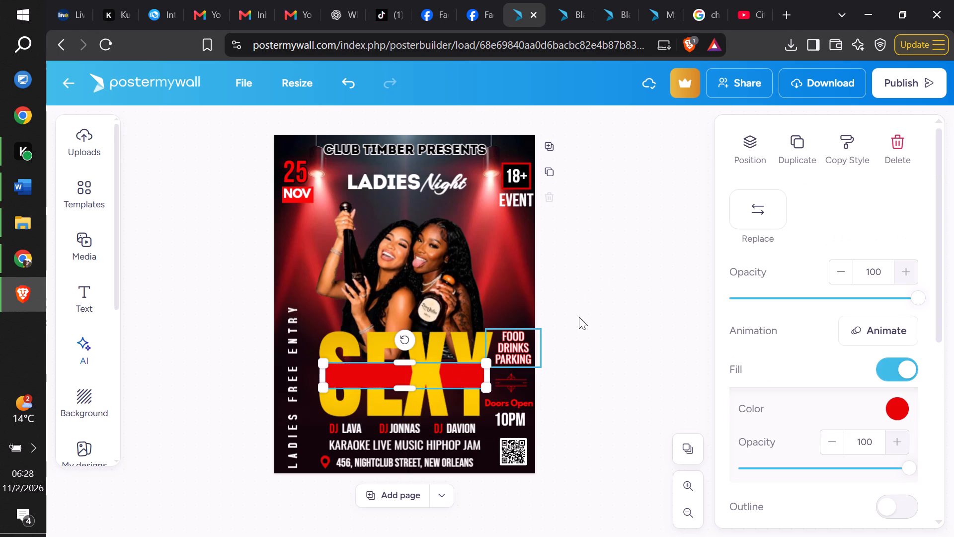
{"action": "left_click", "coordinate": [602, 305]}
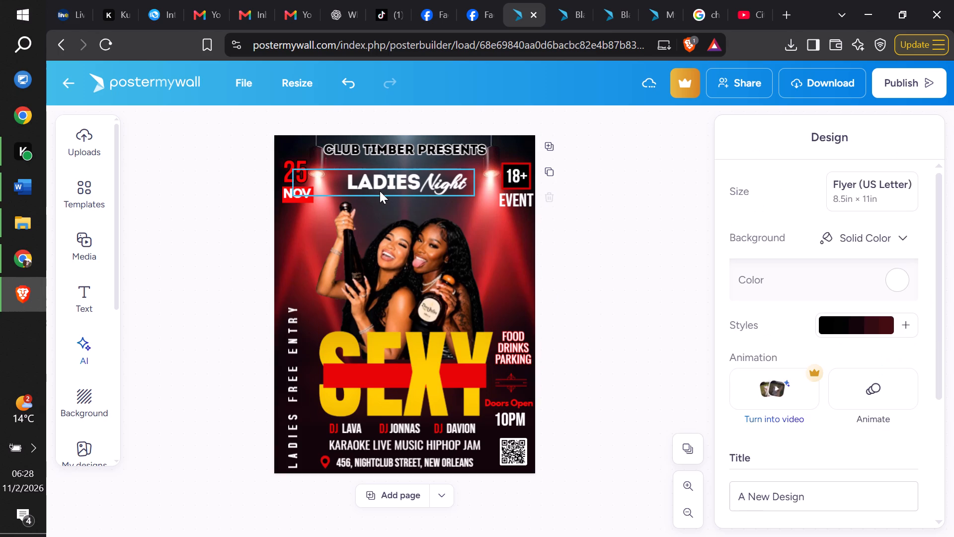
Bring the LADIES text to the top layer and move it onto the red bar over the S and E of SEXY.
{"action": "left_click", "coordinate": [380, 191]}
{"action": "left_click", "coordinate": [752, 165]}
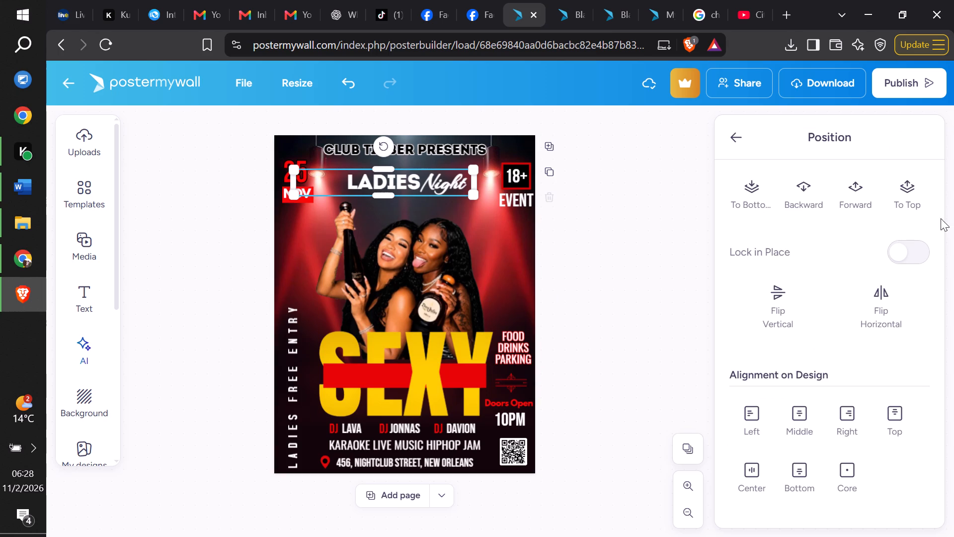
{"action": "left_click", "coordinate": [919, 210]}
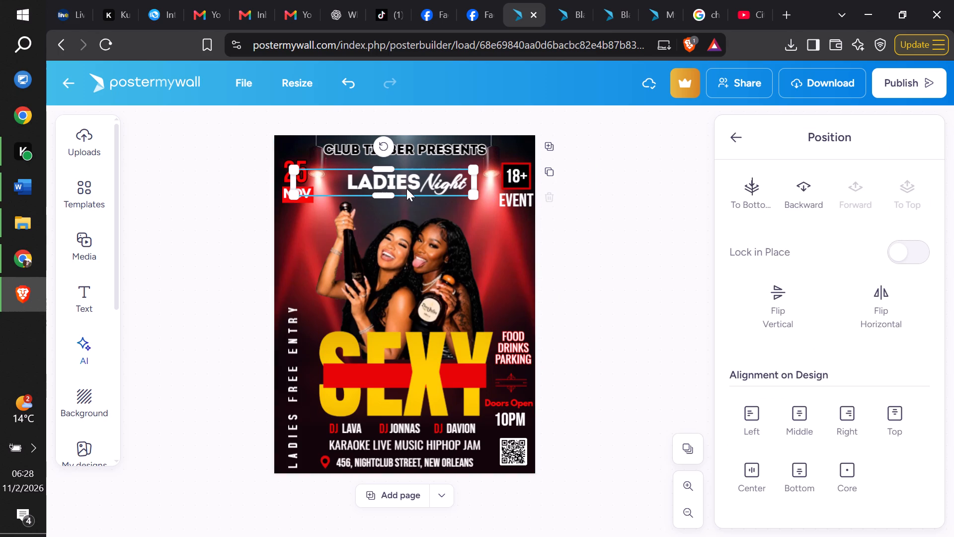
{"action": "left_click_drag", "start_coordinate": [395, 177], "coordinate": [395, 192]}
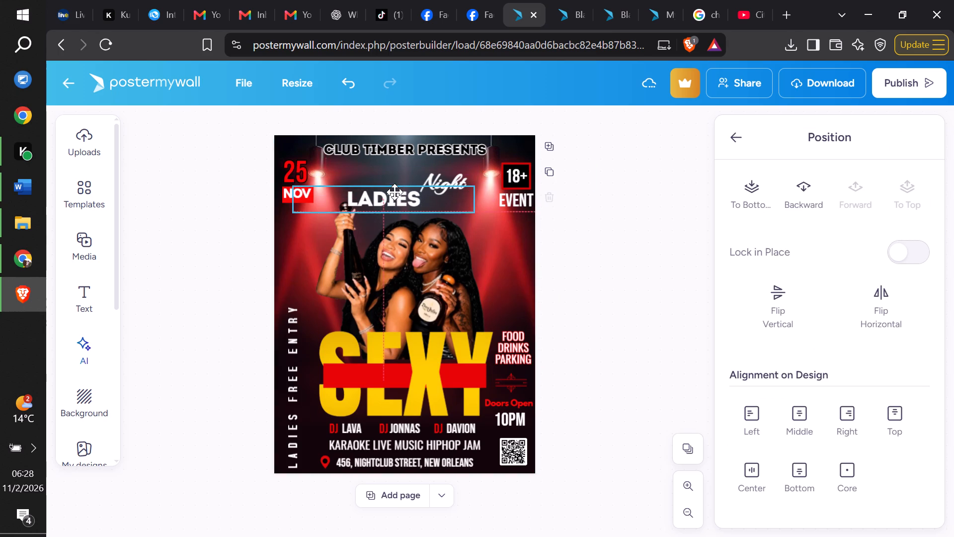
{"action": "left_click_drag", "start_coordinate": [395, 192], "coordinate": [396, 373]}
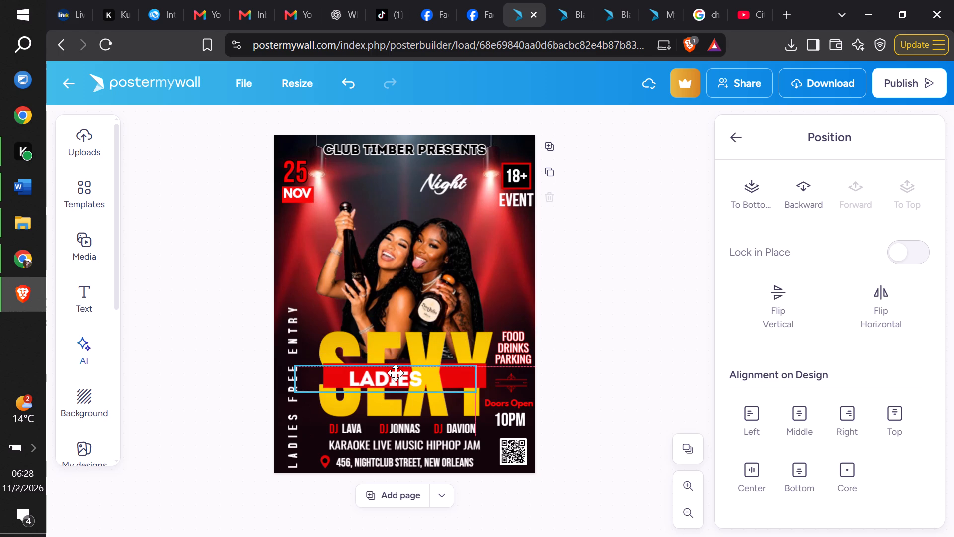
{"action": "left_click_drag", "start_coordinate": [396, 373], "coordinate": [387, 370]}
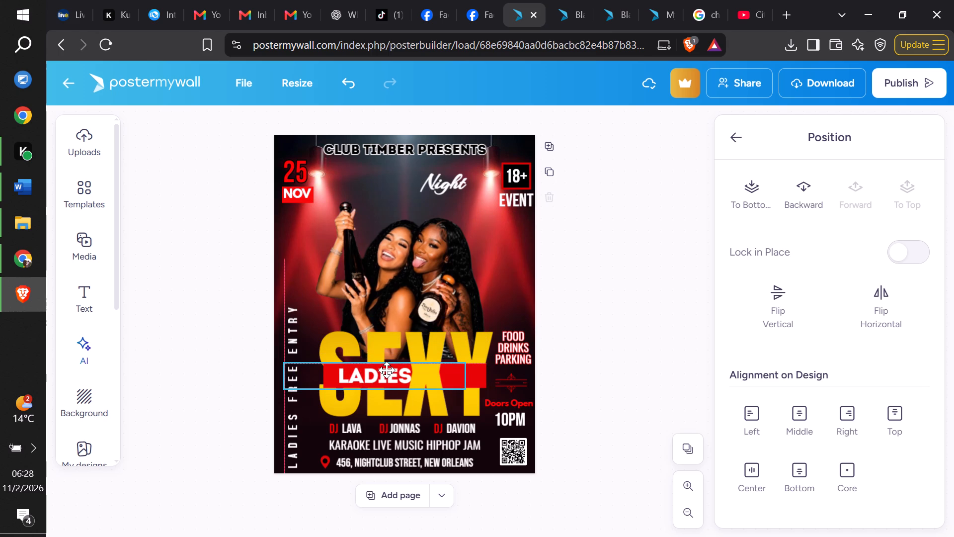
{"action": "left_click_drag", "start_coordinate": [387, 370], "coordinate": [383, 369]}
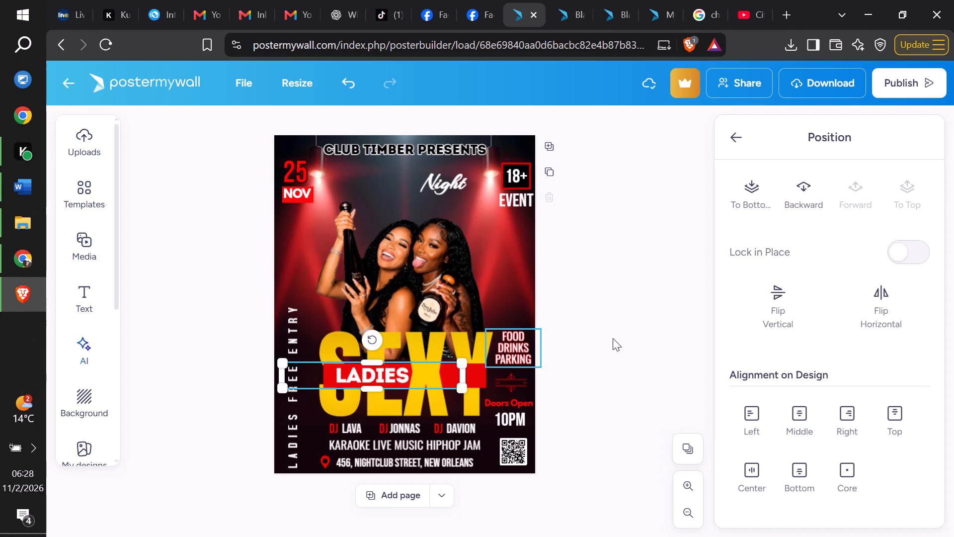
{"action": "left_click", "coordinate": [615, 330]}
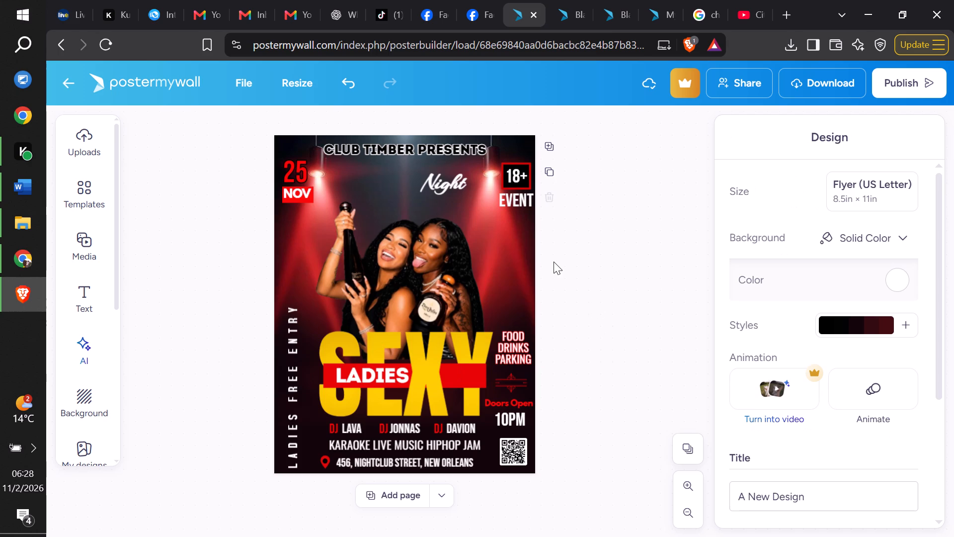
Move the Night script onto the right end of the red bar over the Y and bring it to the top layer.
{"action": "left_click_drag", "start_coordinate": [465, 182], "coordinate": [506, 363]}
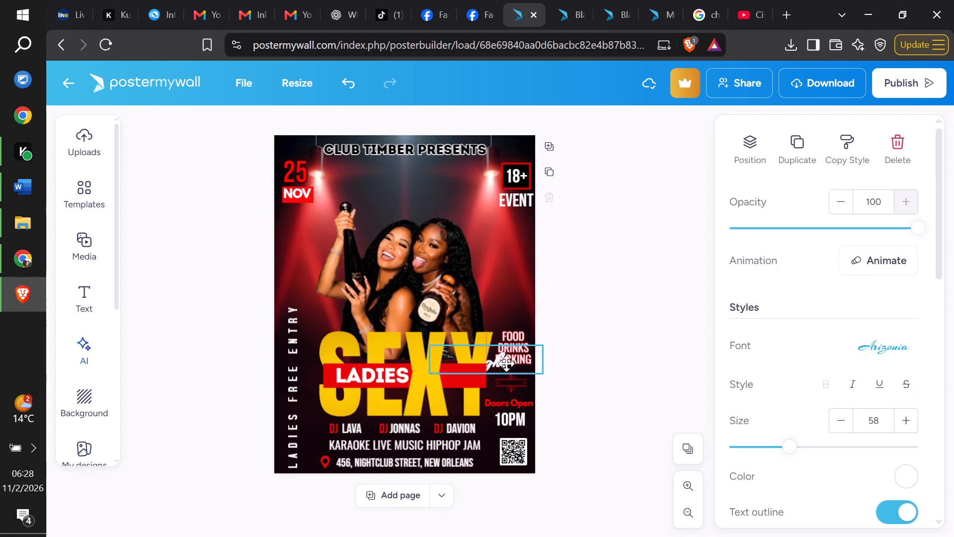
{"action": "left_click_drag", "start_coordinate": [506, 363], "coordinate": [493, 372]}
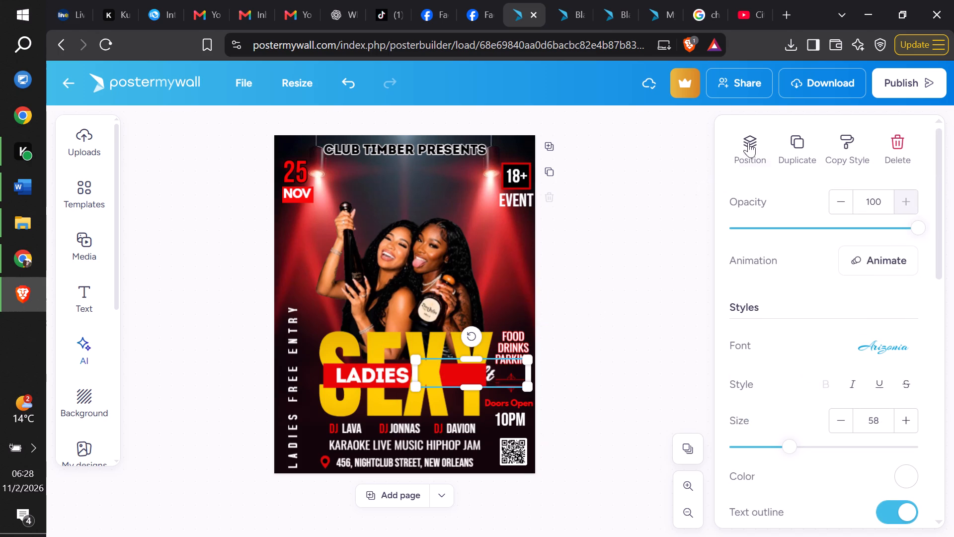
{"action": "left_click", "coordinate": [749, 142]}
{"action": "left_click", "coordinate": [913, 191]}
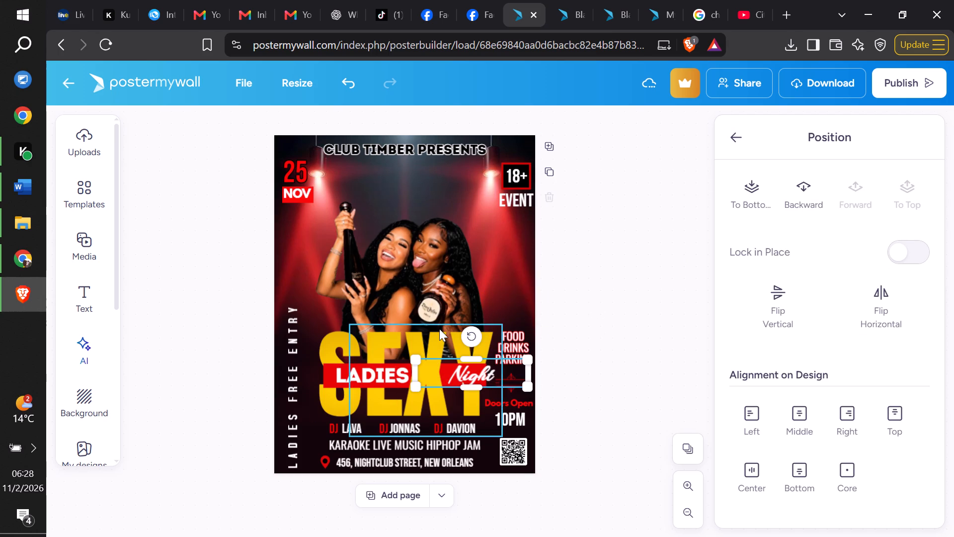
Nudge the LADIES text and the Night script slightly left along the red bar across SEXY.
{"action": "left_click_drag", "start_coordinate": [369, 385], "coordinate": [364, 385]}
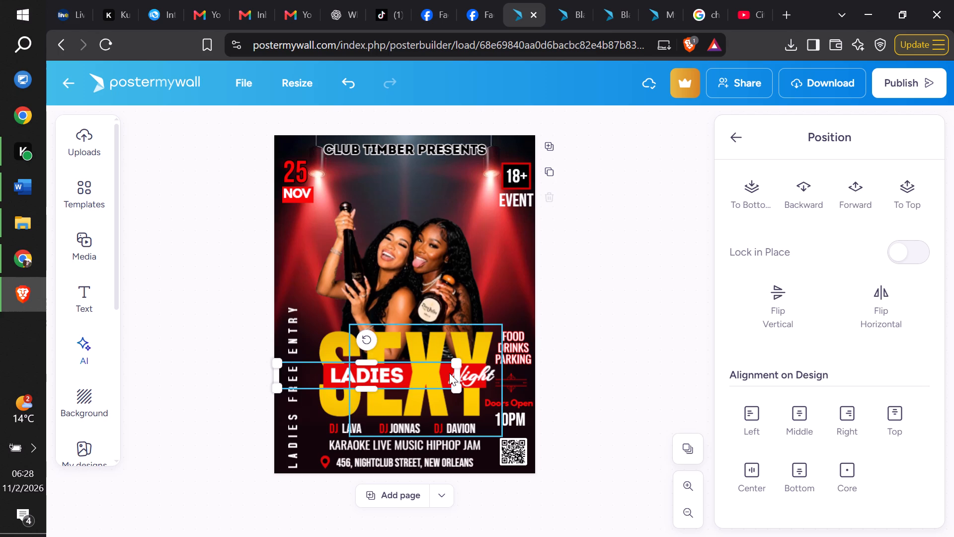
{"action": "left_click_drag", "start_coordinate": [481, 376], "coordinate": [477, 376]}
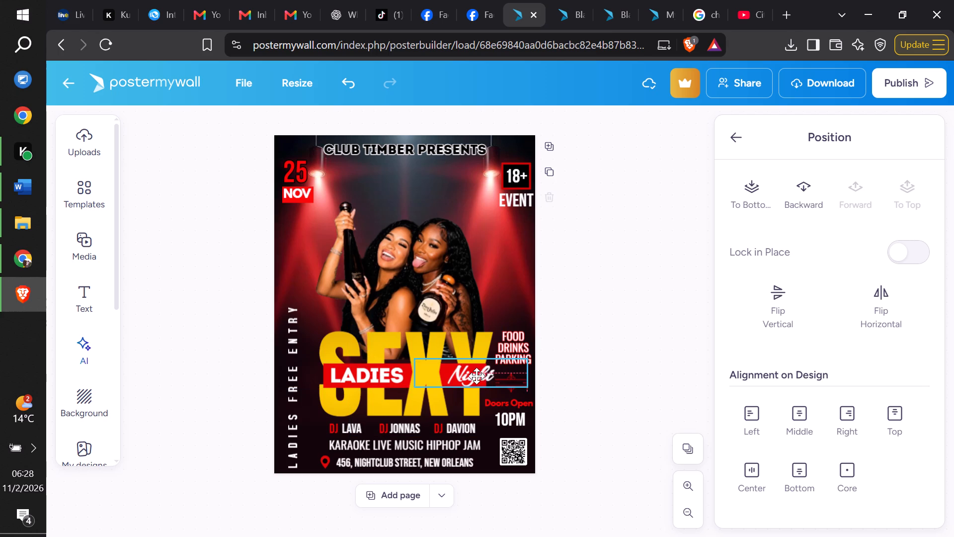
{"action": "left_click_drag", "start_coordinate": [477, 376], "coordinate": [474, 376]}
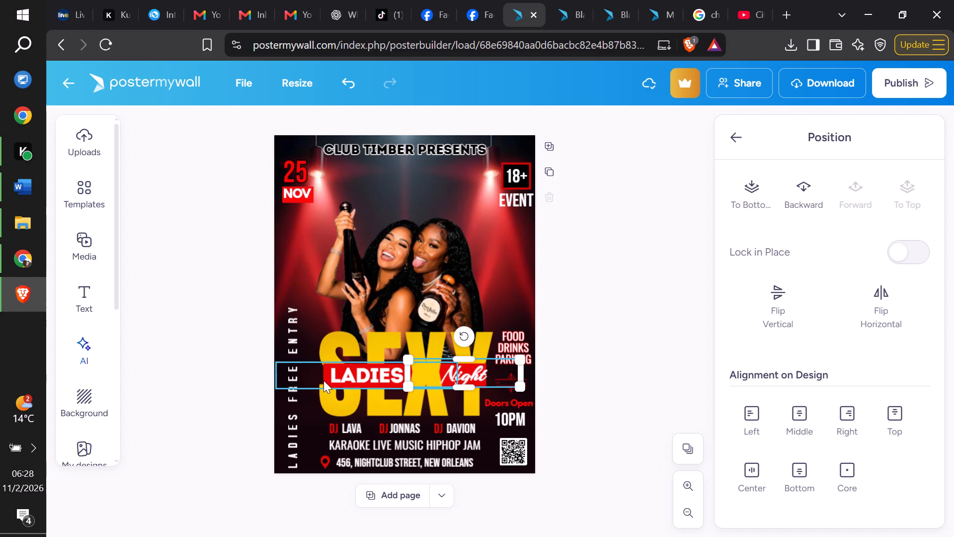
Move the LADIES text off the red bar to just below CLUB TIMBER PRESENTS, and shift the red bar slightly right across SEXY.
{"action": "left_click_drag", "start_coordinate": [346, 377], "coordinate": [393, 186]}
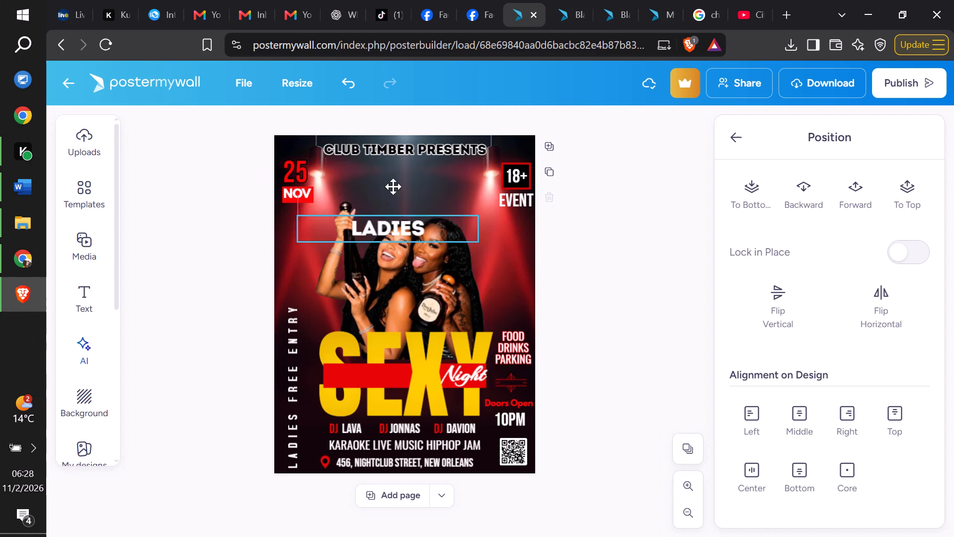
{"action": "left_click_drag", "start_coordinate": [393, 186], "coordinate": [395, 177]}
{"action": "left_click_drag", "start_coordinate": [341, 368], "coordinate": [346, 368]}
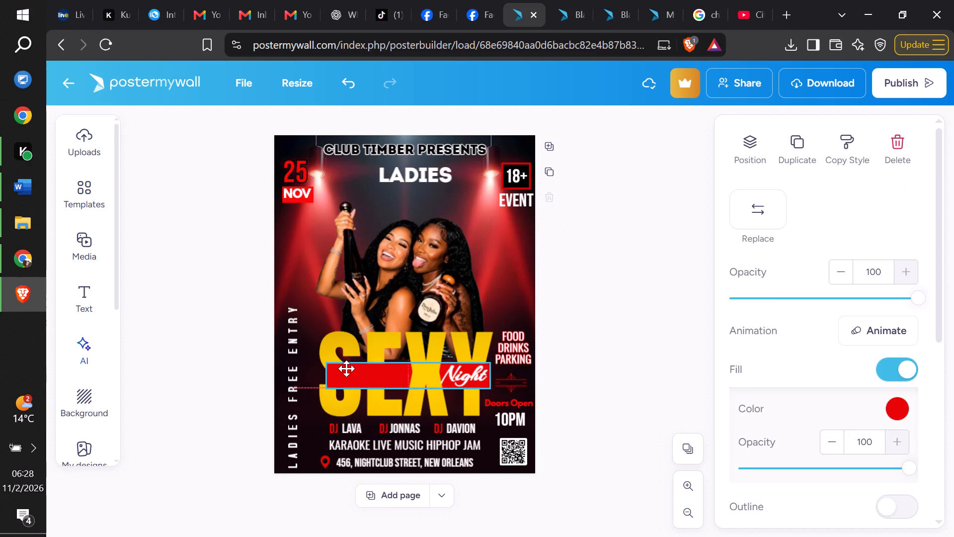
{"action": "left_click_drag", "start_coordinate": [346, 368], "coordinate": [349, 368]}
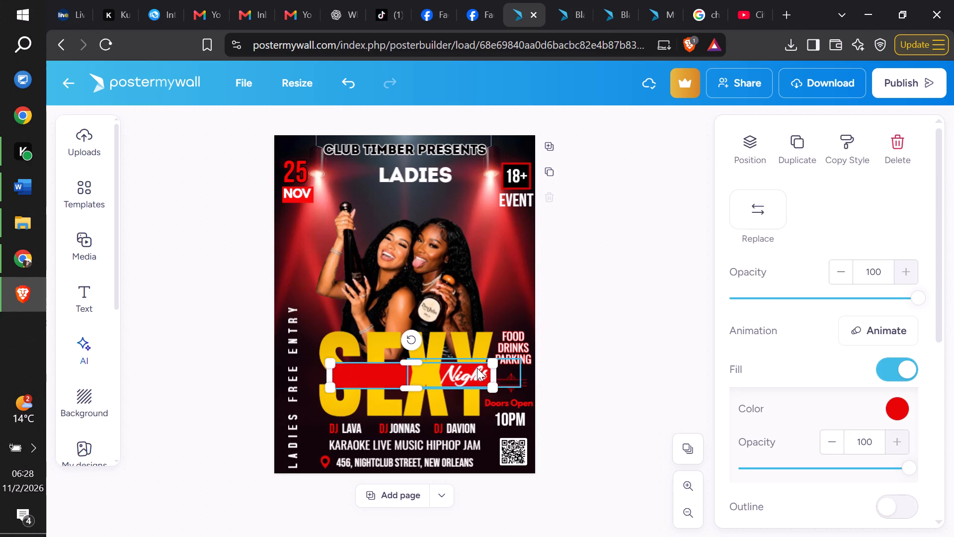
Nudge the Night script right to fit the red bar's right end, and move LADIES back onto the bar over the S and E.
{"action": "left_click", "coordinate": [477, 374]}
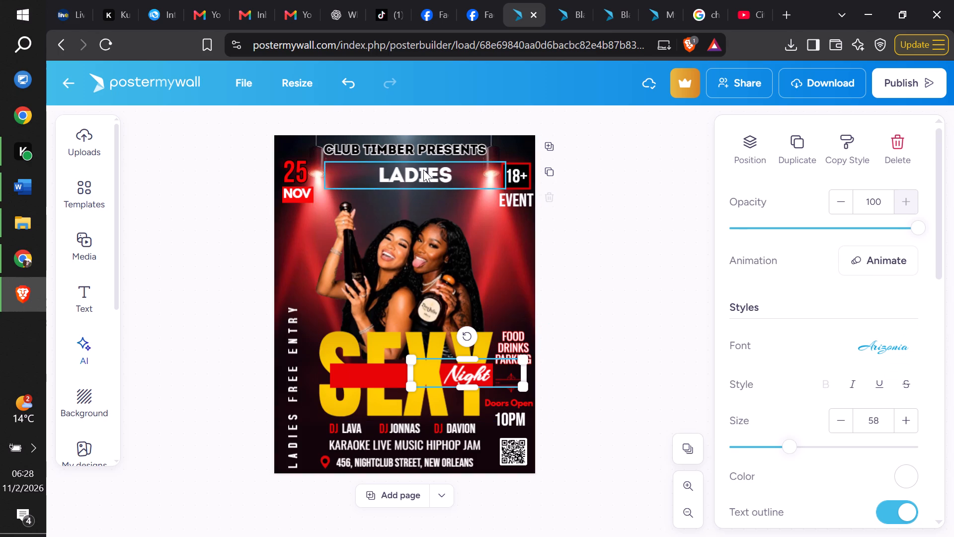
{"action": "left_click_drag", "start_coordinate": [423, 170], "coordinate": [391, 367]}
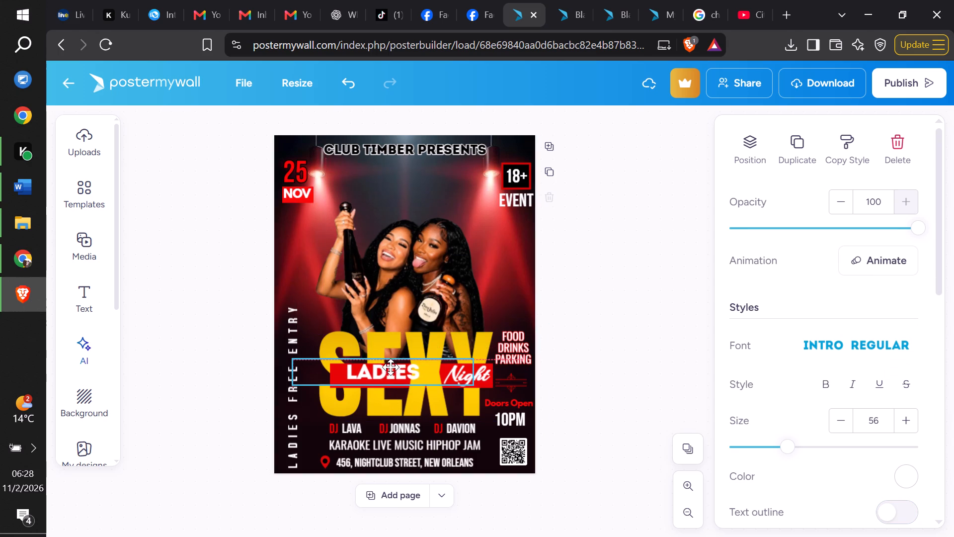
{"action": "left_click_drag", "start_coordinate": [391, 367], "coordinate": [381, 371]}
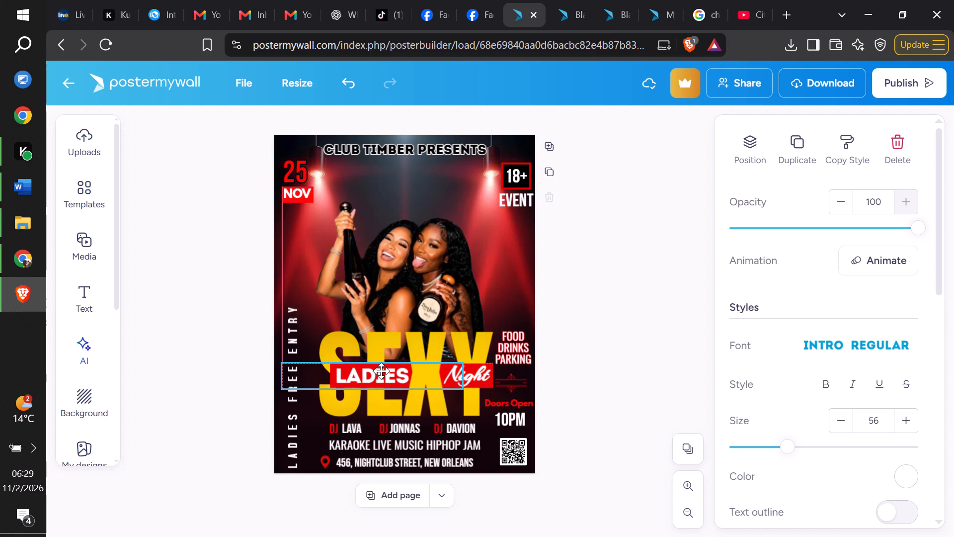
{"action": "left_click_drag", "start_coordinate": [381, 371], "coordinate": [381, 370]}
{"action": "left_click", "coordinate": [633, 350]}
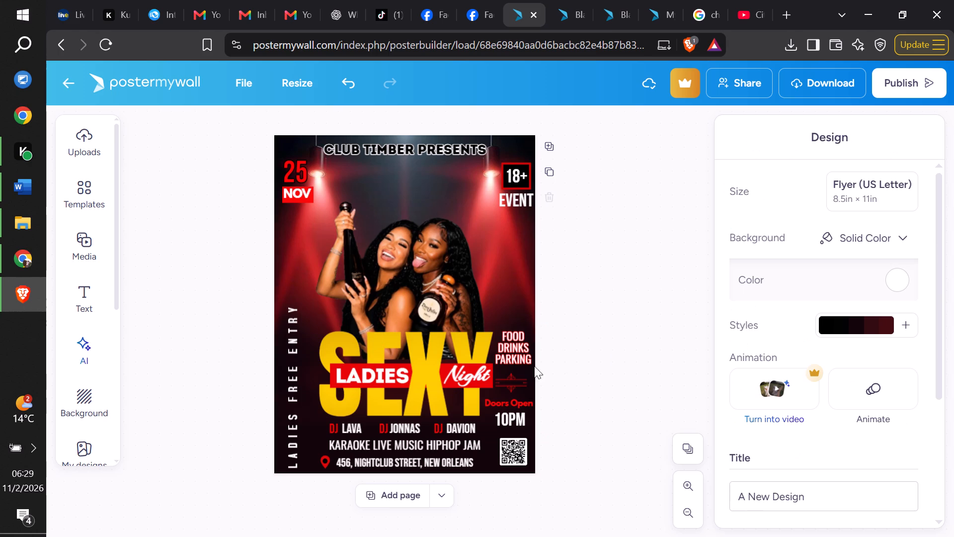
Move the two-women photo slightly down behind the SEXY title, keeping it horizontally centred.
{"action": "left_click_drag", "start_coordinate": [423, 303], "coordinate": [423, 299]}
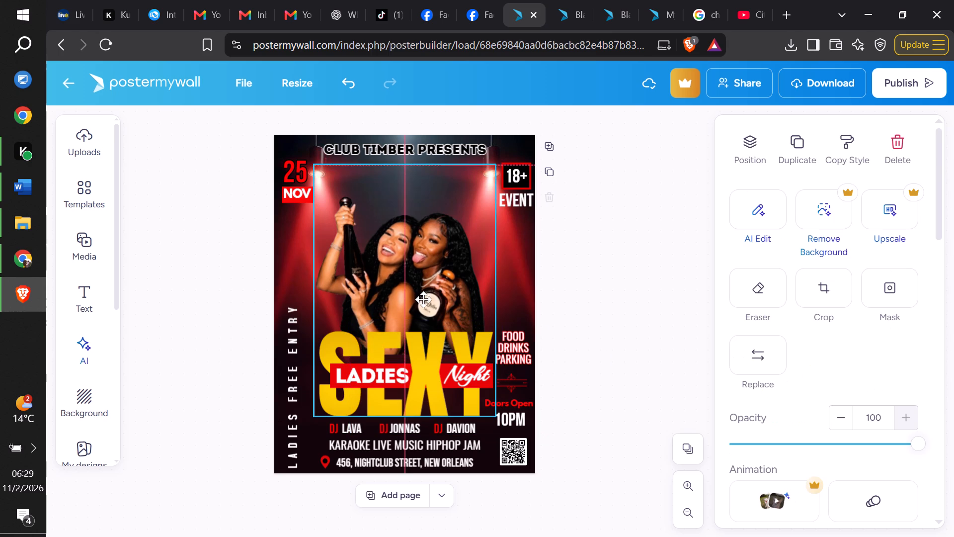
{"action": "left_click_drag", "start_coordinate": [423, 299], "coordinate": [423, 308]}
{"action": "left_click", "coordinate": [649, 329]}
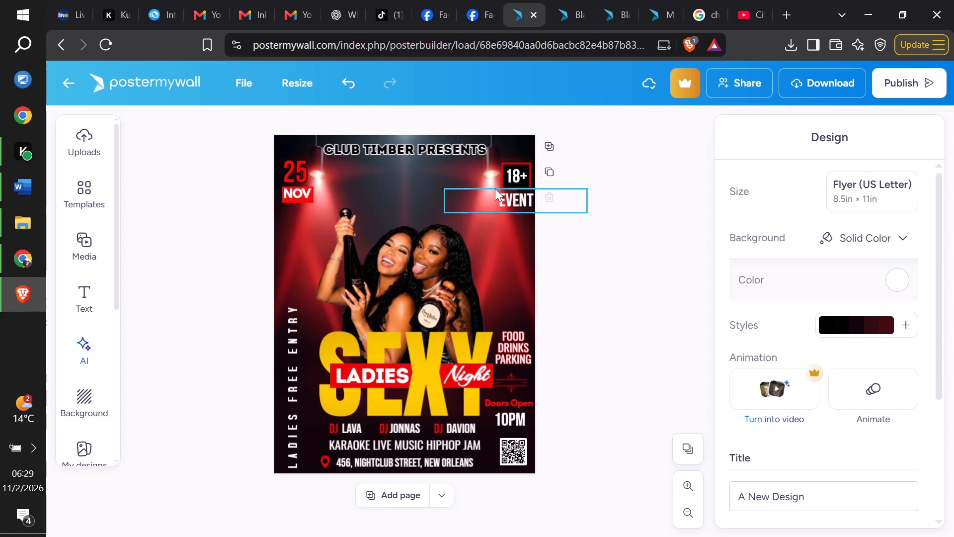
Move the 18+ EVENT badge down the flyer's right edge, re-centring the 18+ text in its black box above EVENT.
{"action": "left_click_drag", "start_coordinate": [515, 204], "coordinate": [517, 236]}
{"action": "left_click_drag", "start_coordinate": [522, 187], "coordinate": [518, 165]}
{"action": "left_click_drag", "start_coordinate": [520, 175], "coordinate": [520, 197]}
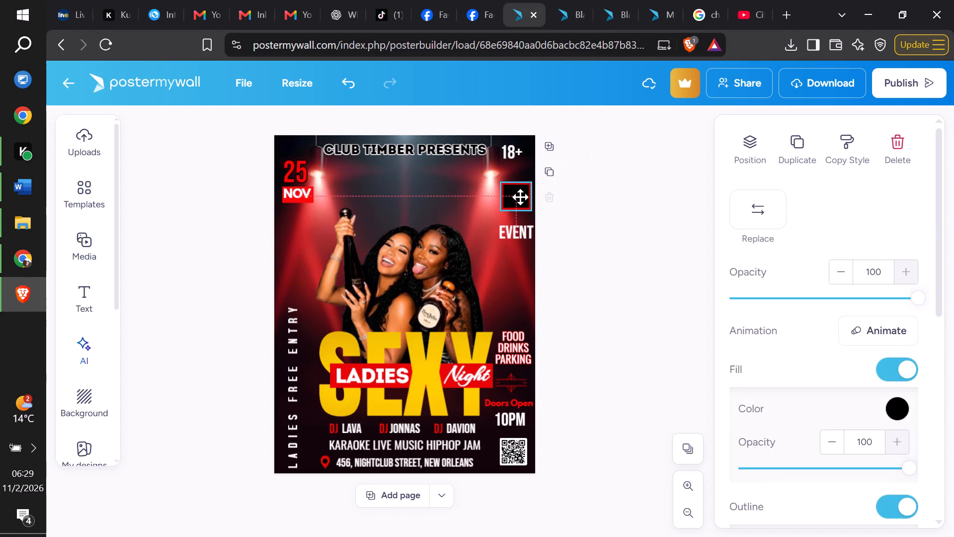
{"action": "left_click_drag", "start_coordinate": [520, 197], "coordinate": [520, 204]}
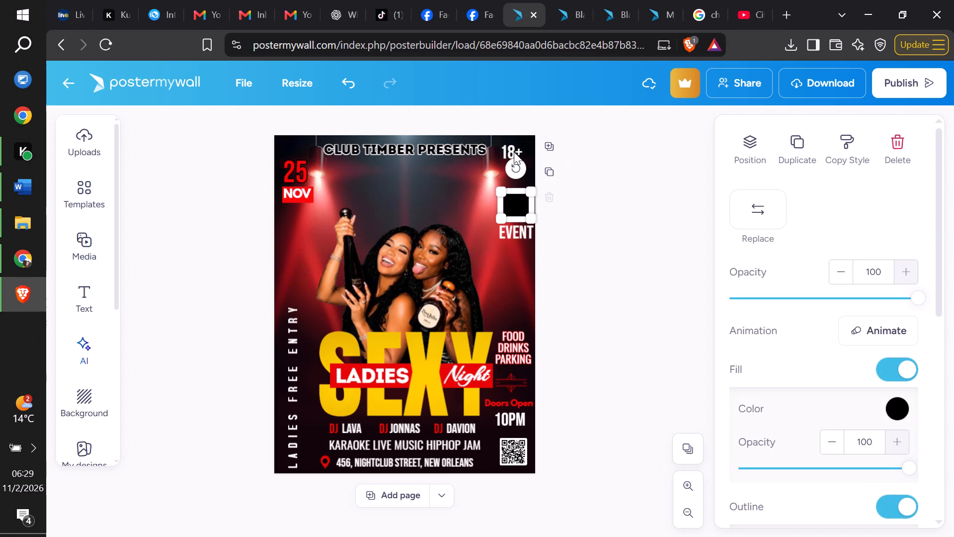
{"action": "left_click_drag", "start_coordinate": [514, 150], "coordinate": [520, 200]}
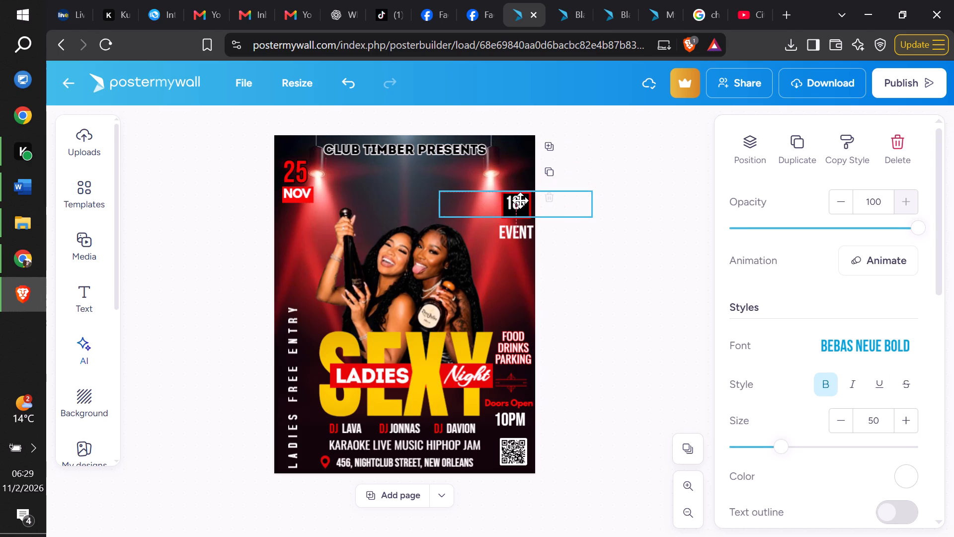
{"action": "left_click_drag", "start_coordinate": [520, 200], "coordinate": [520, 201]}
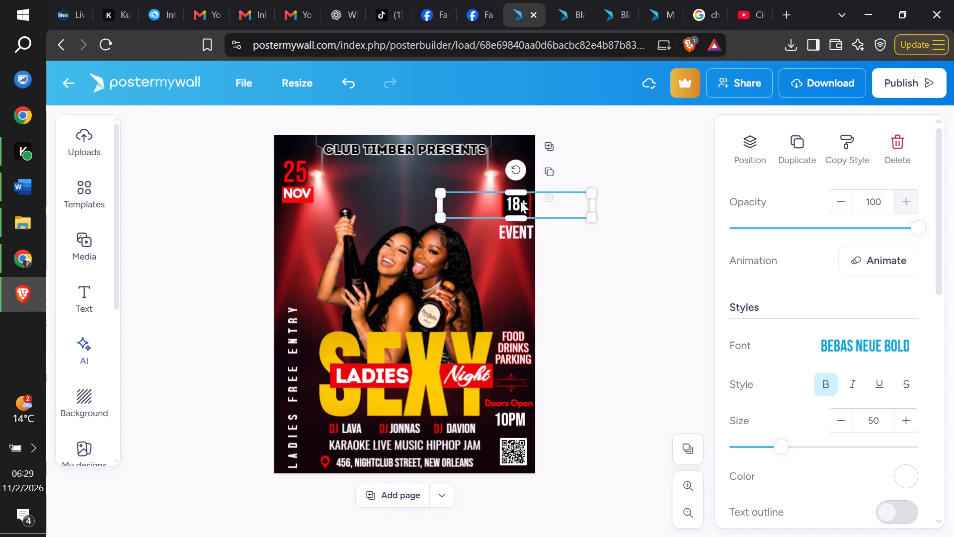
{"action": "left_click", "coordinate": [605, 332]}
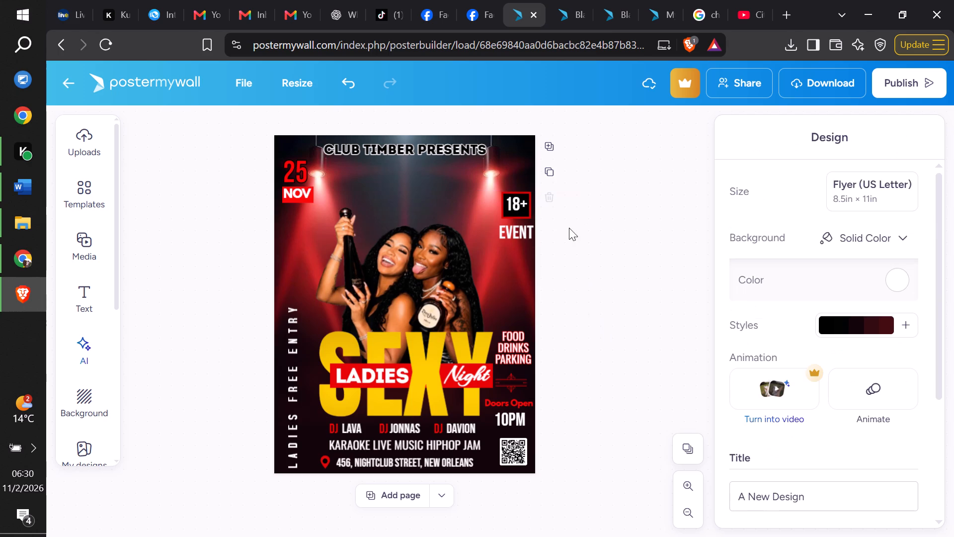
{"action": "left_click", "coordinate": [520, 205]}
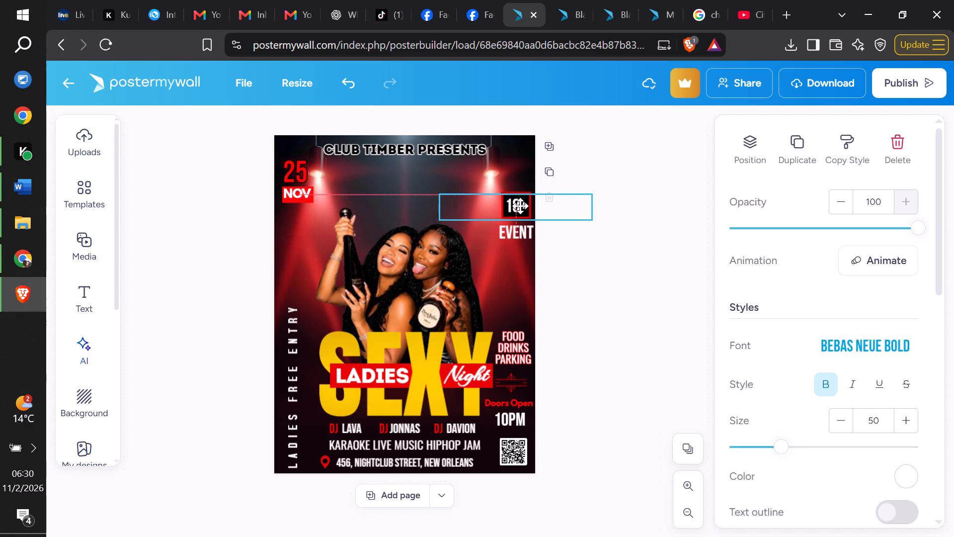
{"action": "left_click", "coordinate": [599, 310]}
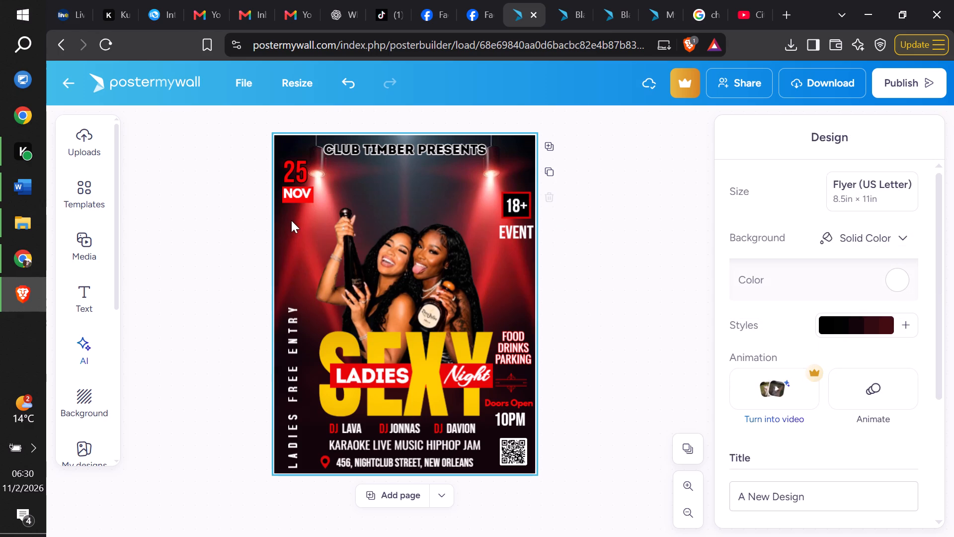
Move the 25 NOV date block down level with the 18+ badge, with NOV on its red box and 25 just above.
{"action": "left_click_drag", "start_coordinate": [298, 199], "coordinate": [298, 213]}
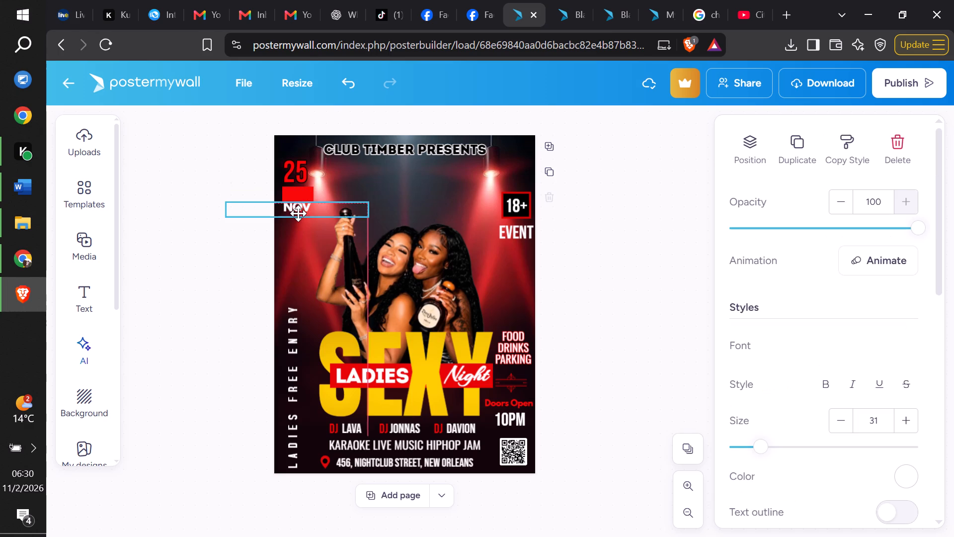
{"action": "left_click_drag", "start_coordinate": [298, 213], "coordinate": [298, 231]}
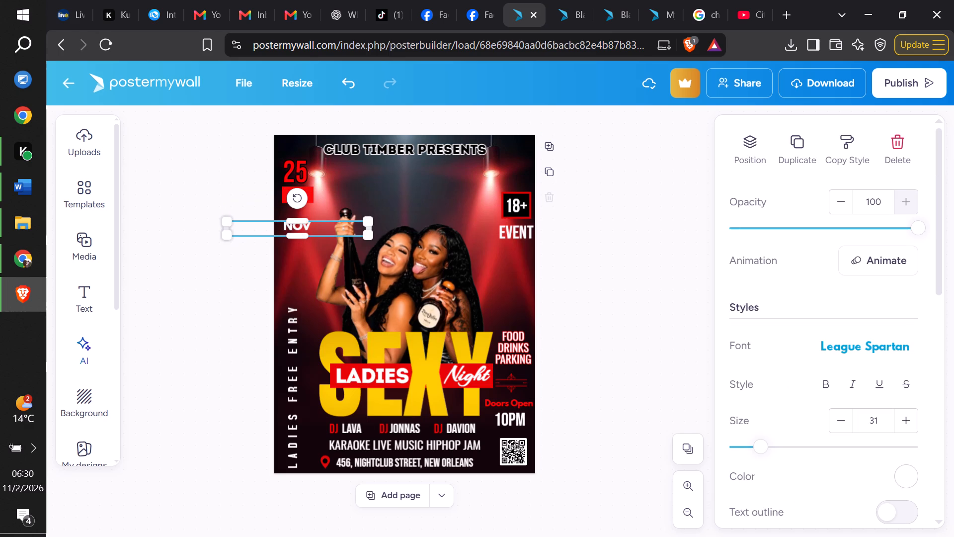
{"action": "left_click_drag", "start_coordinate": [310, 192], "coordinate": [309, 209]}
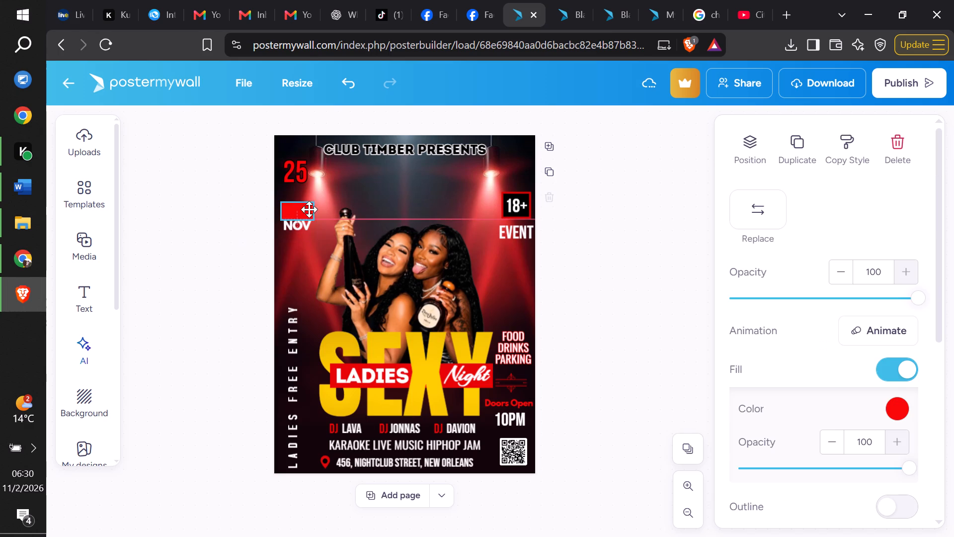
{"action": "left_click_drag", "start_coordinate": [309, 209], "coordinate": [309, 223]}
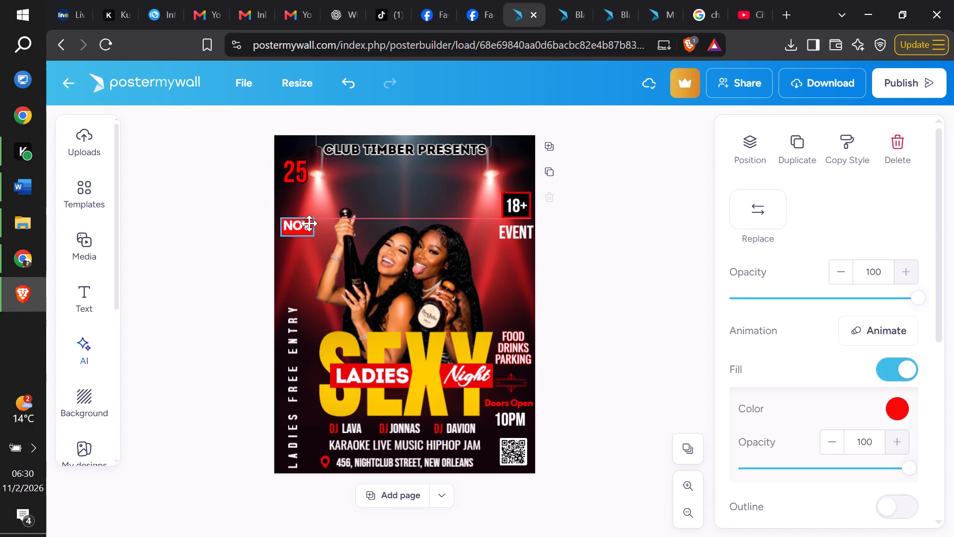
{"action": "left_click_drag", "start_coordinate": [309, 223], "coordinate": [309, 222]}
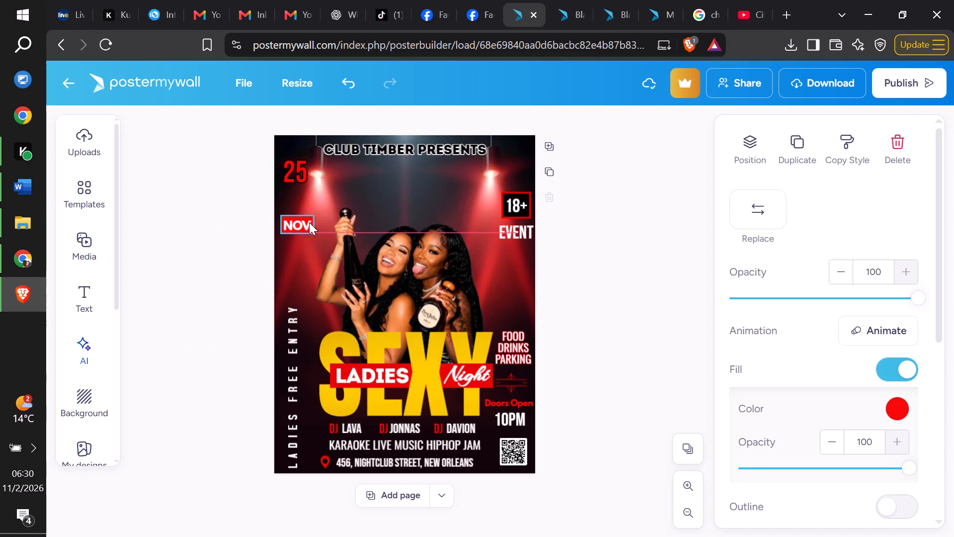
{"action": "left_click", "coordinate": [301, 213]}
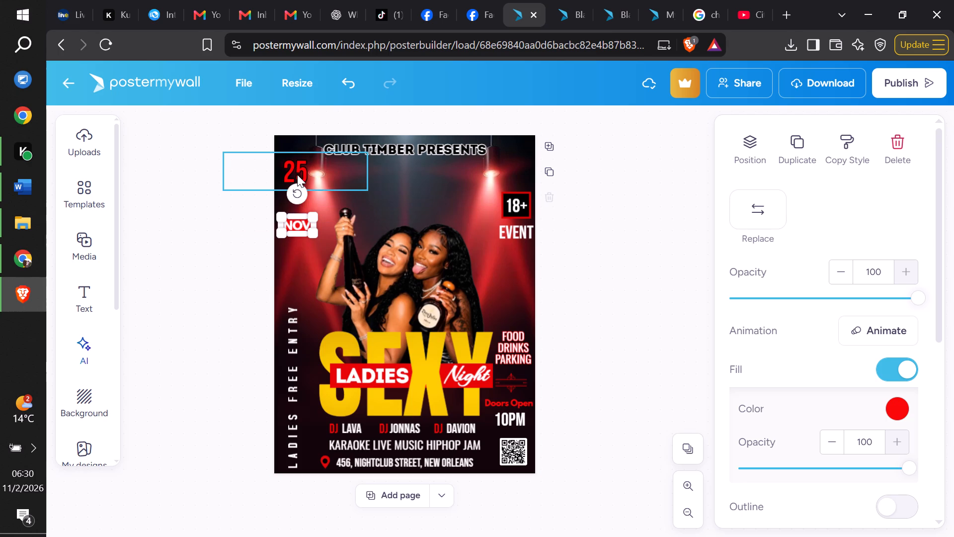
{"action": "left_click_drag", "start_coordinate": [297, 174], "coordinate": [297, 201]}
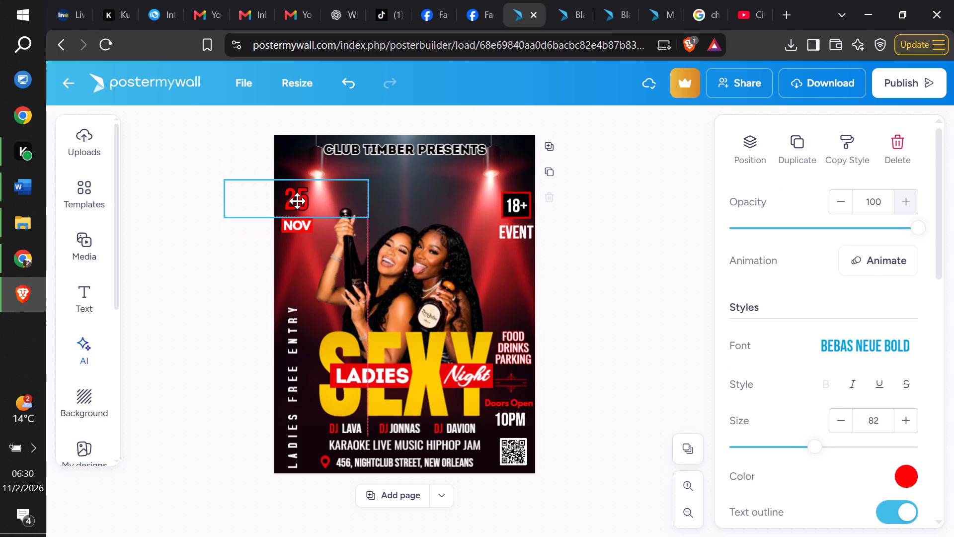
{"action": "left_click_drag", "start_coordinate": [297, 201], "coordinate": [297, 203]}
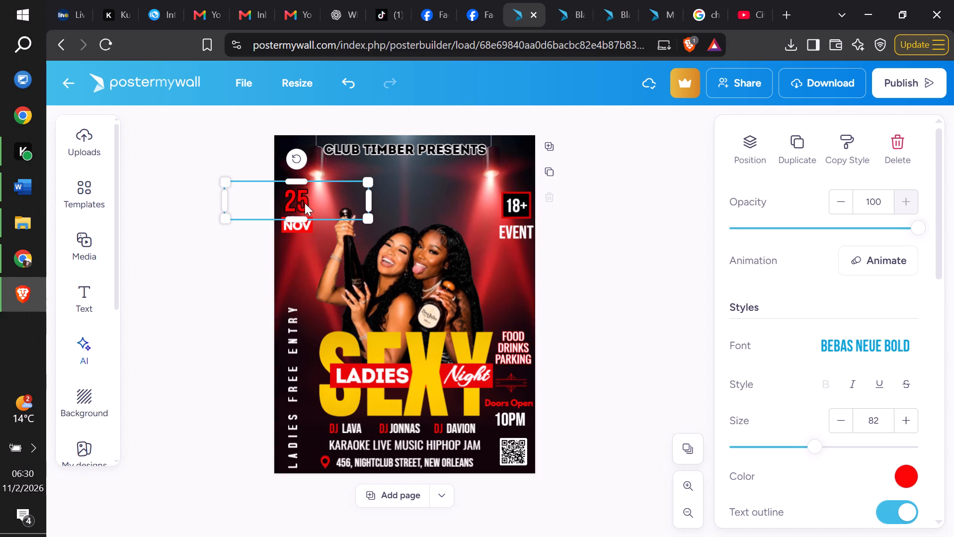
{"action": "left_click", "coordinate": [636, 329]}
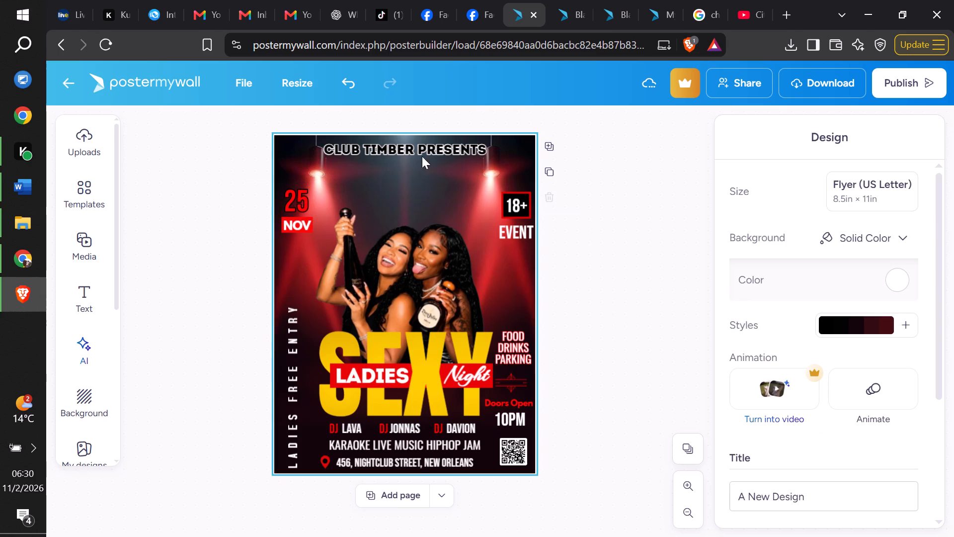
Move the CLUB TIMBER PRESENTS heading slightly down from the flyer's top edge, keeping it centred.
{"action": "left_click_drag", "start_coordinate": [415, 148], "coordinate": [415, 161]}
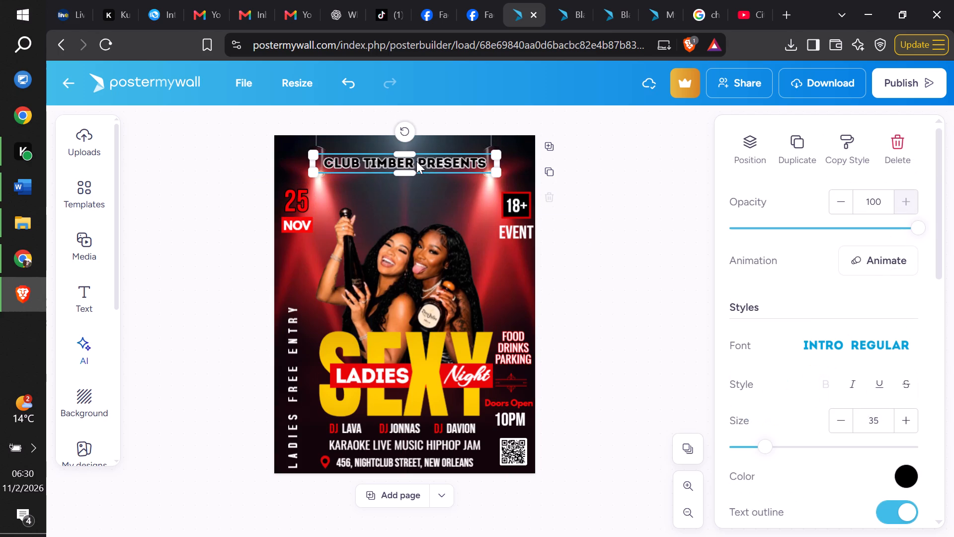
{"action": "left_click", "coordinate": [680, 280]}
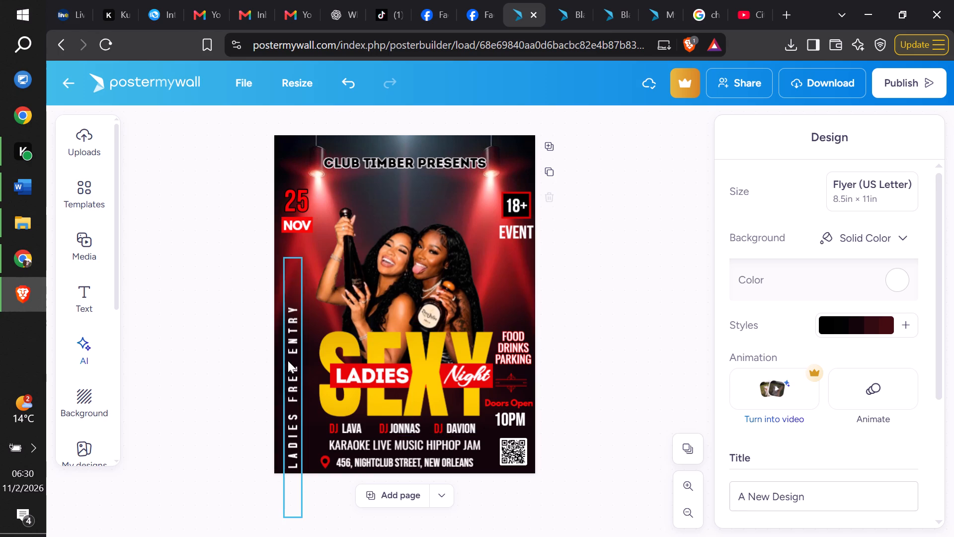
Move the vertical LADIES FREE ENTRY text slightly up along the flyer's left edge.
{"action": "left_click_drag", "start_coordinate": [288, 360], "coordinate": [288, 351]}
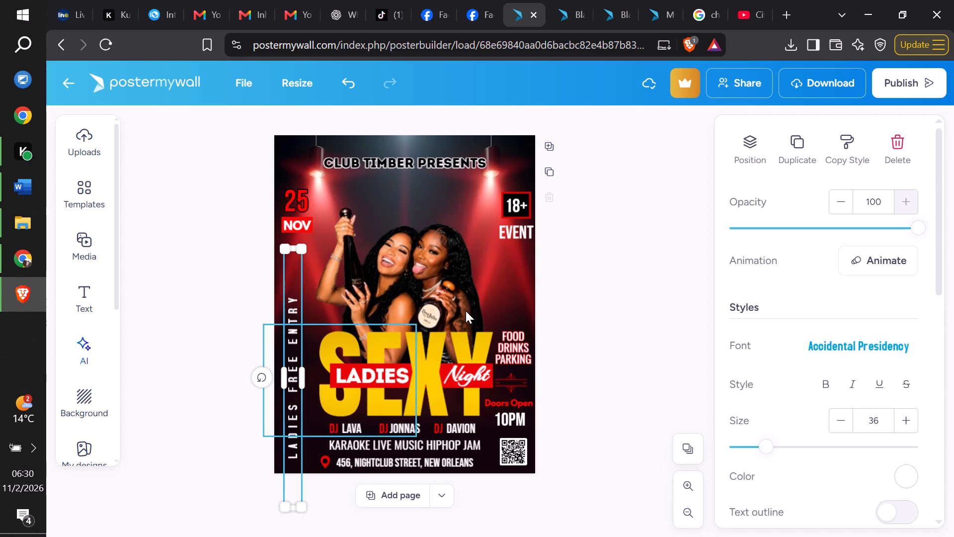
{"action": "left_click", "coordinate": [609, 296]}
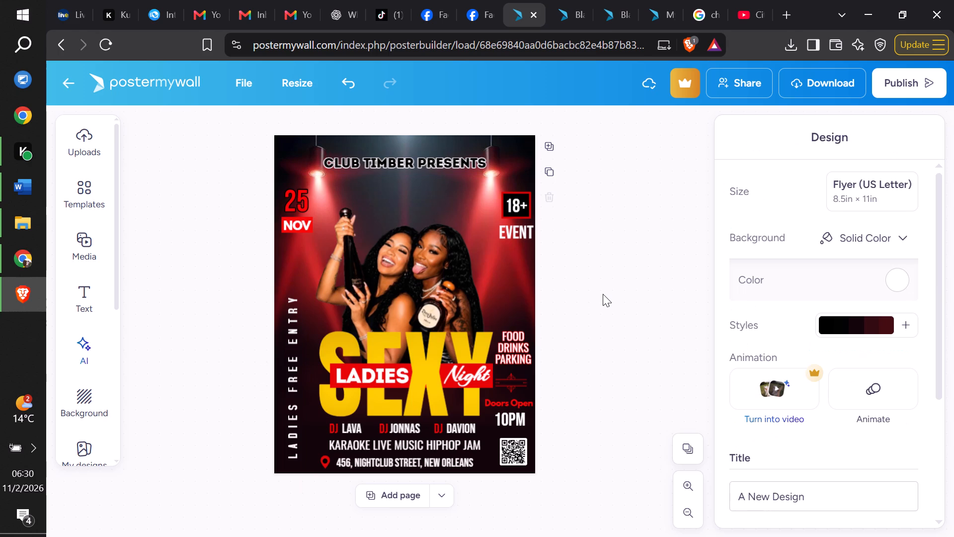
Move the EVENT text slightly up, closer to the 18+ box.
{"action": "left_click", "coordinate": [522, 238]}
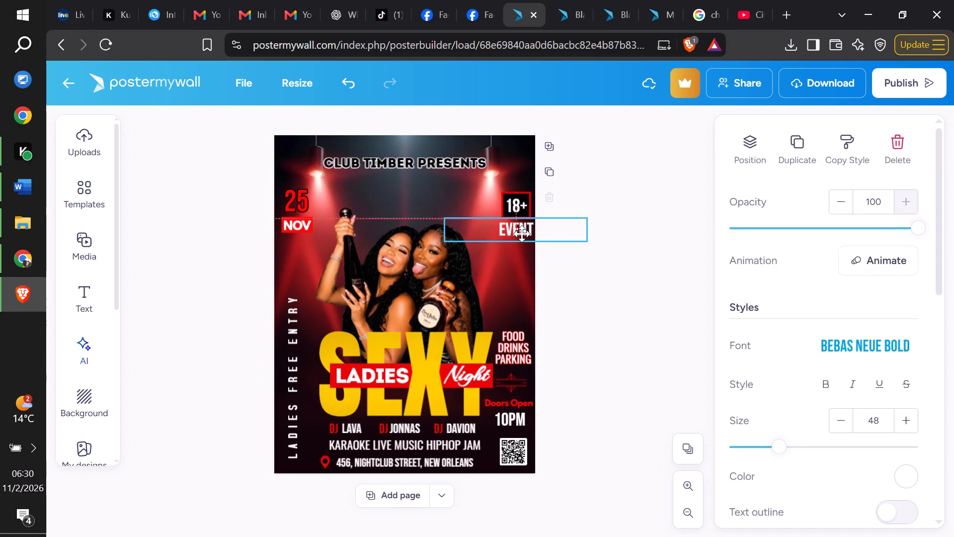
{"action": "left_click_drag", "start_coordinate": [573, 303], "coordinate": [581, 311]}
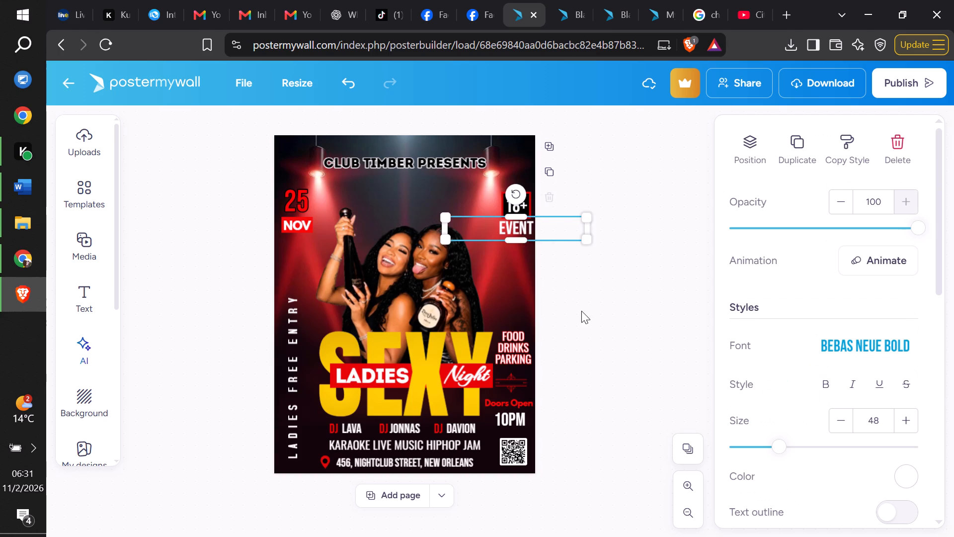
Nudge the EVENT text slightly down beneath the 18+ box.
{"action": "left_click_drag", "start_coordinate": [581, 311], "coordinate": [593, 317]}
{"action": "left_click", "coordinate": [519, 230]}
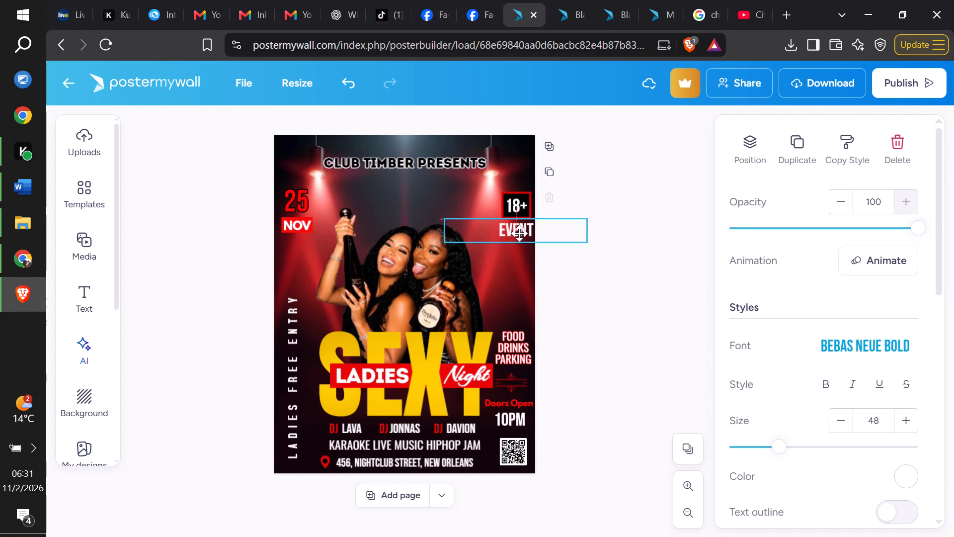
{"action": "left_click_drag", "start_coordinate": [632, 351], "coordinate": [639, 360]}
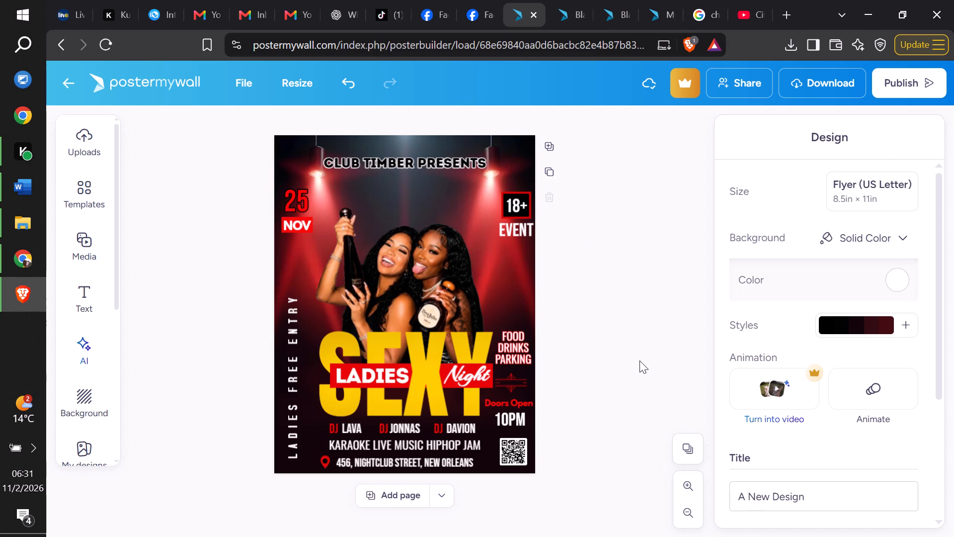
Move the FOOD DRINKS PARKING text slightly up along the flyer's right edge.
{"action": "left_click", "coordinate": [526, 346]}
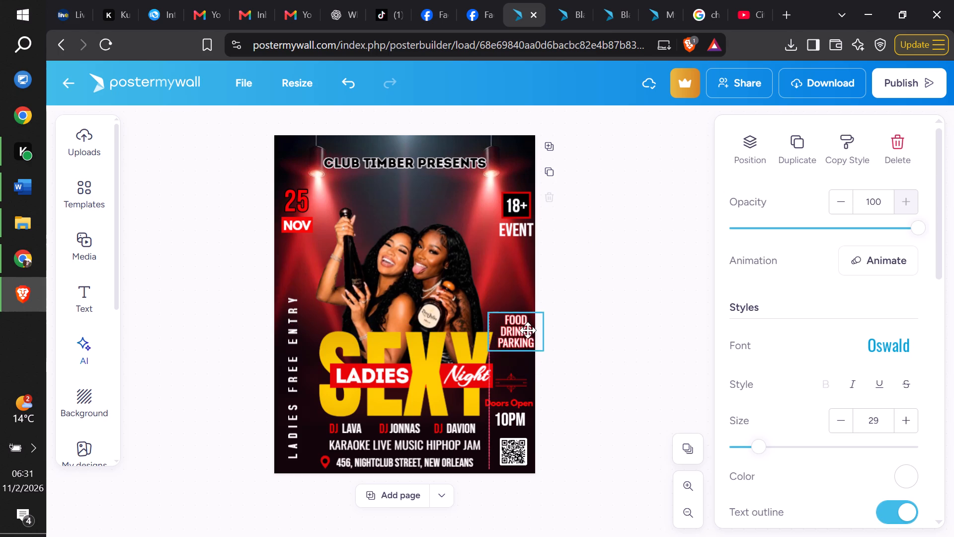
{"action": "left_click", "coordinate": [621, 342]}
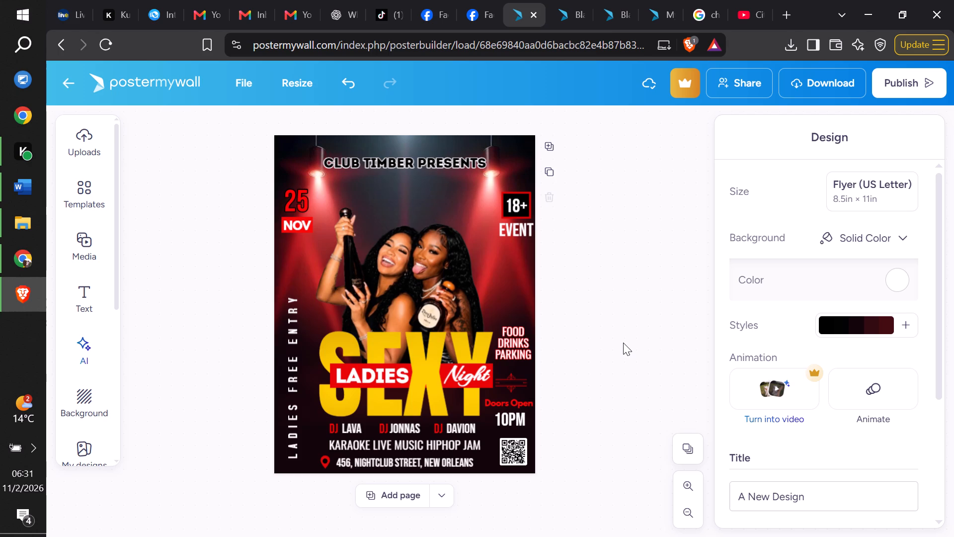
Set the font of the LADIES text on the red box to Anton.
{"action": "left_click", "coordinate": [394, 380]}
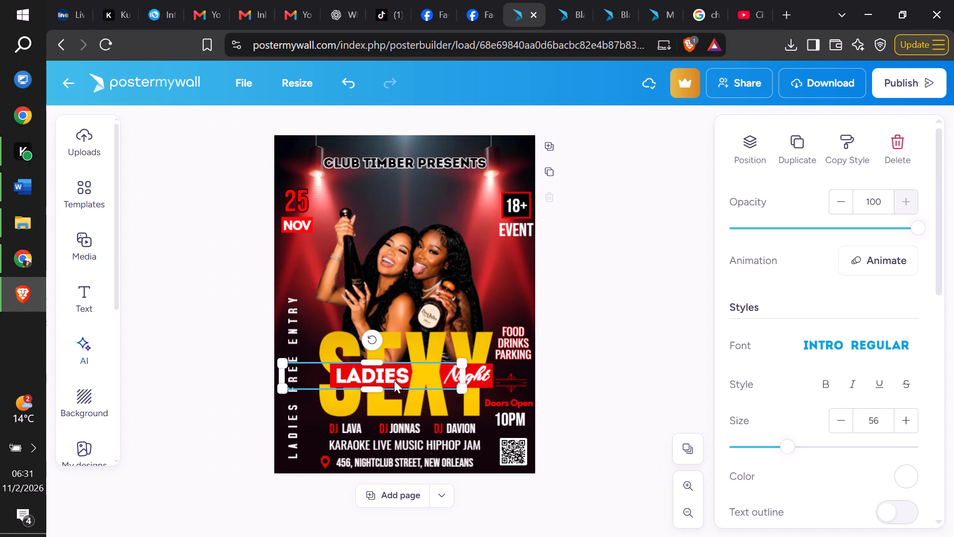
{"action": "left_click", "coordinate": [855, 346]}
{"action": "left_click", "coordinate": [796, 372]}
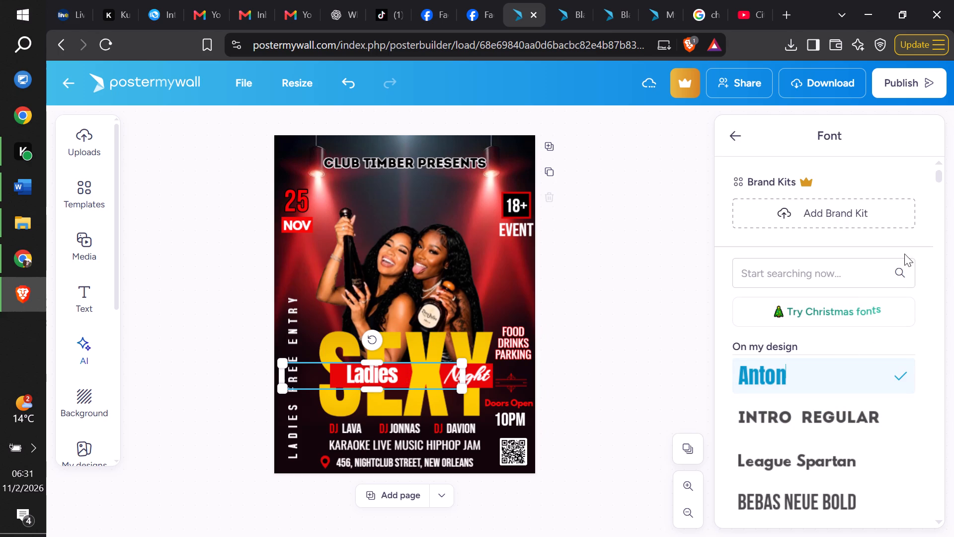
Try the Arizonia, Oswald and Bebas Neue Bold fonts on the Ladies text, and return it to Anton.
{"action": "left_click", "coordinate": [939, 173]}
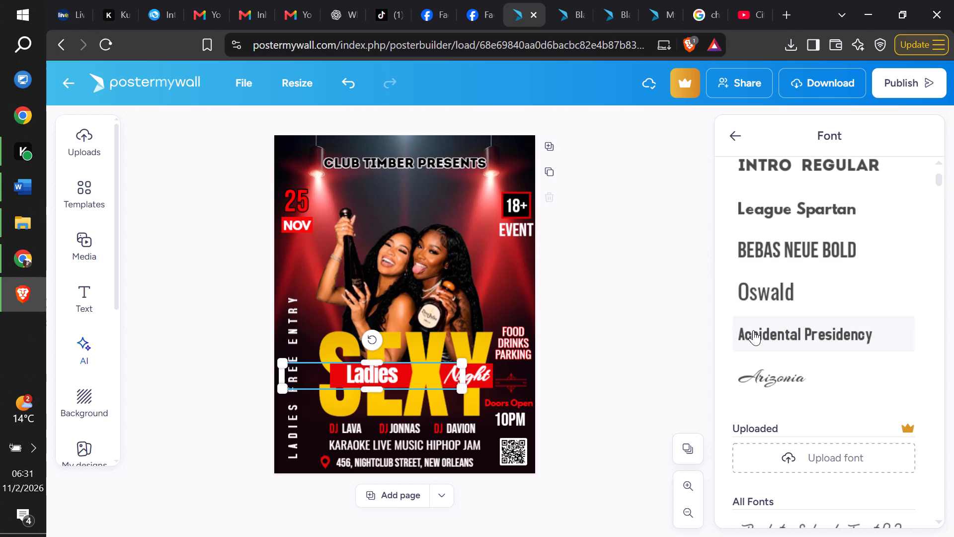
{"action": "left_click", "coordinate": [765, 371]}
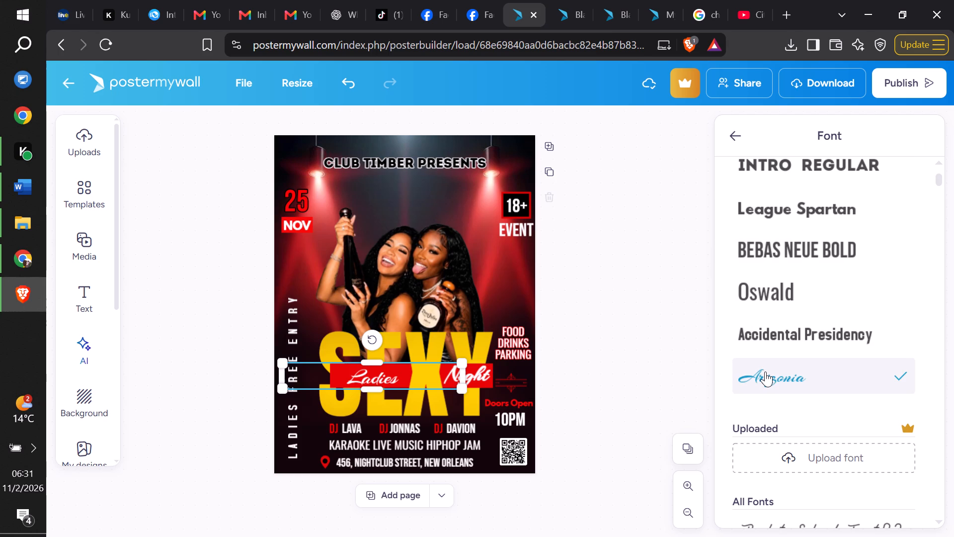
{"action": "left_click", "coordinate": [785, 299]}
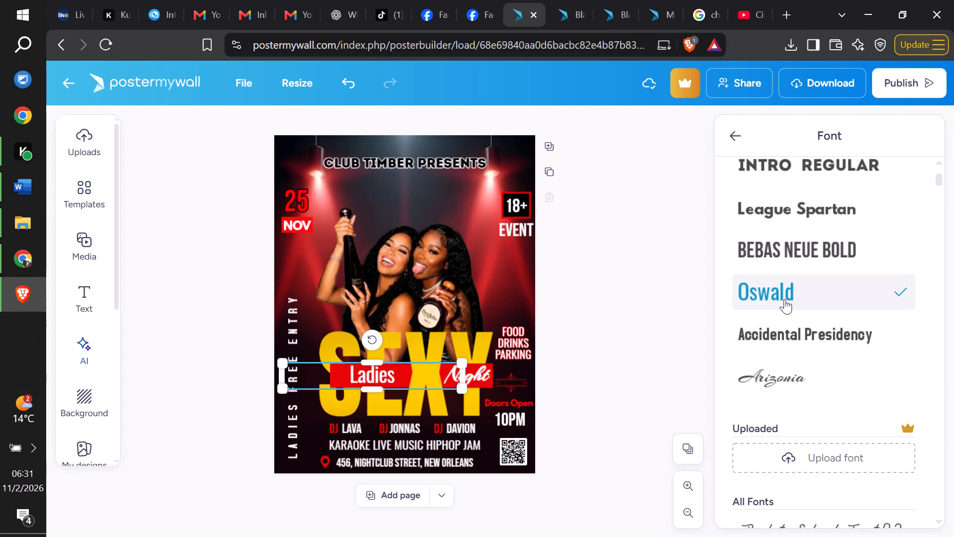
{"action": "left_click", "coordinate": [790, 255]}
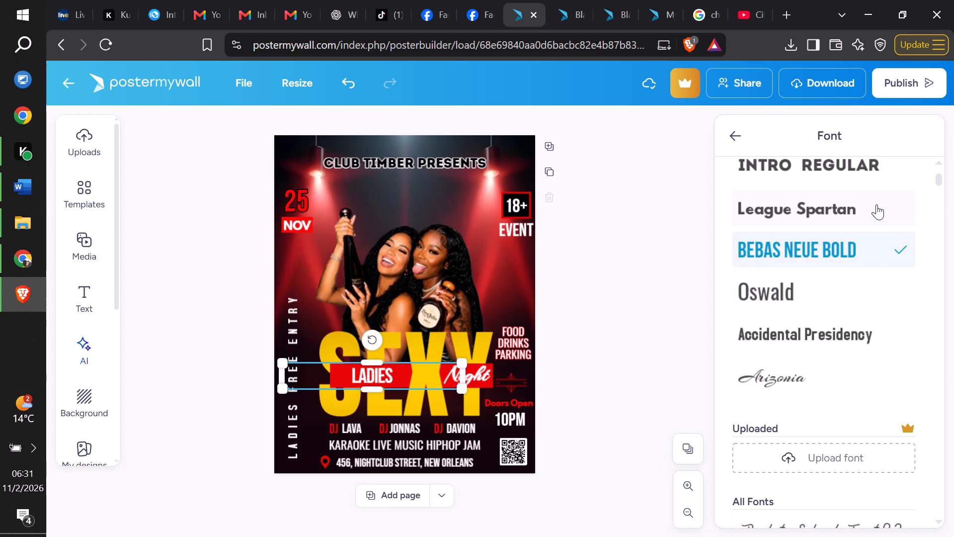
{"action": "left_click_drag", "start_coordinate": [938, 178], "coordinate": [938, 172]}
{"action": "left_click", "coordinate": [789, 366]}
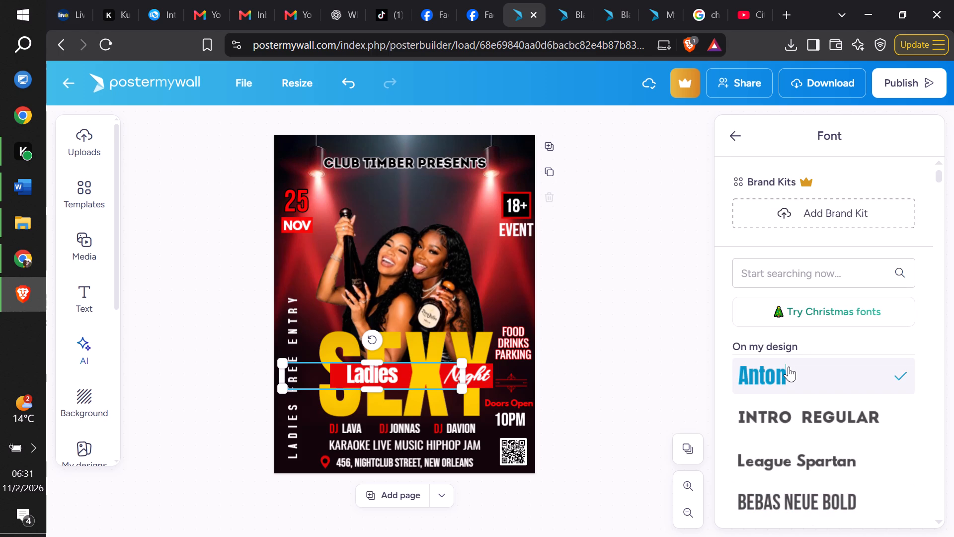
Enlarge the Ladies text box on both sides and set its font size to 60.
{"action": "left_click_drag", "start_coordinate": [462, 385], "coordinate": [467, 392]}
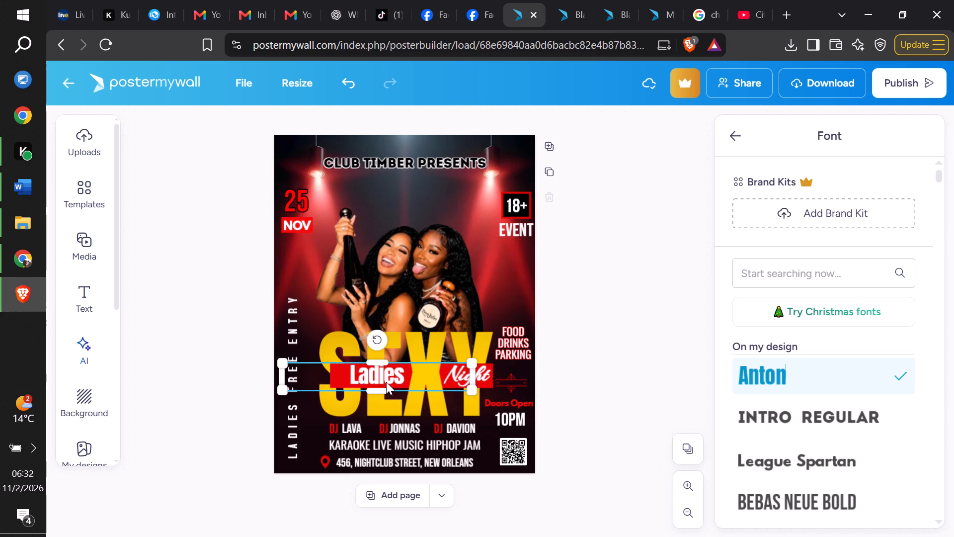
{"action": "left_click_drag", "start_coordinate": [283, 388], "coordinate": [274, 389]}
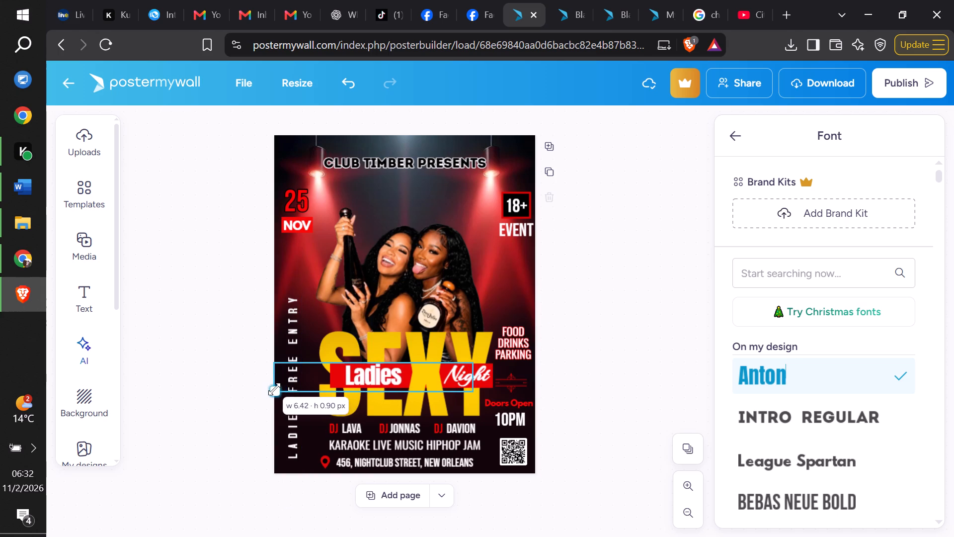
{"action": "left_click_drag", "start_coordinate": [274, 389], "coordinate": [275, 387]}
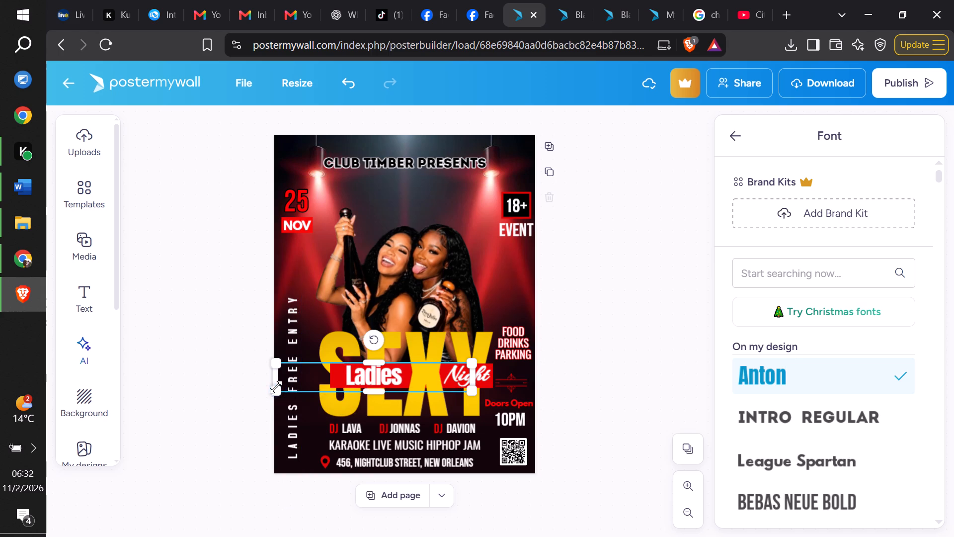
{"action": "left_click", "coordinate": [736, 141]}
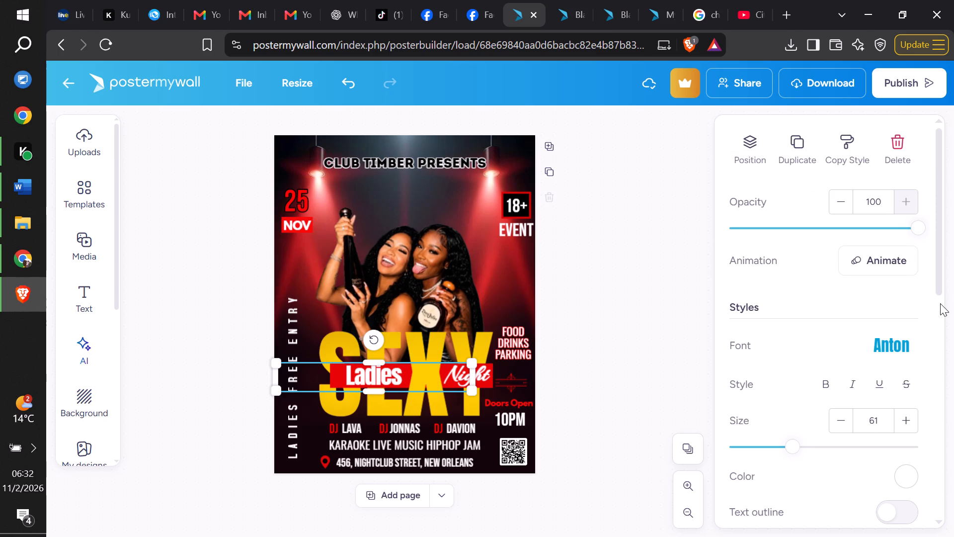
{"action": "left_click_drag", "start_coordinate": [939, 293], "coordinate": [939, 302]}
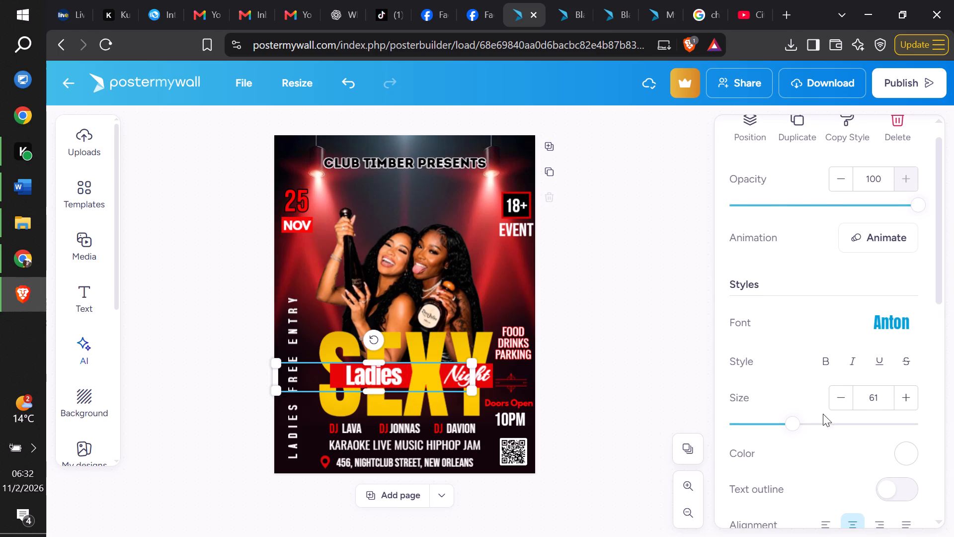
{"action": "left_click", "coordinate": [836, 397]}
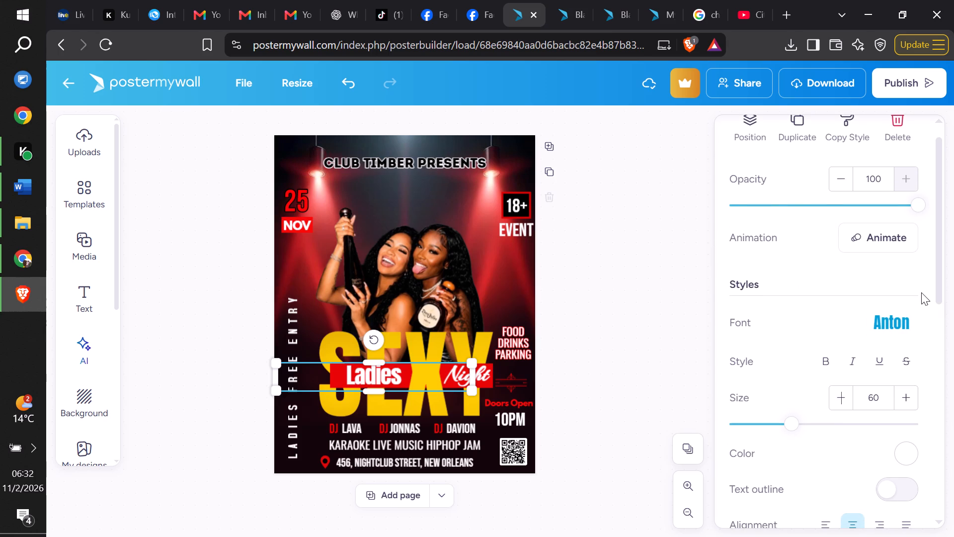
Widen the letter spacing of the Ladies text so the word spreads across its red box.
{"action": "left_click_drag", "start_coordinate": [939, 268], "coordinate": [953, 354]}
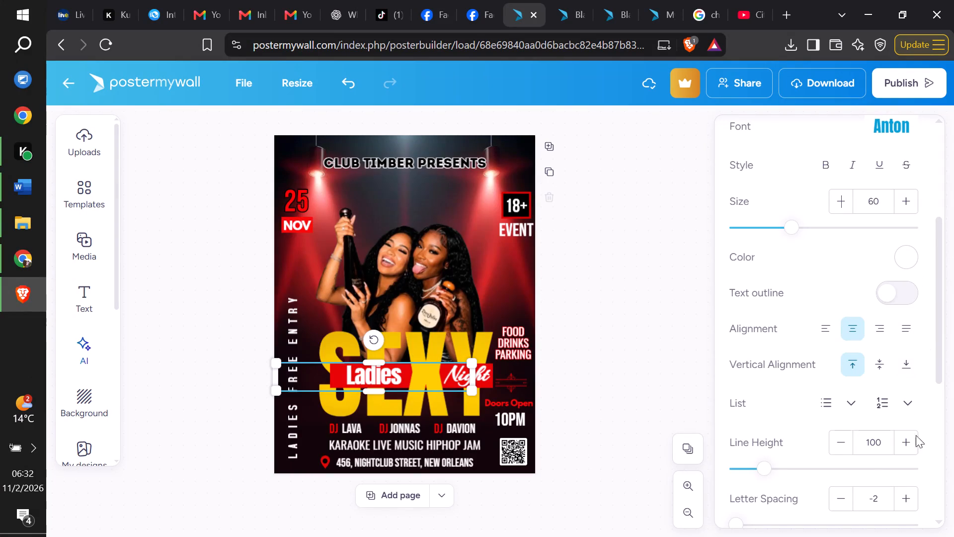
{"action": "triple_click", "coordinate": [896, 503]}
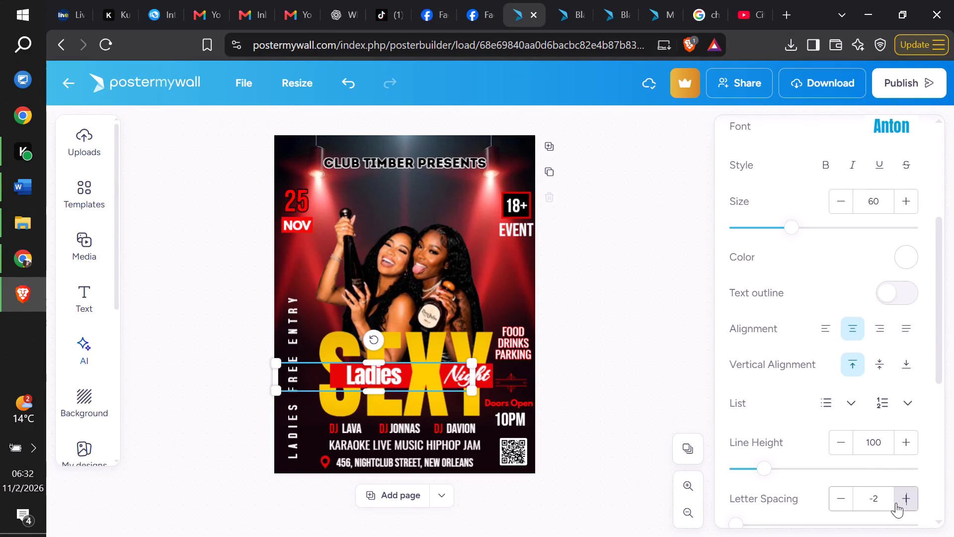
{"action": "double_click", "coordinate": [896, 503]}
{"action": "left_click", "coordinate": [896, 503]}
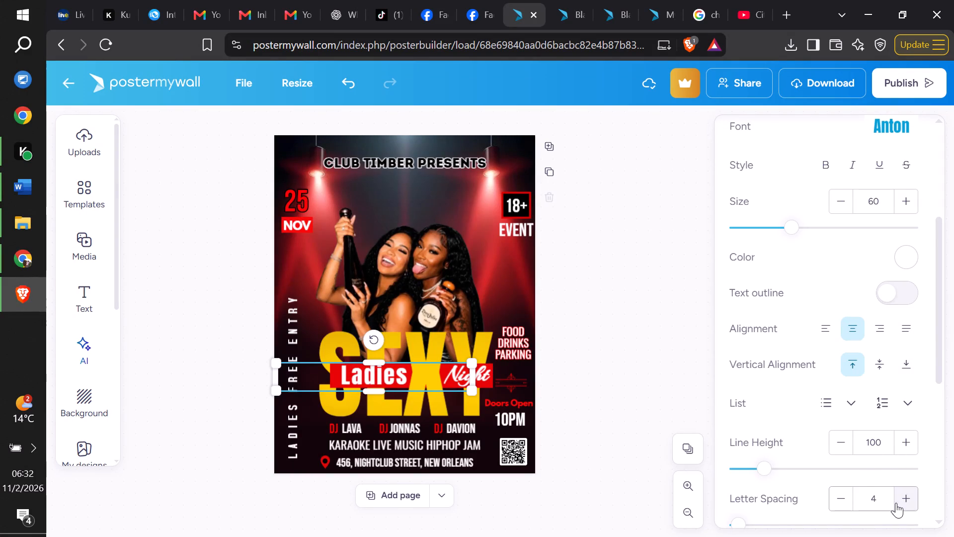
{"action": "left_click", "coordinate": [896, 503]}
{"action": "left_click", "coordinate": [622, 372]}
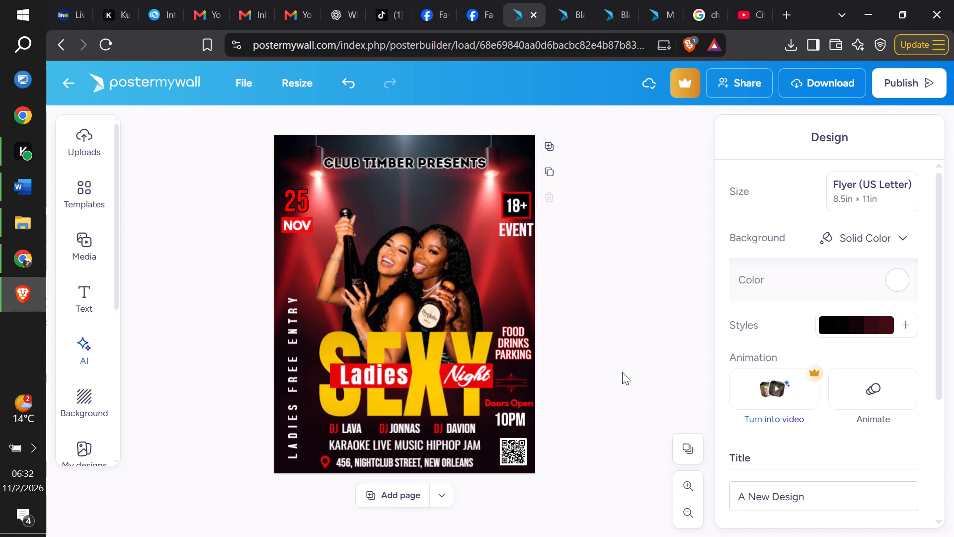
Start submitting the finished flyer as a template.
{"action": "left_click", "coordinate": [248, 81]}
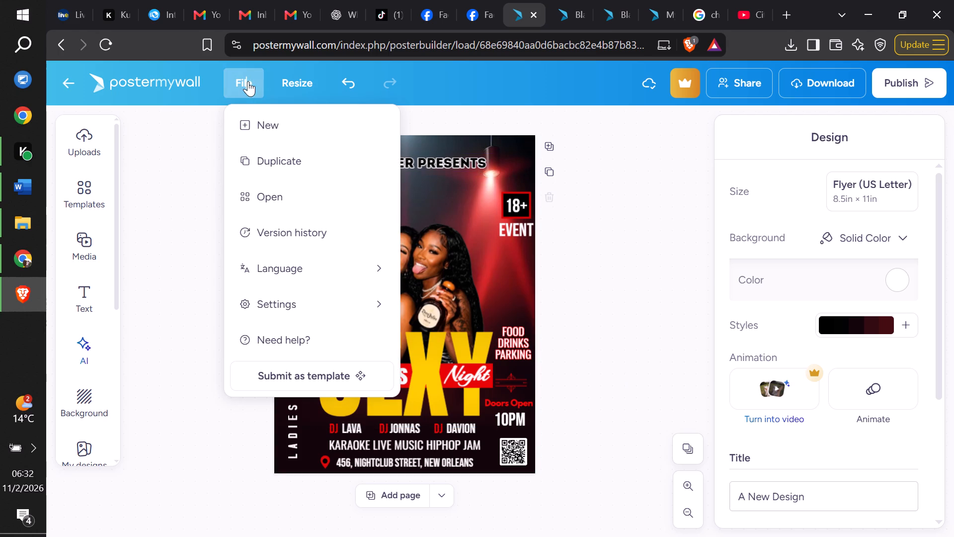
{"action": "left_click", "coordinate": [318, 366]}
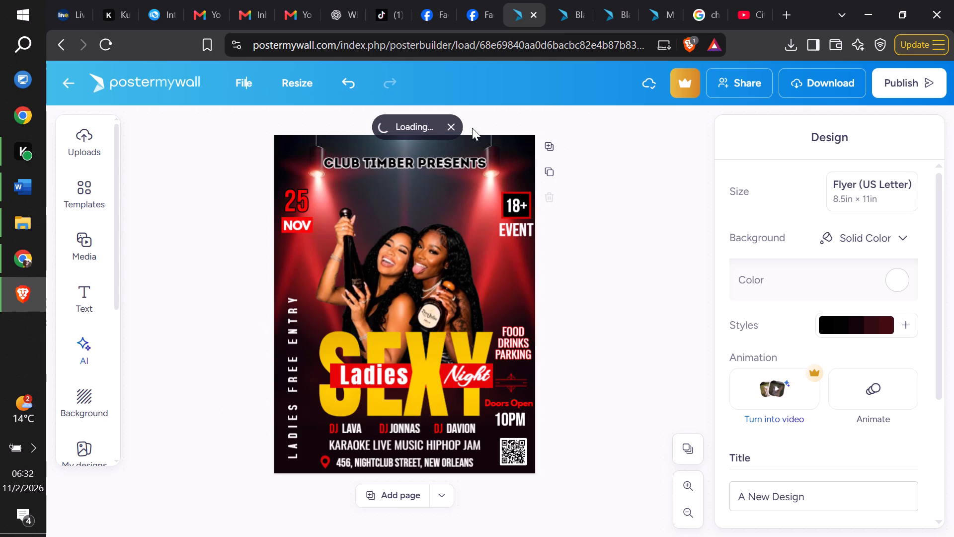
Leave the editor in the two other open flyer design tabs, abandoning unsaved changes.
{"action": "left_click", "coordinate": [559, 21]}
{"action": "left_click", "coordinate": [172, 84]}
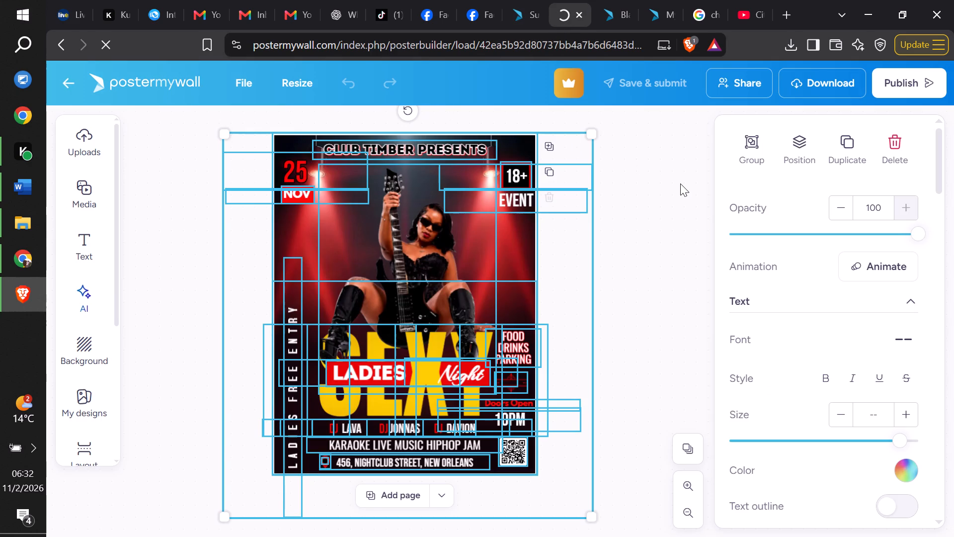
{"action": "left_click", "coordinate": [612, 0]}
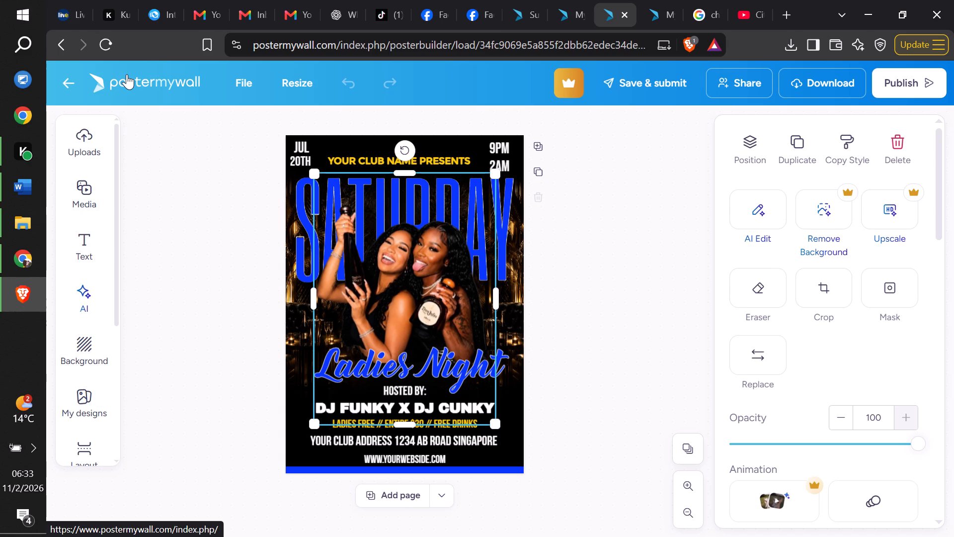
{"action": "left_click", "coordinate": [127, 74]}
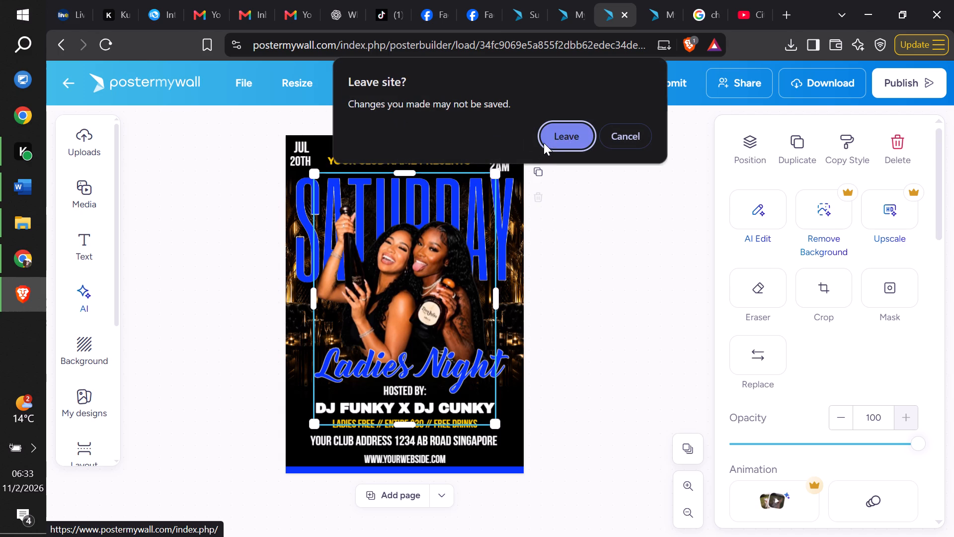
{"action": "left_click", "coordinate": [551, 138]}
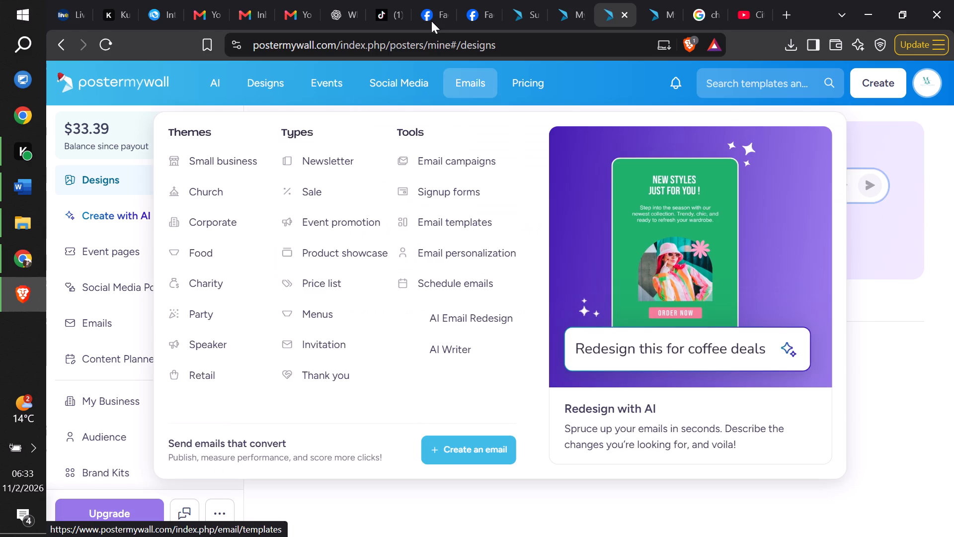
Add the tag #ladies to the template submission, copying the # sign from the birthday flyer hashtags search in Google Chrome.
{"action": "left_click", "coordinate": [509, 0]}
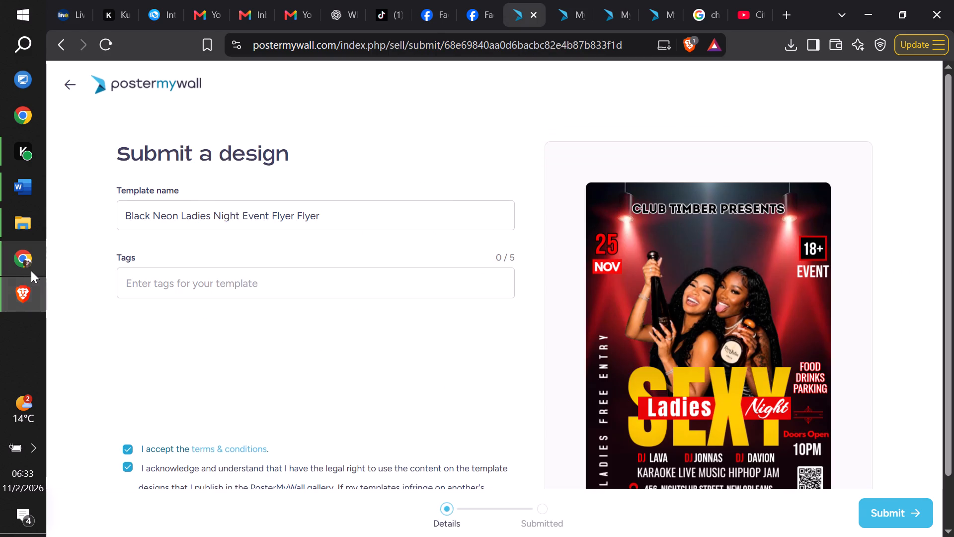
{"action": "left_click", "coordinate": [31, 270]}
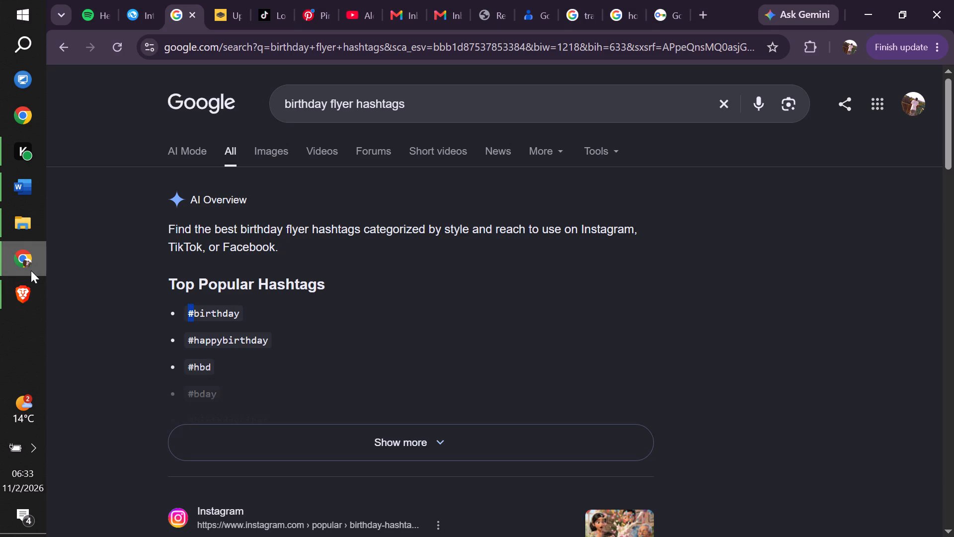
{"action": "key", "text": "ctrl+c"}
{"action": "left_click", "coordinate": [7, 283]}
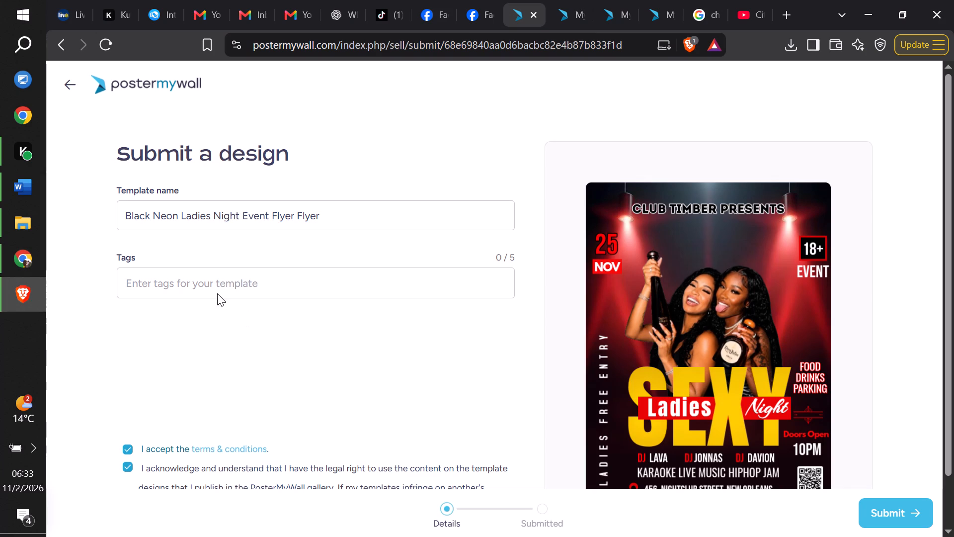
{"action": "left_click", "coordinate": [215, 288]}
{"action": "key", "text": "ctrl+v"}
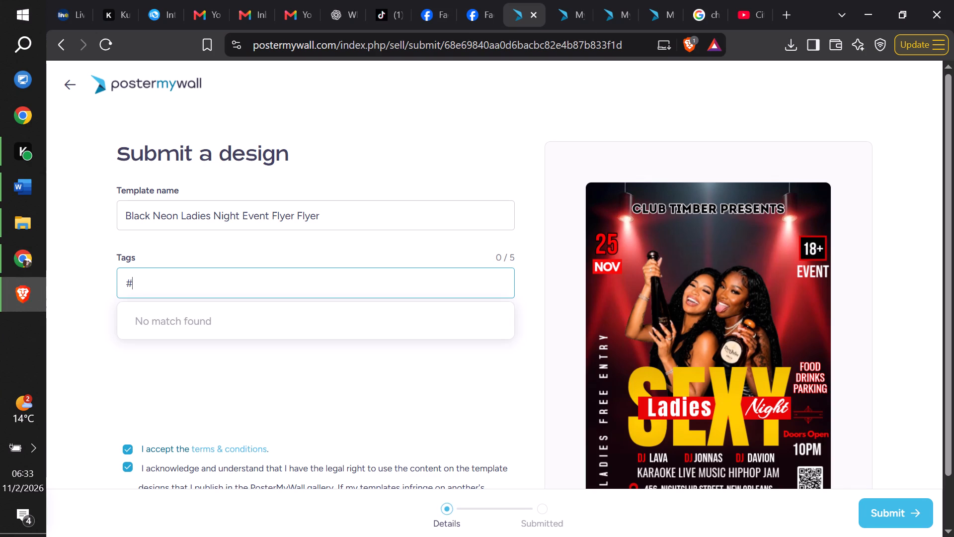
{"action": "type", "text": "ladies"}
{"action": "left_click", "coordinate": [181, 334]}
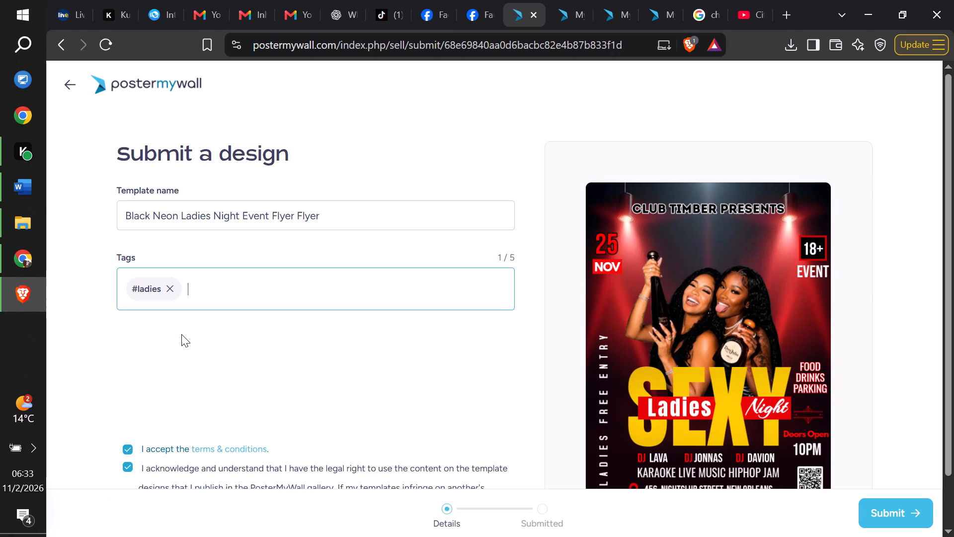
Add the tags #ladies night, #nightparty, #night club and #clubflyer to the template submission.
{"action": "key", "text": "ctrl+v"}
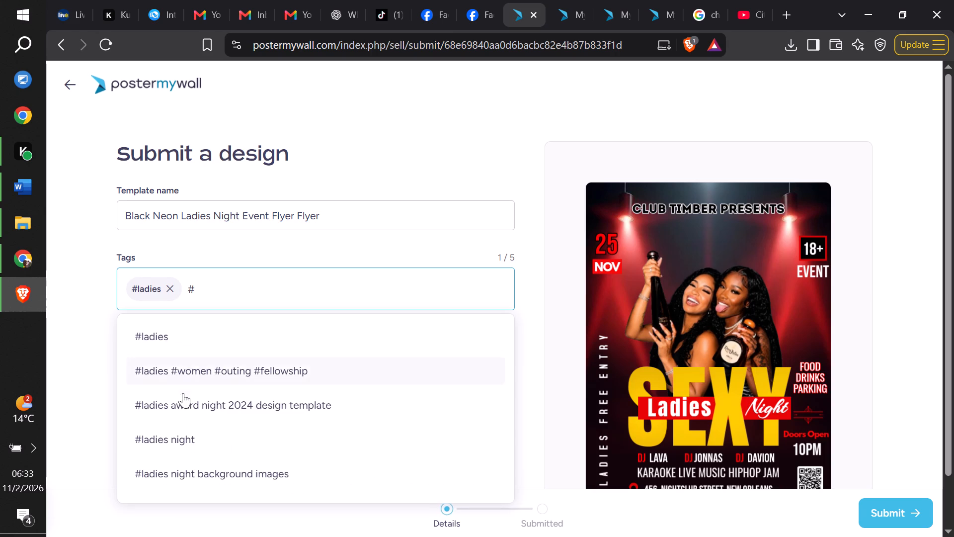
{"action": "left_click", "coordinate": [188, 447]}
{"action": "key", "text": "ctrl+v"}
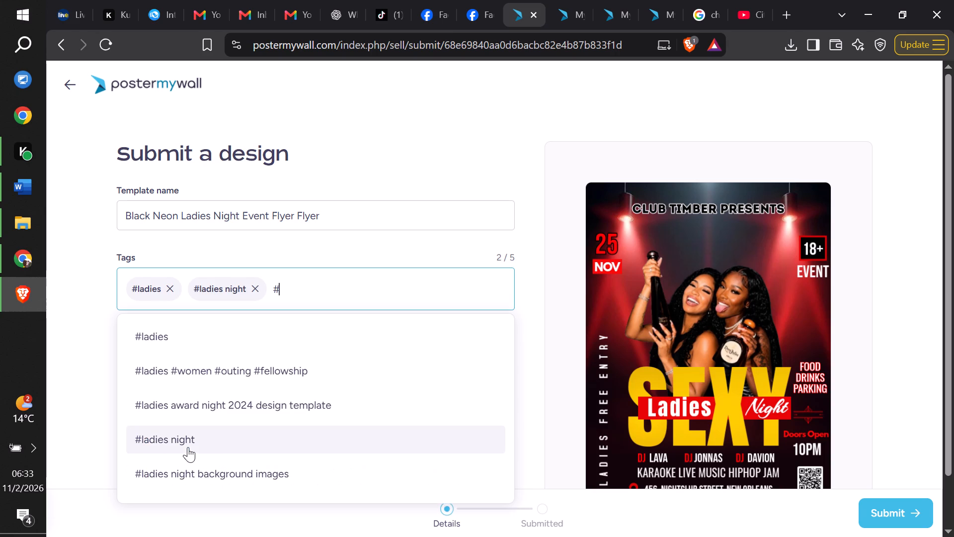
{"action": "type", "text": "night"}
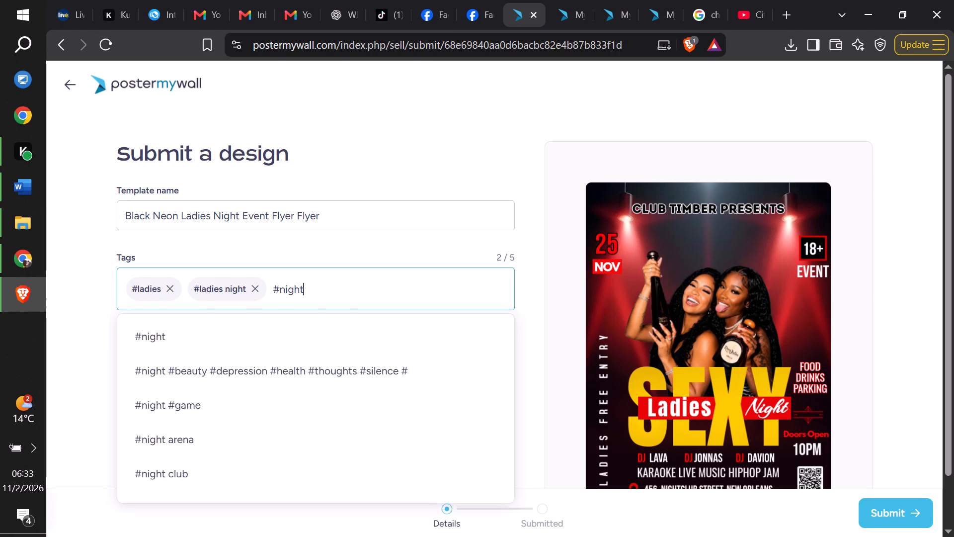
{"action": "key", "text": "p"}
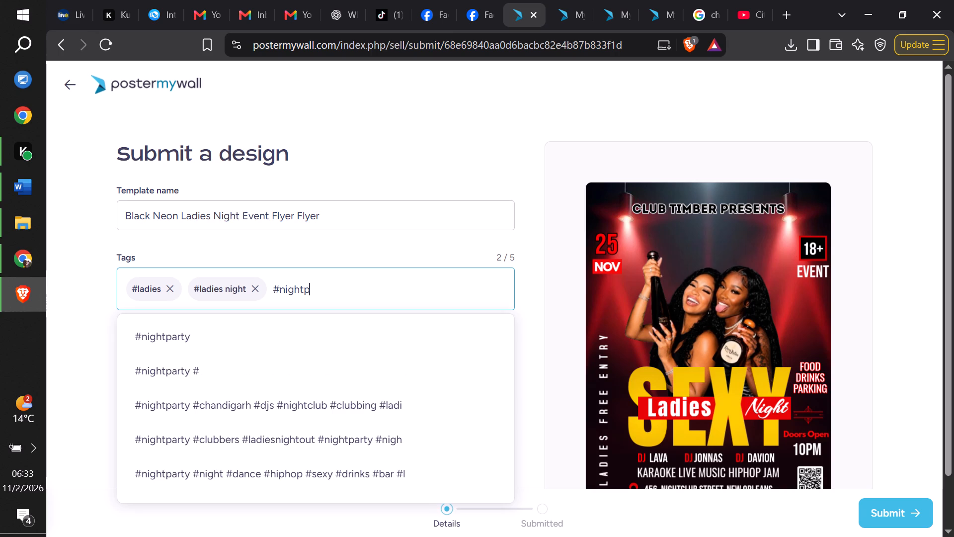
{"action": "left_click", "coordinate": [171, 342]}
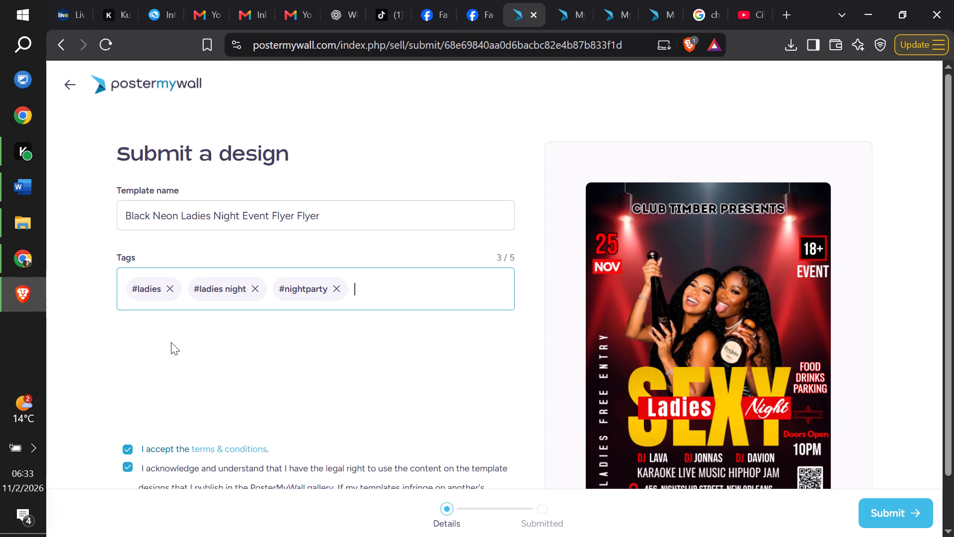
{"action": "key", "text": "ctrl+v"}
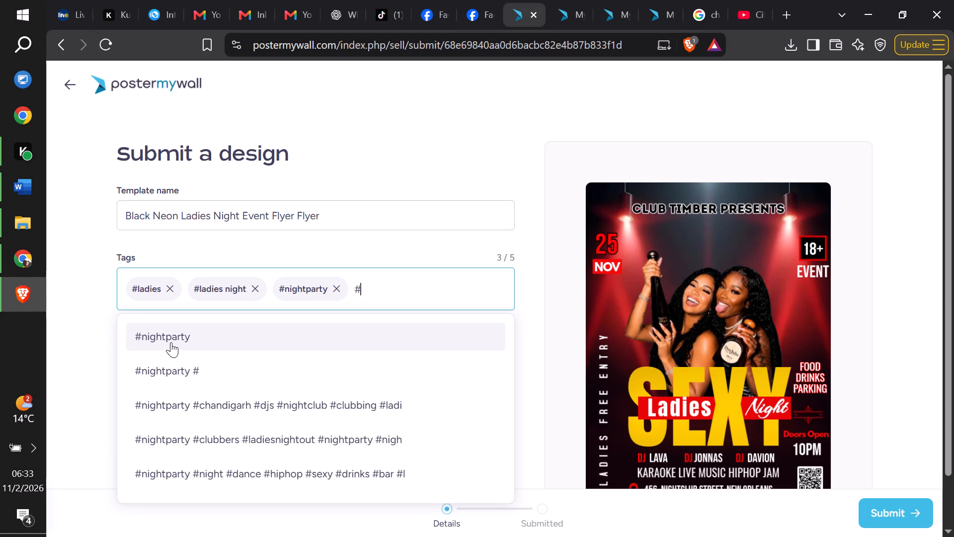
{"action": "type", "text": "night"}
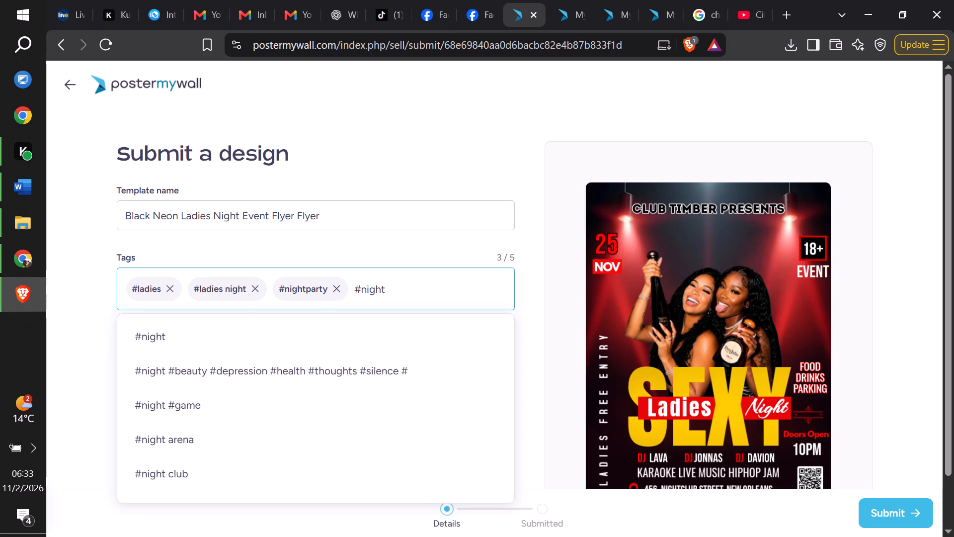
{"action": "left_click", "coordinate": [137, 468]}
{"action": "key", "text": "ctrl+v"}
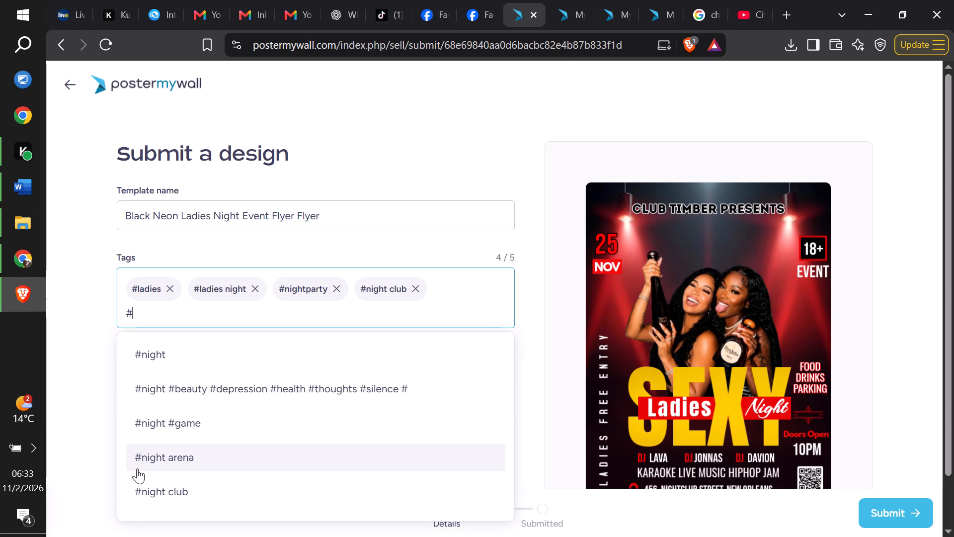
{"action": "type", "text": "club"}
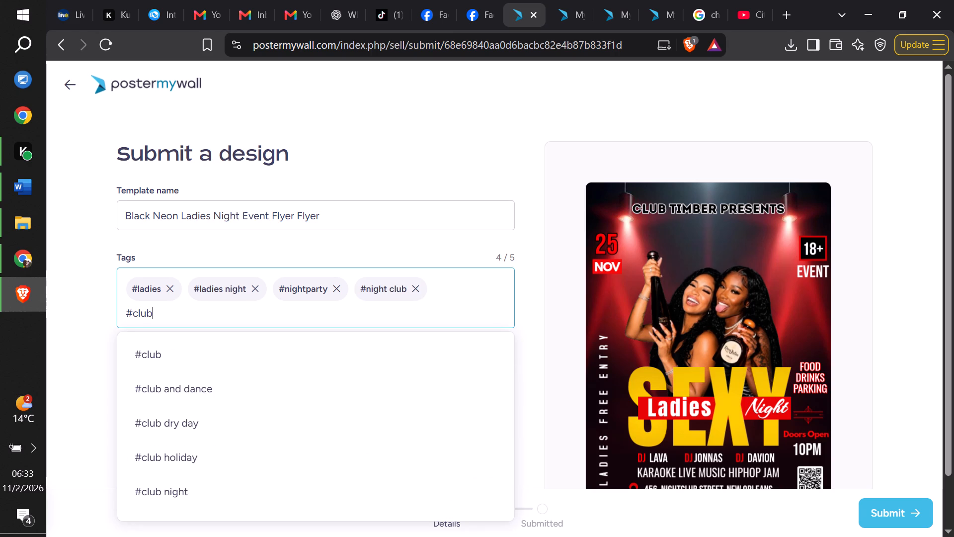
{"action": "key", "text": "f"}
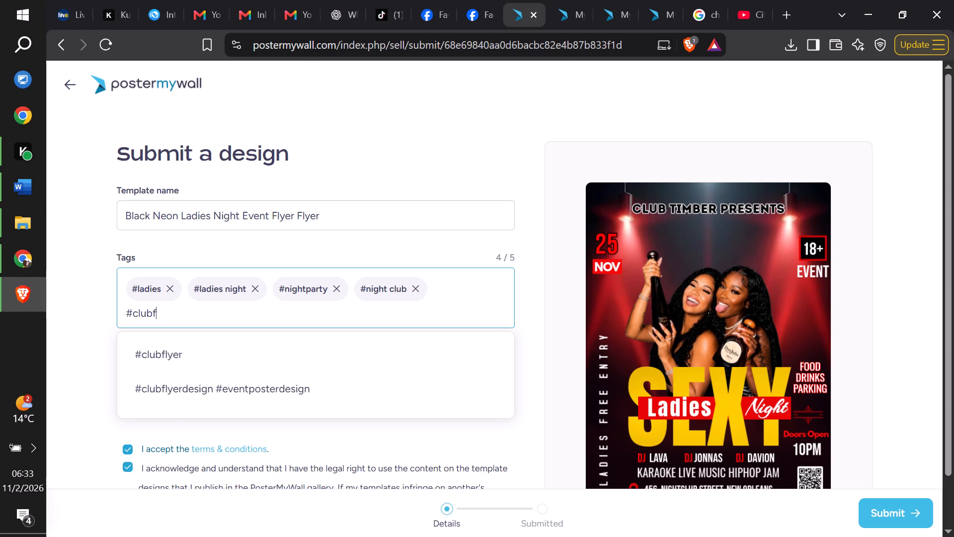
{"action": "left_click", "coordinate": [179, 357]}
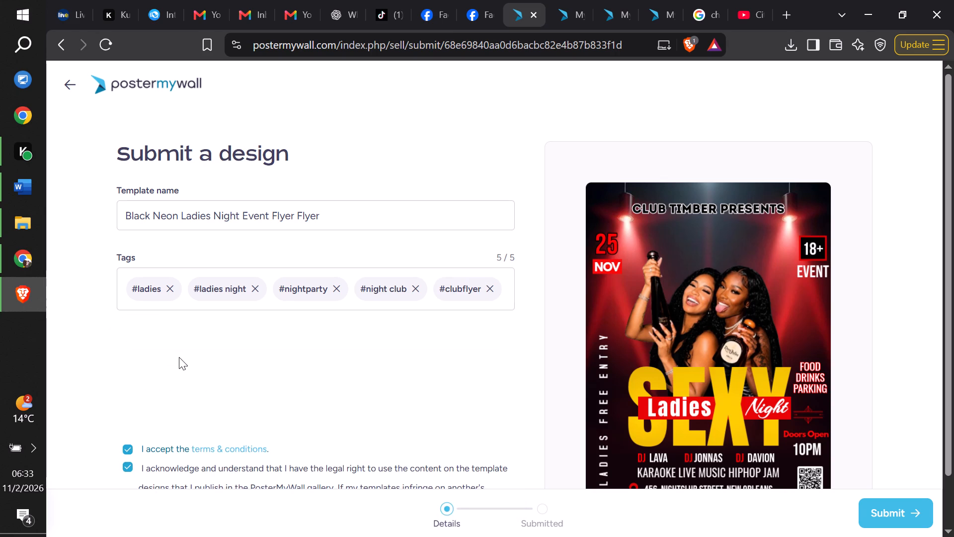
Leave the template submission form without submitting and reopen the SEXY Ladies Night flyer for editing.
{"action": "left_click_drag", "start_coordinate": [953, 241], "coordinate": [953, 243]}
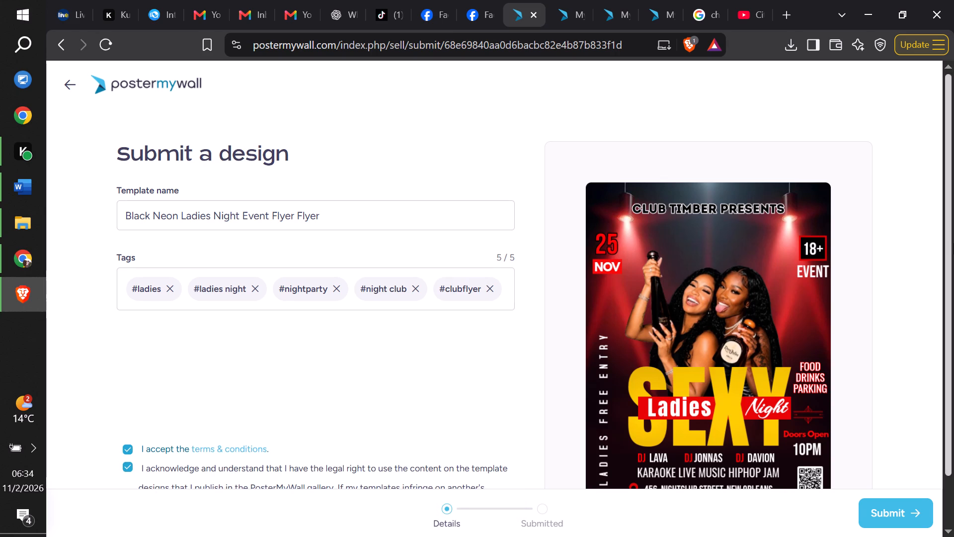
{"action": "left_click_drag", "start_coordinate": [953, 243], "coordinate": [953, 281]}
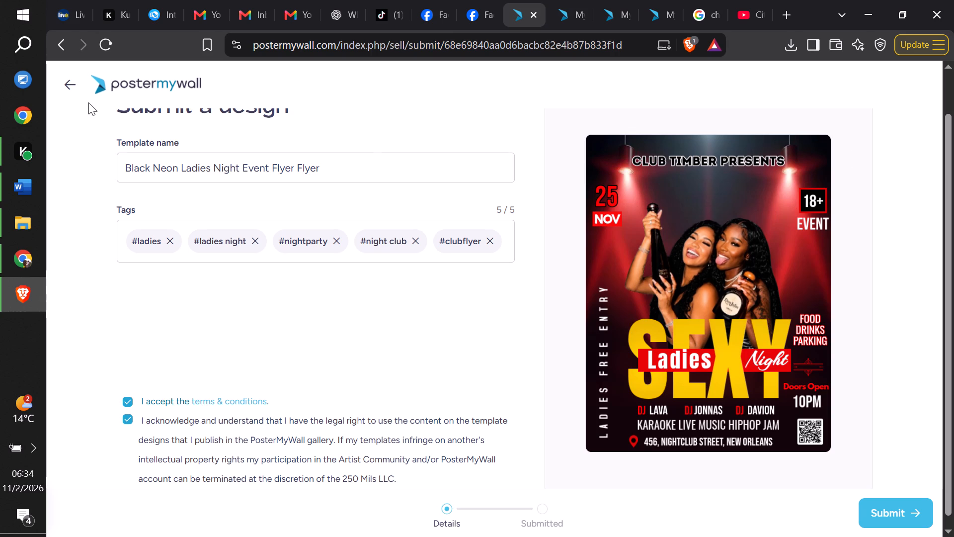
{"action": "left_click", "coordinate": [81, 90]}
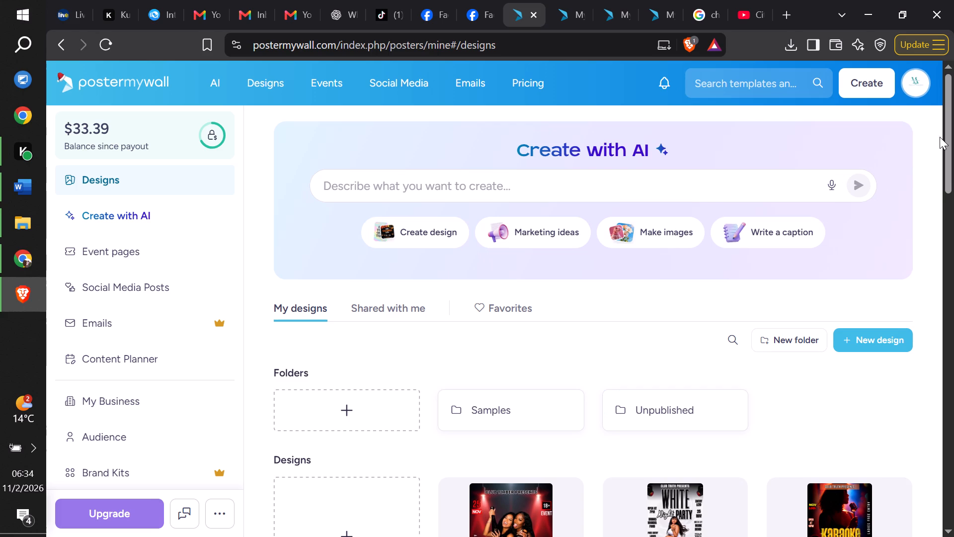
{"action": "left_click_drag", "start_coordinate": [949, 134], "coordinate": [953, 192]}
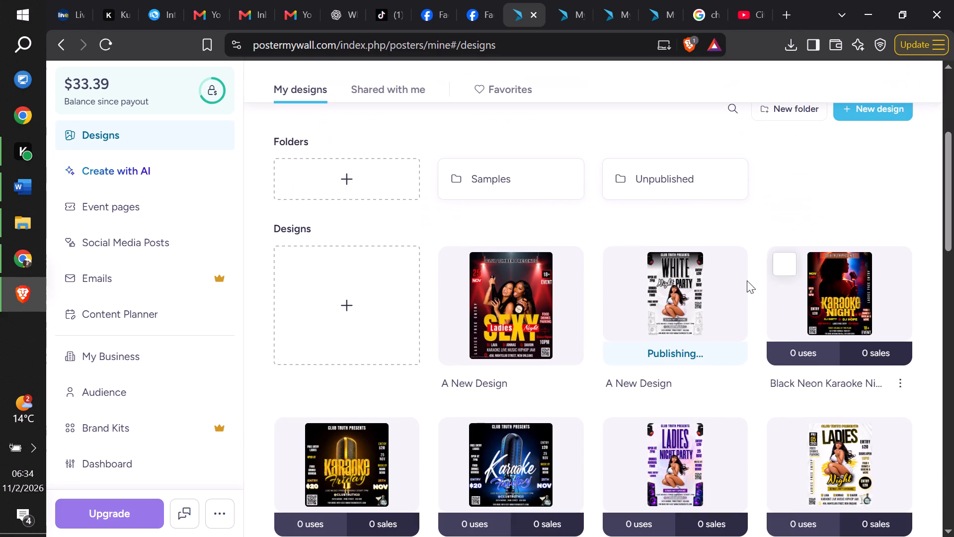
{"action": "left_click", "coordinate": [575, 318]}
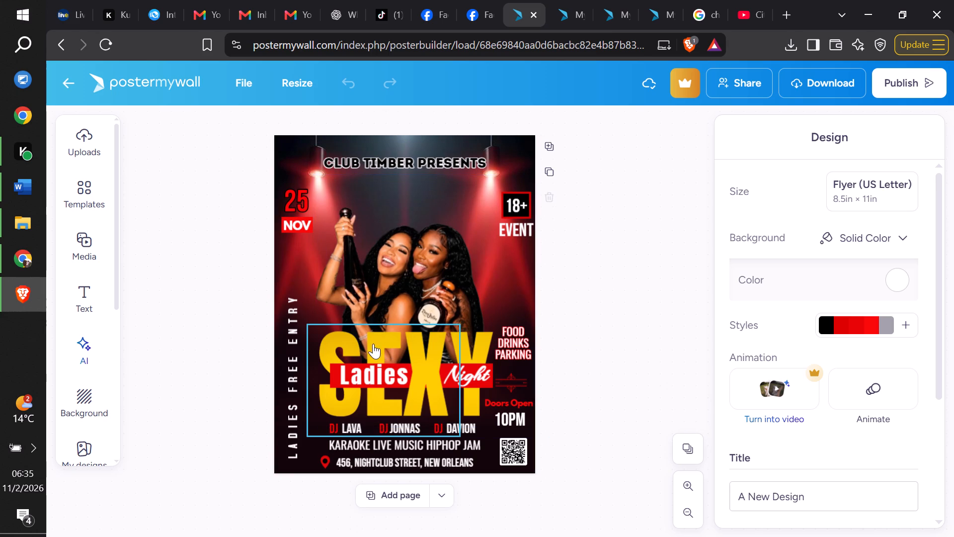
Duplicate the yellow S of SEXY, move the copy up beside the 25 NOV date, and extend its text to SATURDAY.
{"action": "left_click", "coordinate": [348, 344]}
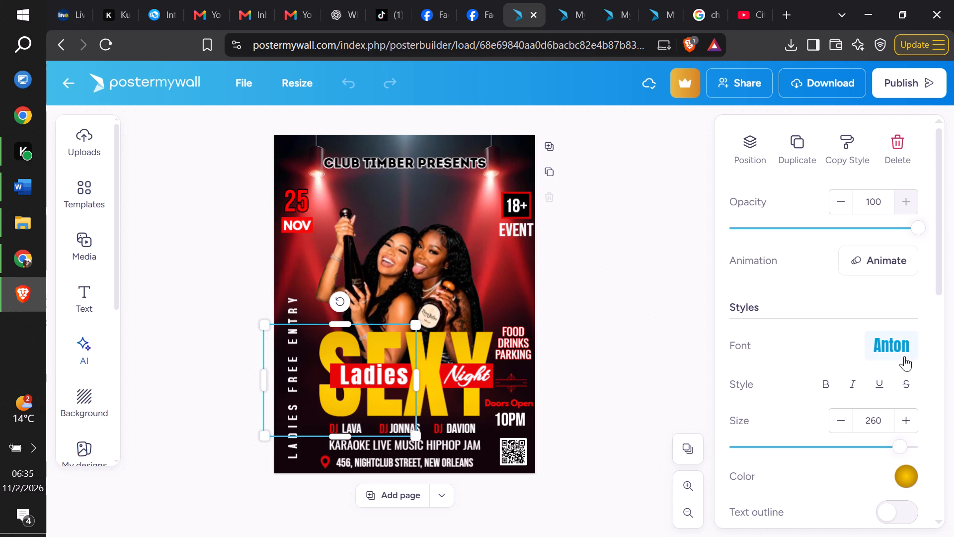
{"action": "left_click", "coordinate": [799, 166]}
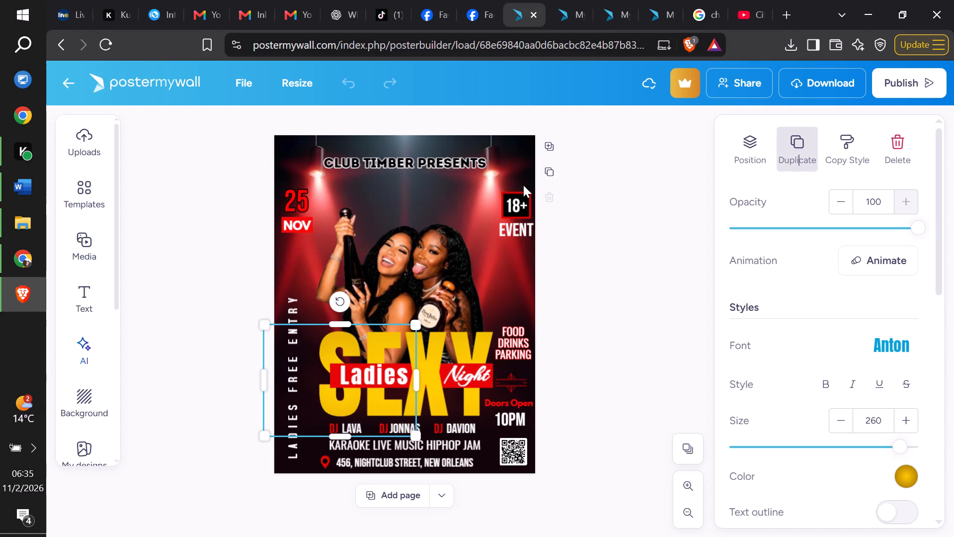
{"action": "left_click_drag", "start_coordinate": [357, 387], "coordinate": [357, 321]}
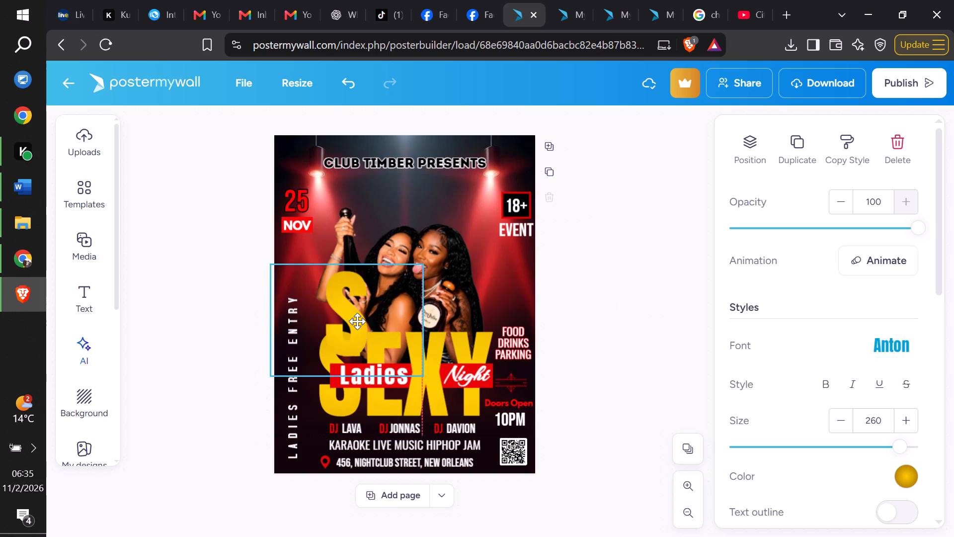
{"action": "left_click_drag", "start_coordinate": [357, 321], "coordinate": [343, 225]}
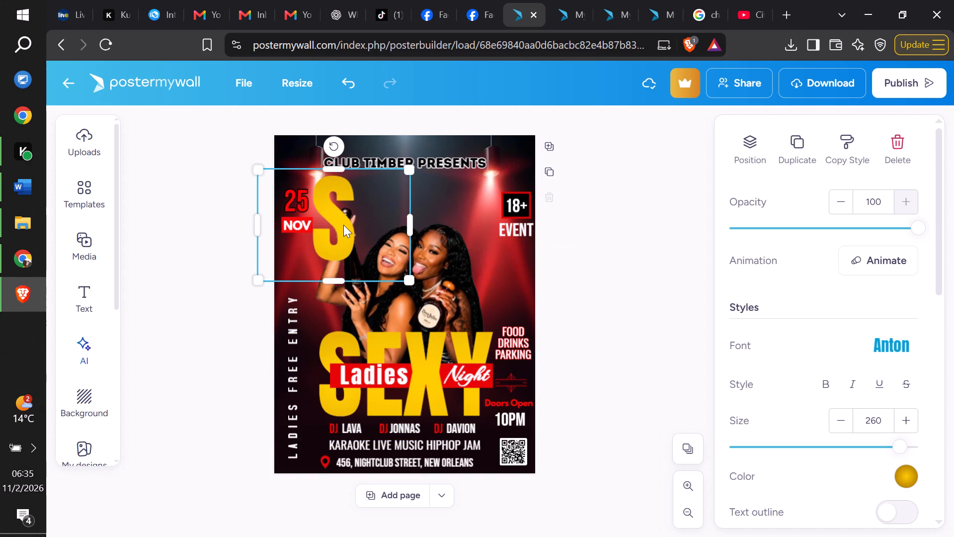
{"action": "left_click", "coordinate": [356, 226]}
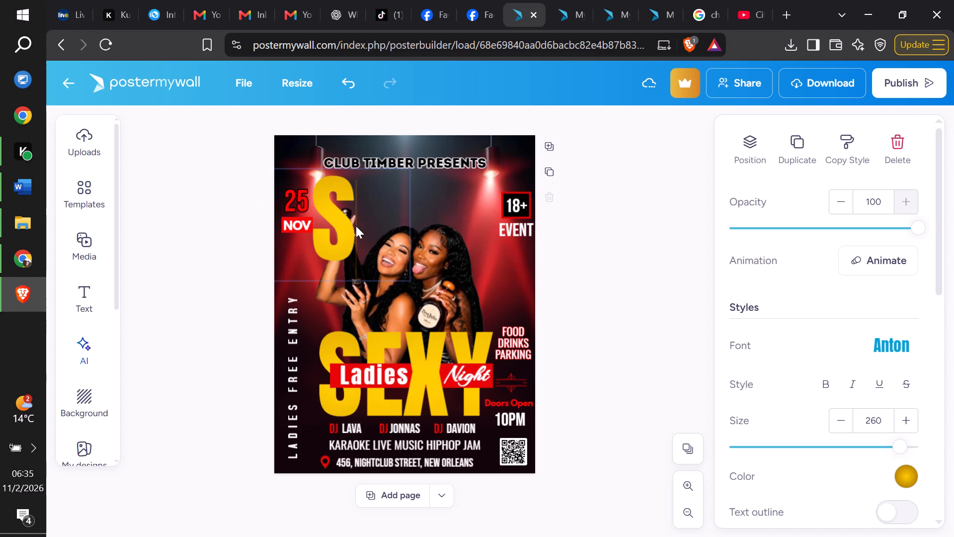
{"action": "type", "text": "AT"}
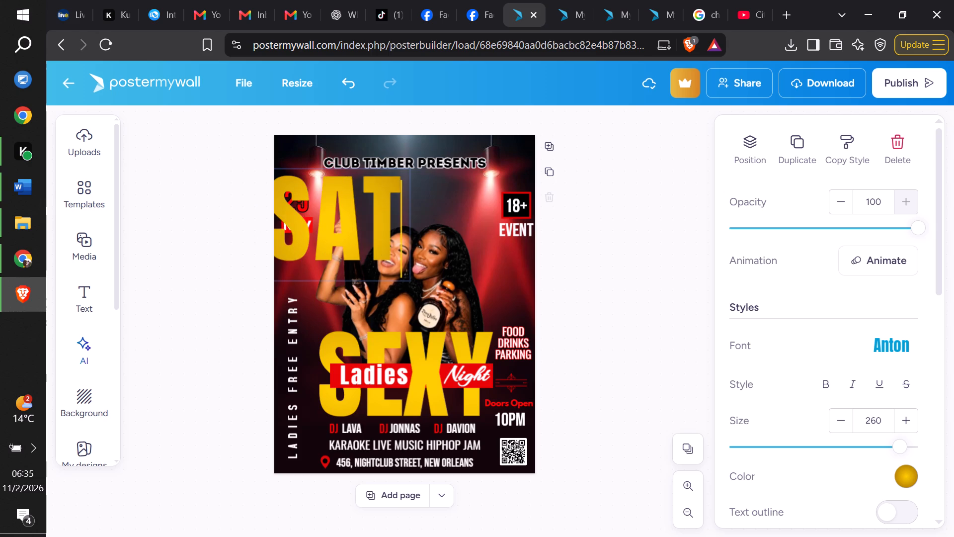
{"action": "type", "text": "UR"}
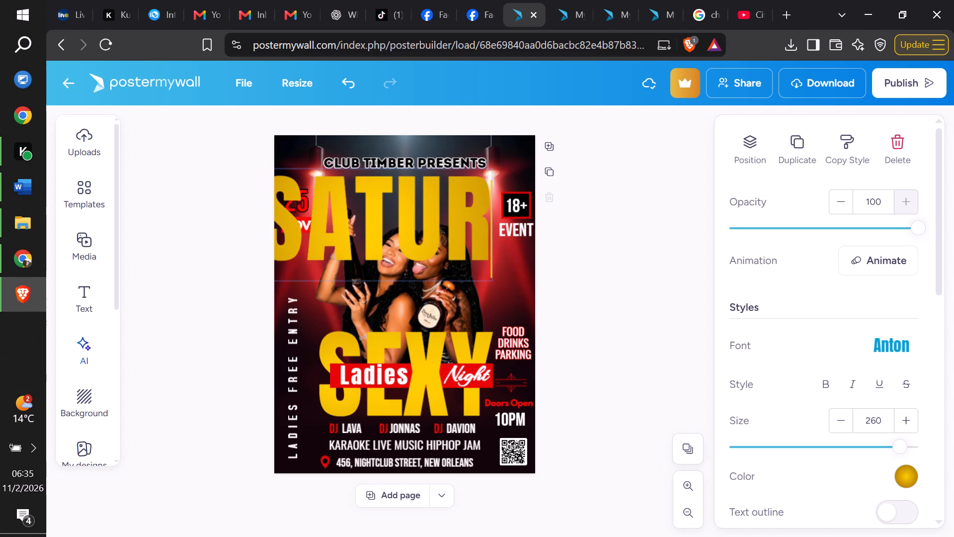
{"action": "type", "text": "DAY"}
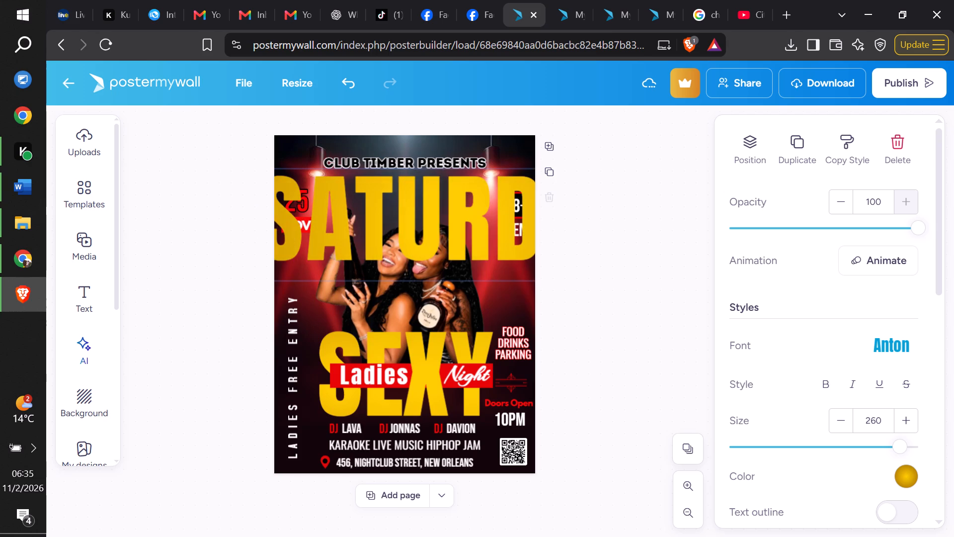
Reduce the font size of the SATURDAY text to 96.
{"action": "left_click_drag", "start_coordinate": [902, 448], "coordinate": [860, 448]}
{"action": "left_click_drag", "start_coordinate": [860, 448], "coordinate": [825, 445]}
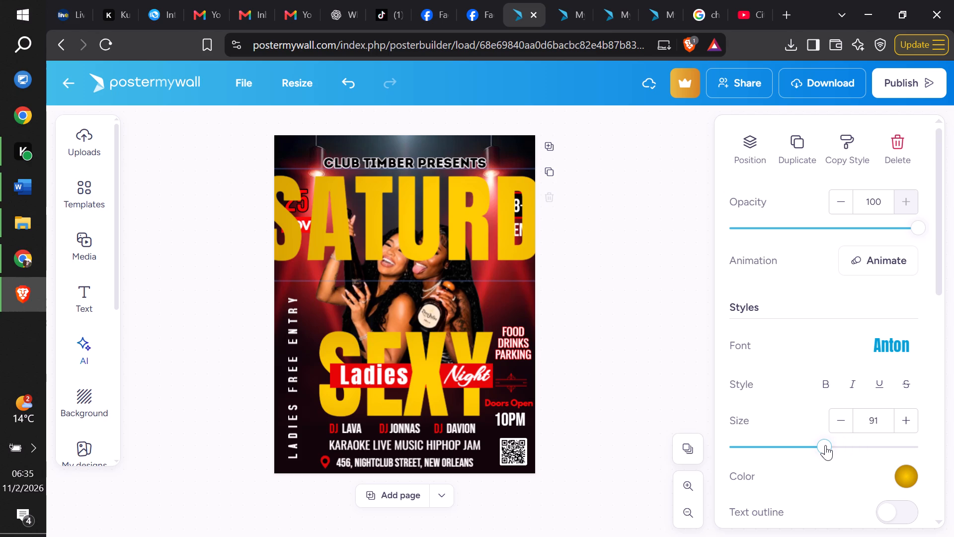
{"action": "left_click_drag", "start_coordinate": [825, 445], "coordinate": [804, 445]}
{"action": "left_click", "coordinate": [666, 379]}
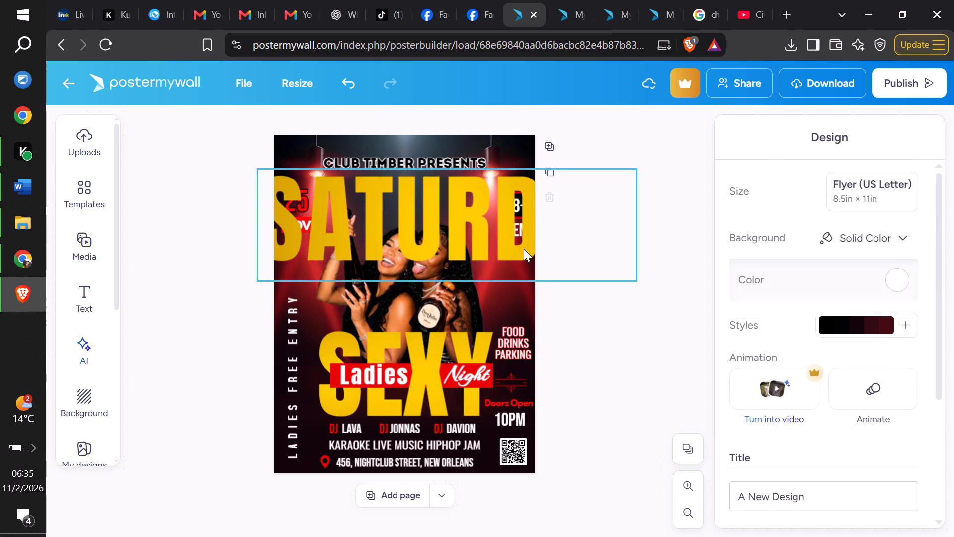
{"action": "left_click", "coordinate": [521, 247]}
{"action": "left_click_drag", "start_coordinate": [903, 443], "coordinate": [830, 437]}
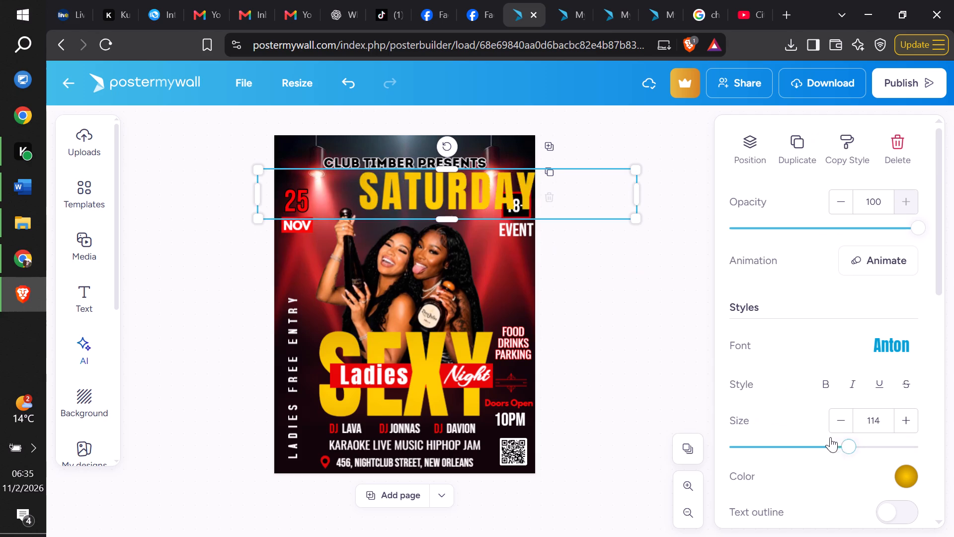
{"action": "left_click_drag", "start_coordinate": [830, 437], "coordinate": [834, 441]}
Center the SATURDAY text horizontally on the flyer, between the 25 NOV date and the 18+ EVENT label.
{"action": "left_click_drag", "start_coordinate": [937, 280], "coordinate": [948, 310]}
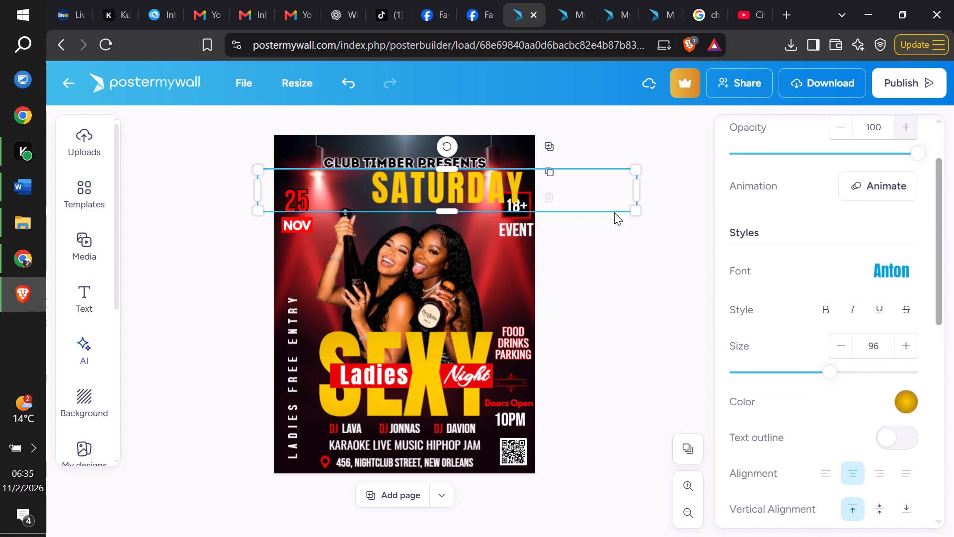
{"action": "left_click_drag", "start_coordinate": [471, 189], "coordinate": [444, 213]}
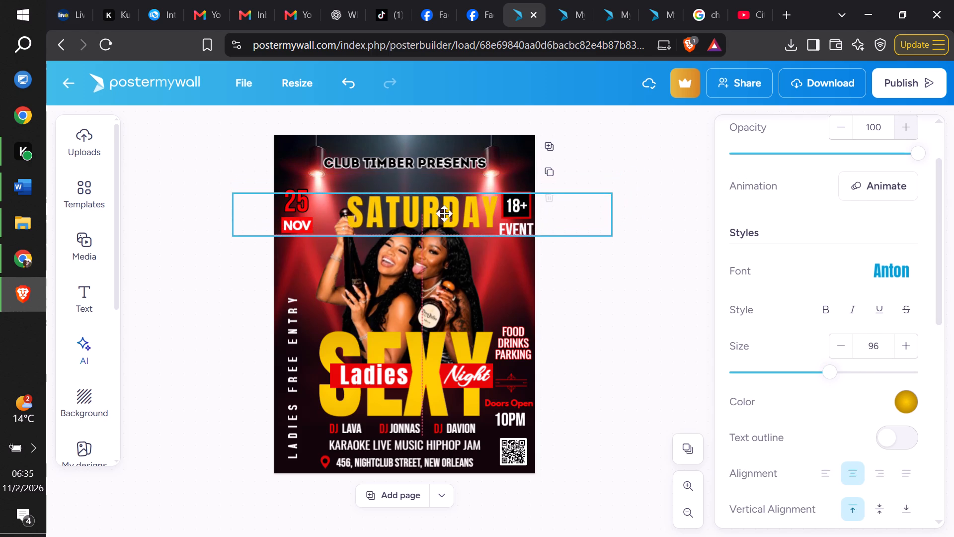
{"action": "left_click_drag", "start_coordinate": [444, 213], "coordinate": [431, 213]}
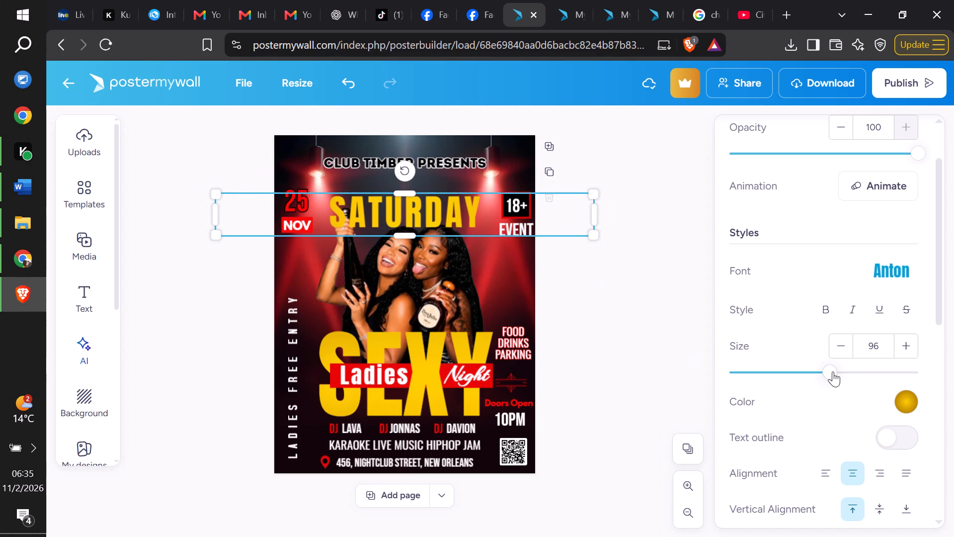
Enlarge the SATURDAY text to font size 117 so it fills the space between the date and the 18+ label.
{"action": "left_click_drag", "start_coordinate": [832, 371], "coordinate": [844, 371]}
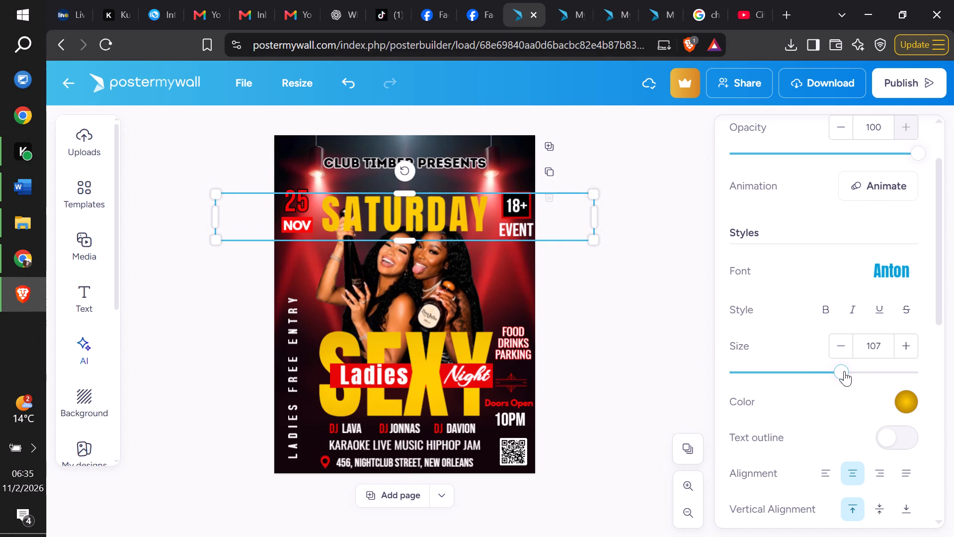
{"action": "left_click_drag", "start_coordinate": [844, 371], "coordinate": [852, 371]}
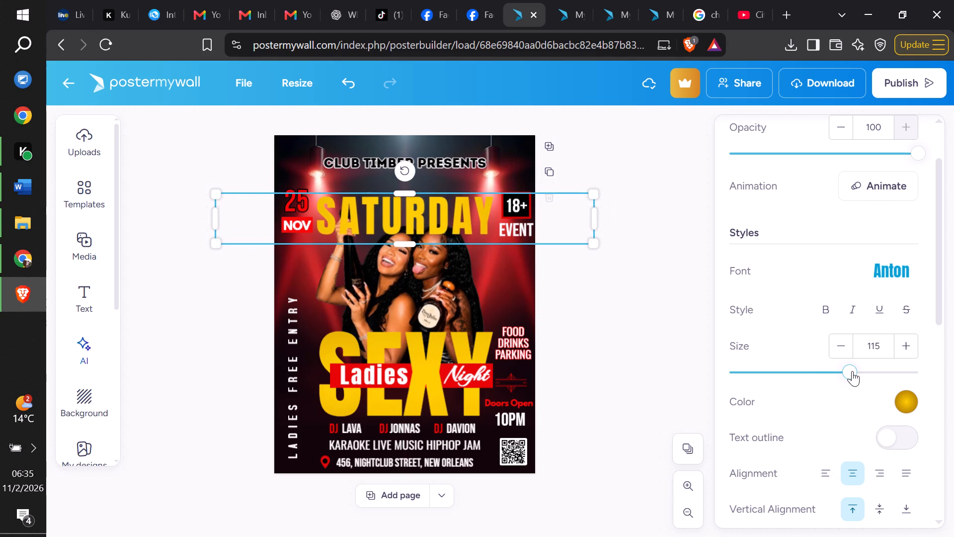
{"action": "left_click_drag", "start_coordinate": [852, 371], "coordinate": [854, 371]}
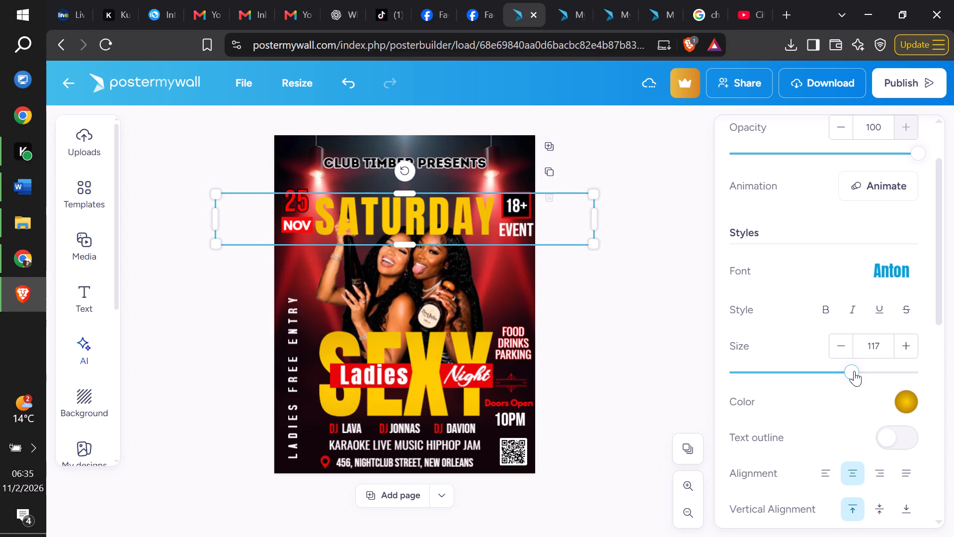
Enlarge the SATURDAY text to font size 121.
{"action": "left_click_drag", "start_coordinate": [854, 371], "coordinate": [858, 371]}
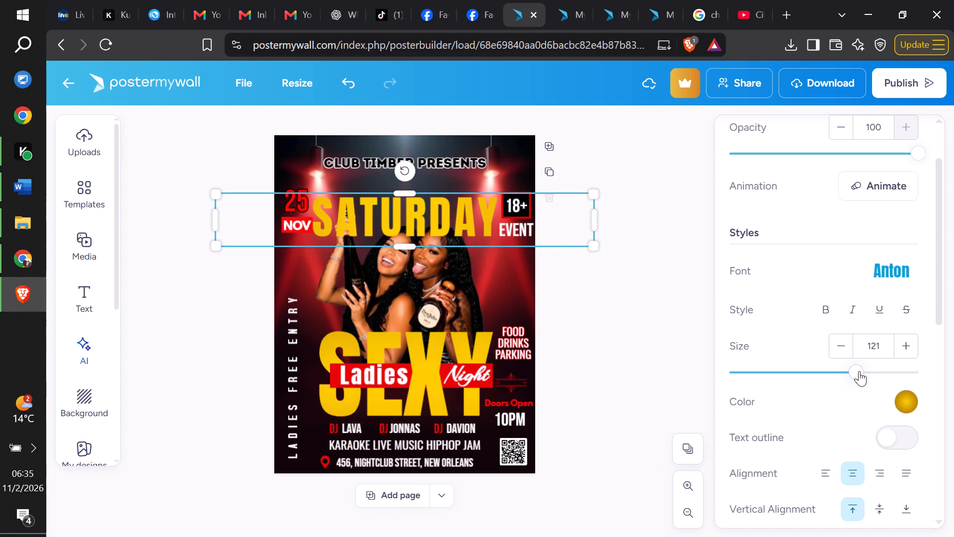
Add a black text outline with a thickness of 15 to the SATURDAY text.
{"action": "left_click", "coordinate": [903, 437]}
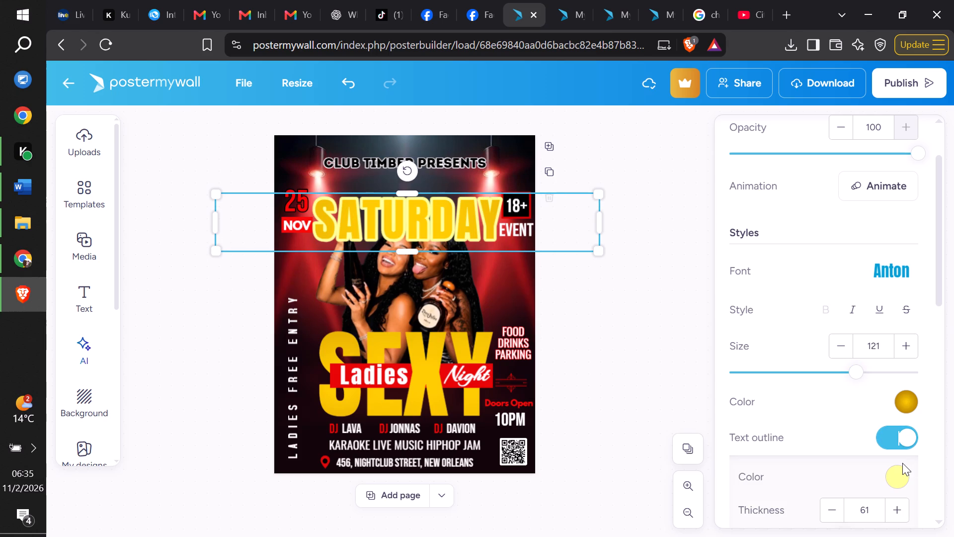
{"action": "left_click", "coordinate": [901, 473]}
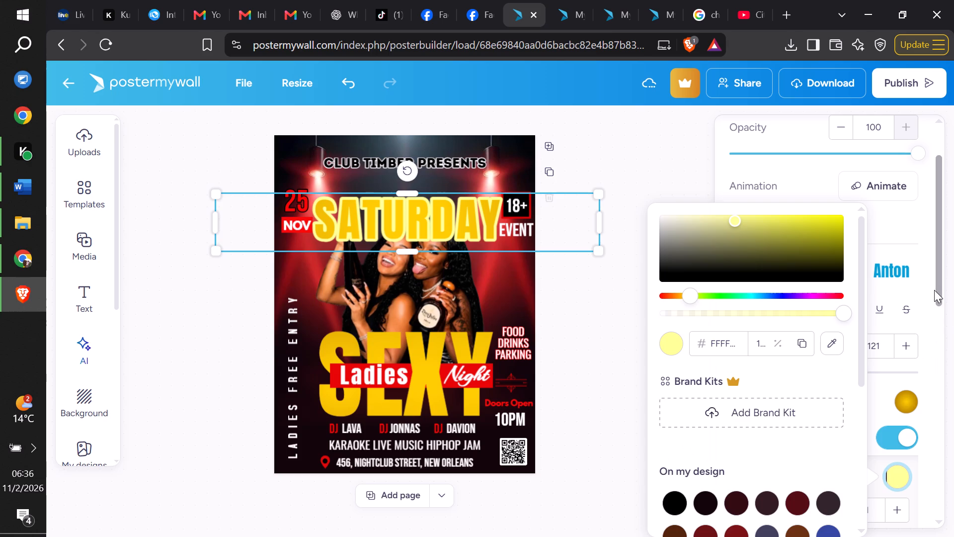
{"action": "left_click_drag", "start_coordinate": [864, 328], "coordinate": [878, 414]}
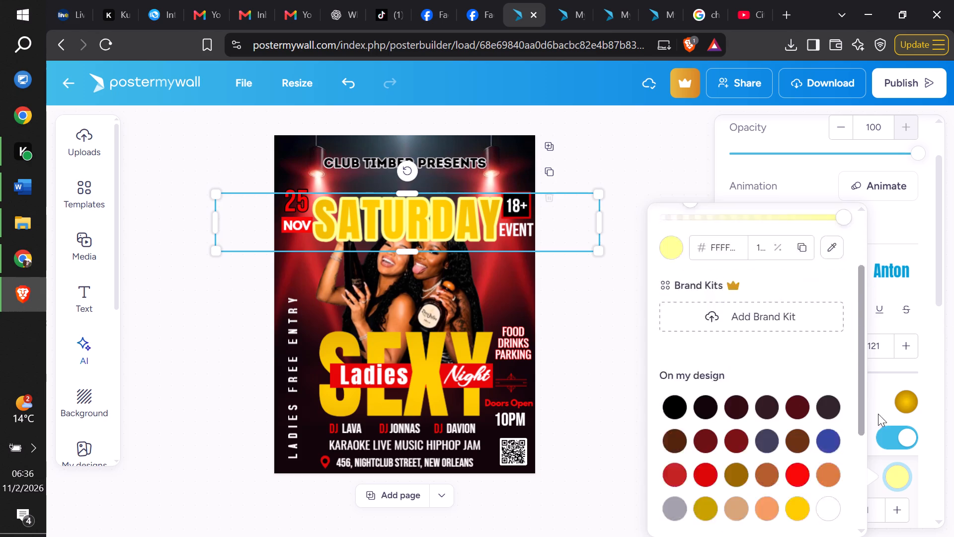
{"action": "left_click_drag", "start_coordinate": [878, 414], "coordinate": [879, 418]}
{"action": "left_click", "coordinate": [673, 505]}
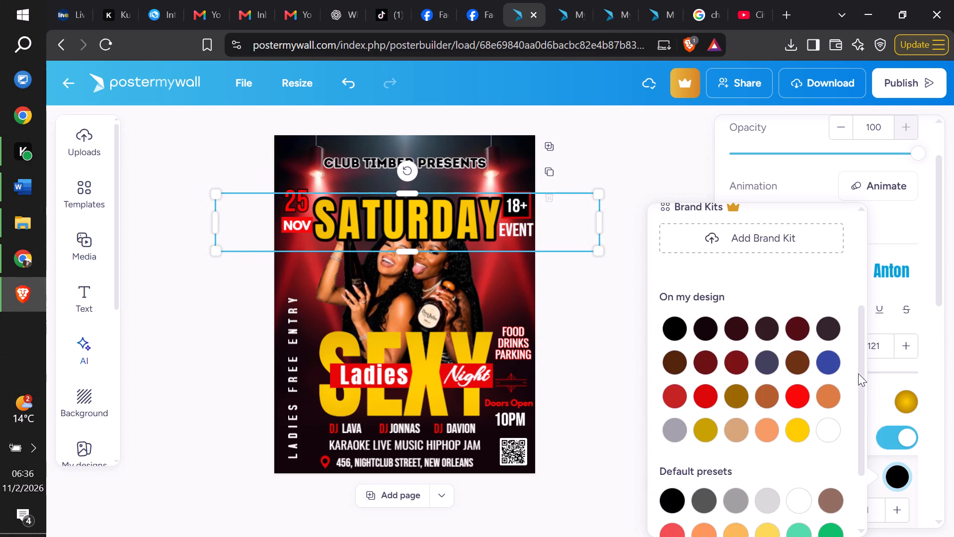
{"action": "left_click_drag", "start_coordinate": [939, 287], "coordinate": [947, 319]}
{"action": "left_click", "coordinate": [931, 422]}
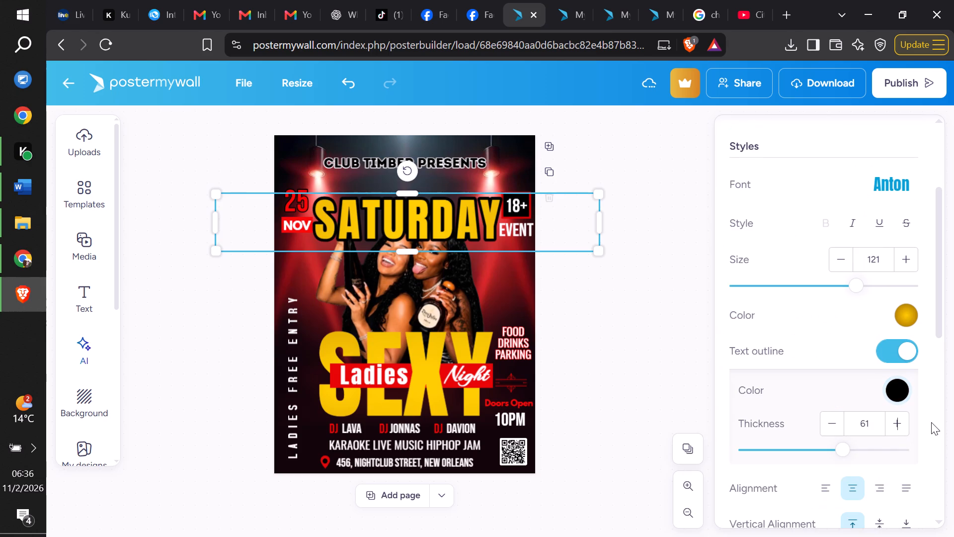
{"action": "left_click_drag", "start_coordinate": [842, 448], "coordinate": [795, 447]}
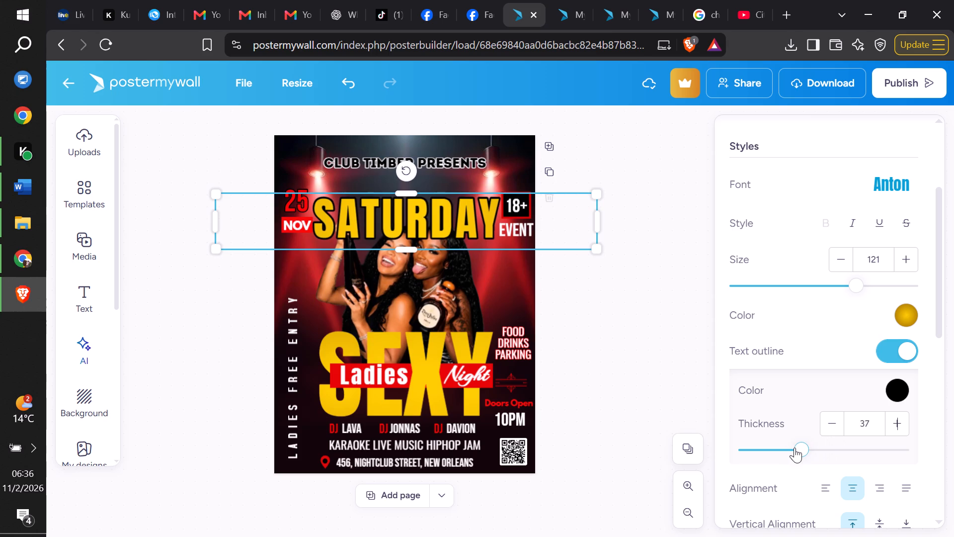
{"action": "left_click_drag", "start_coordinate": [795, 447], "coordinate": [789, 447]}
{"action": "left_click_drag", "start_coordinate": [789, 447], "coordinate": [769, 447]}
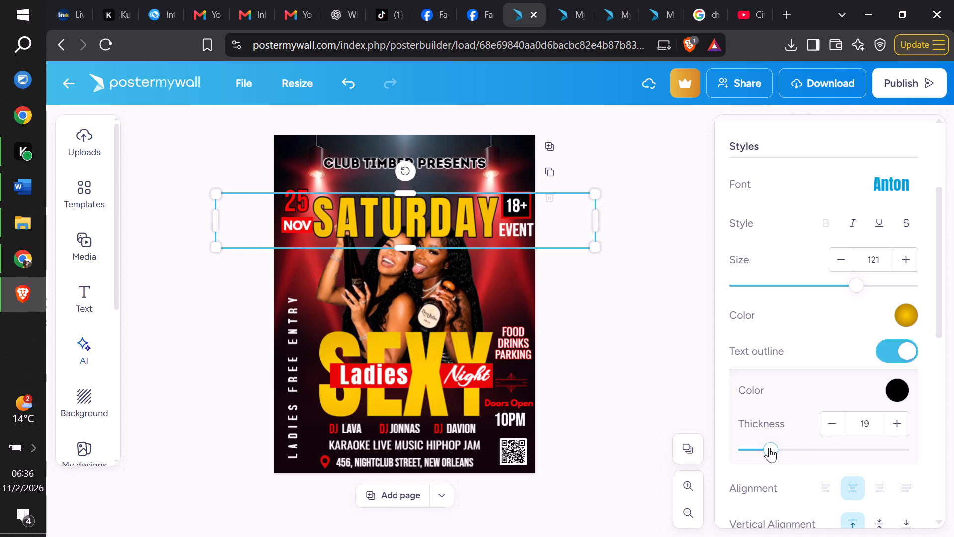
{"action": "left_click_drag", "start_coordinate": [769, 447], "coordinate": [764, 447]}
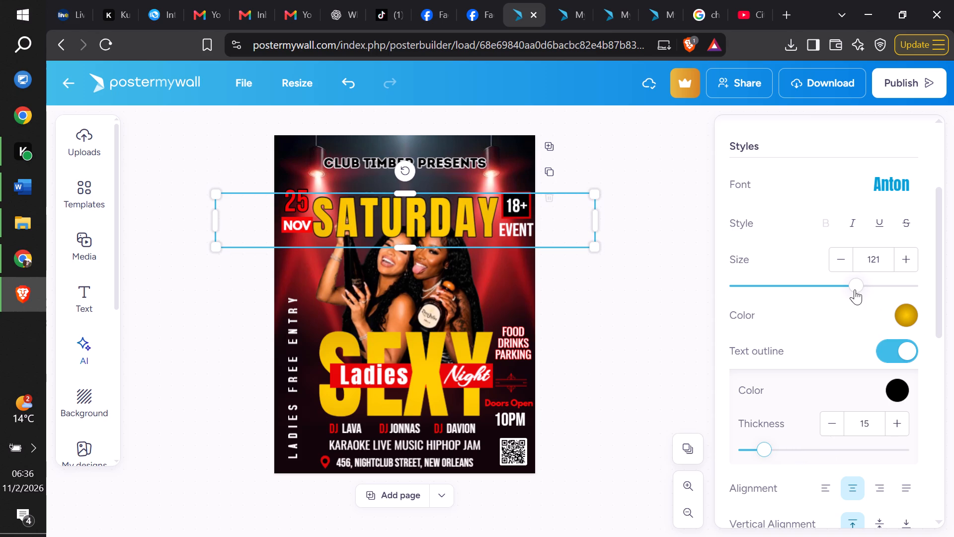
Enlarge the outlined SATURDAY text to font size 132.
{"action": "left_click_drag", "start_coordinate": [855, 289], "coordinate": [864, 285]}
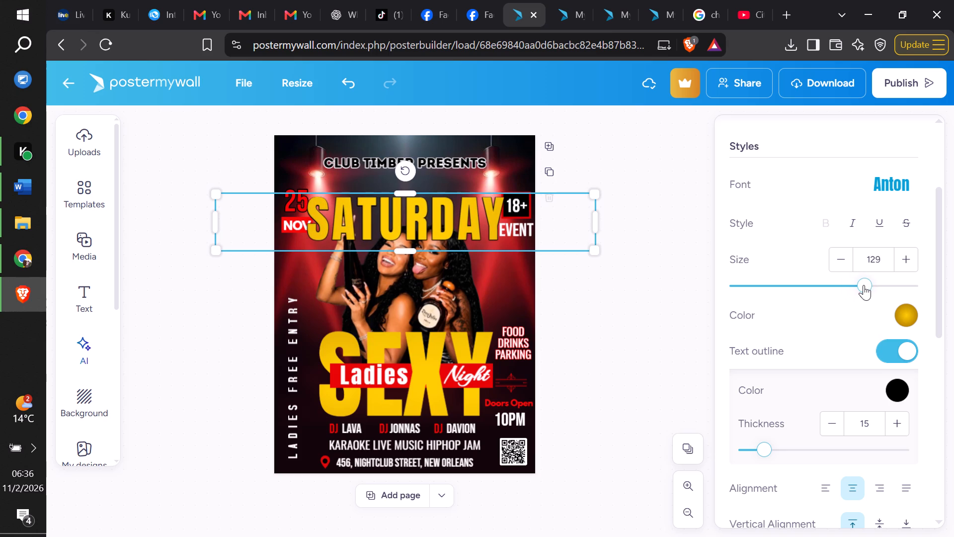
{"action": "left_click_drag", "start_coordinate": [864, 285], "coordinate": [866, 283]}
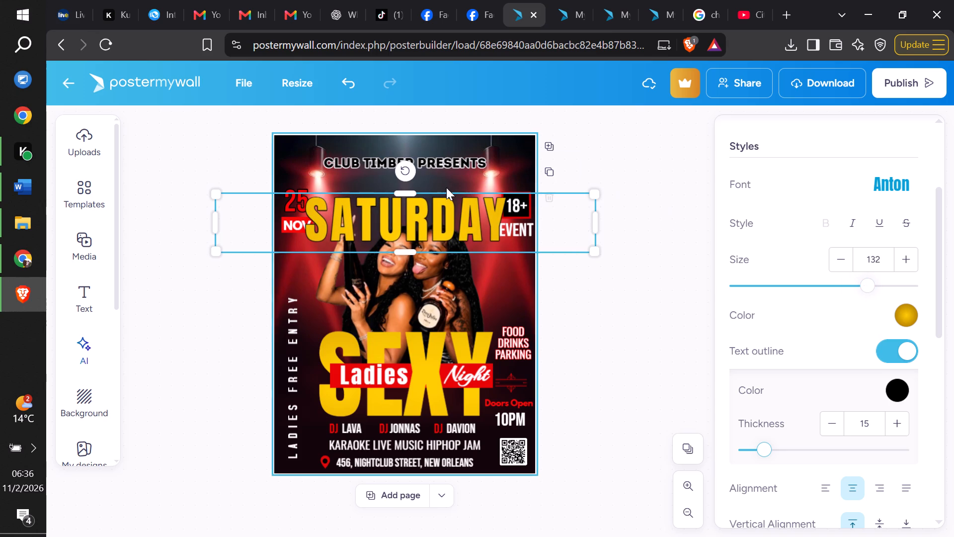
Move the CLUB TIMBER PRESENTS text slightly up, shrink it to font size 33, and center it horizontally on the flyer.
{"action": "left_click_drag", "start_coordinate": [423, 169], "coordinate": [424, 162]}
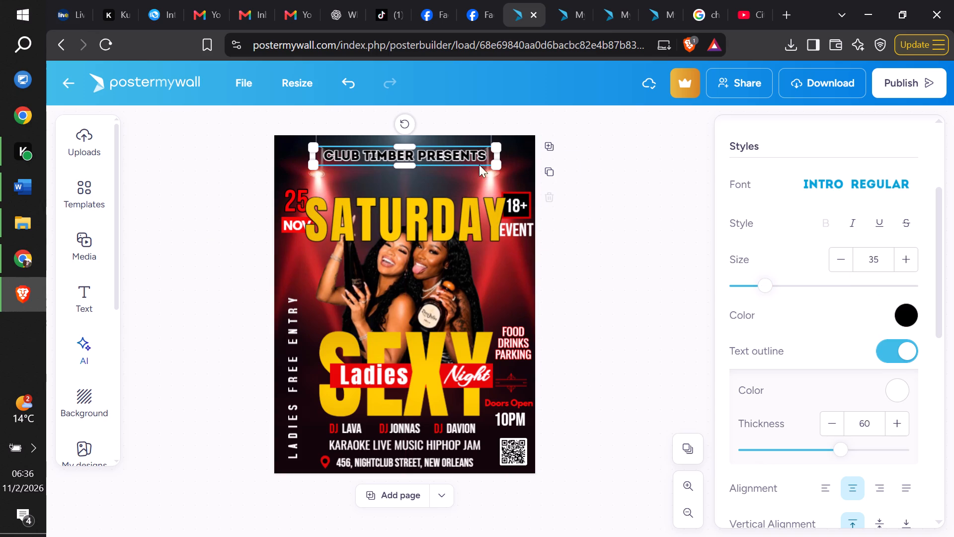
{"action": "left_click", "coordinate": [494, 168]}
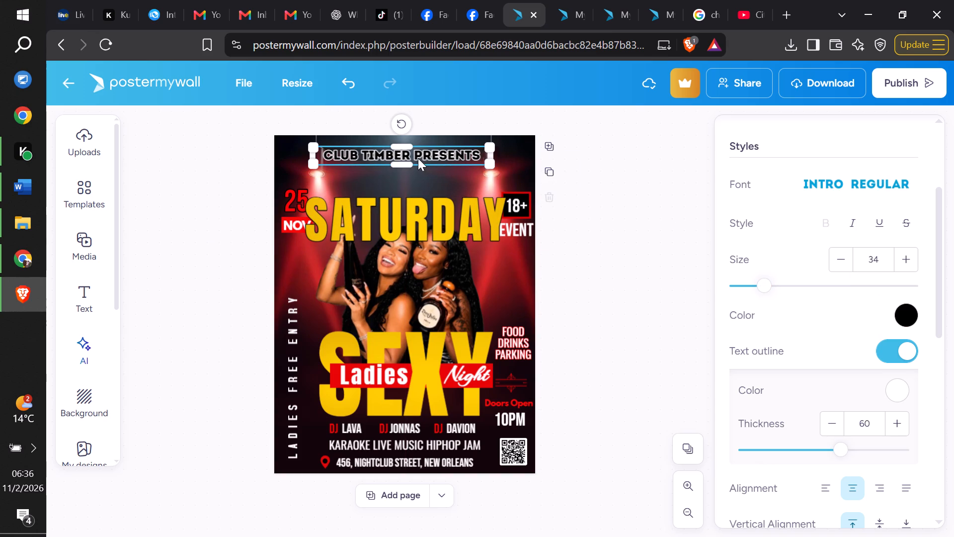
{"action": "left_click", "coordinate": [312, 160]}
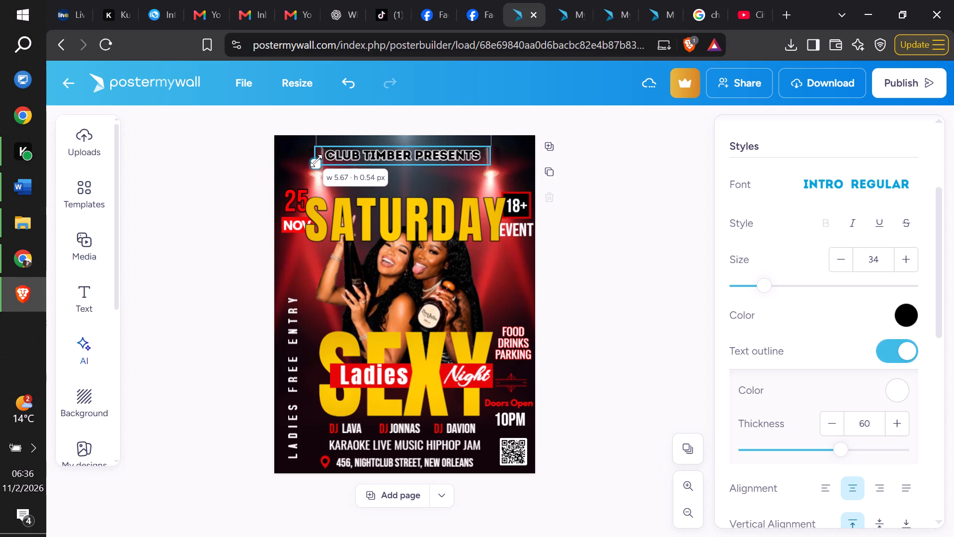
{"action": "left_click", "coordinate": [406, 155]}
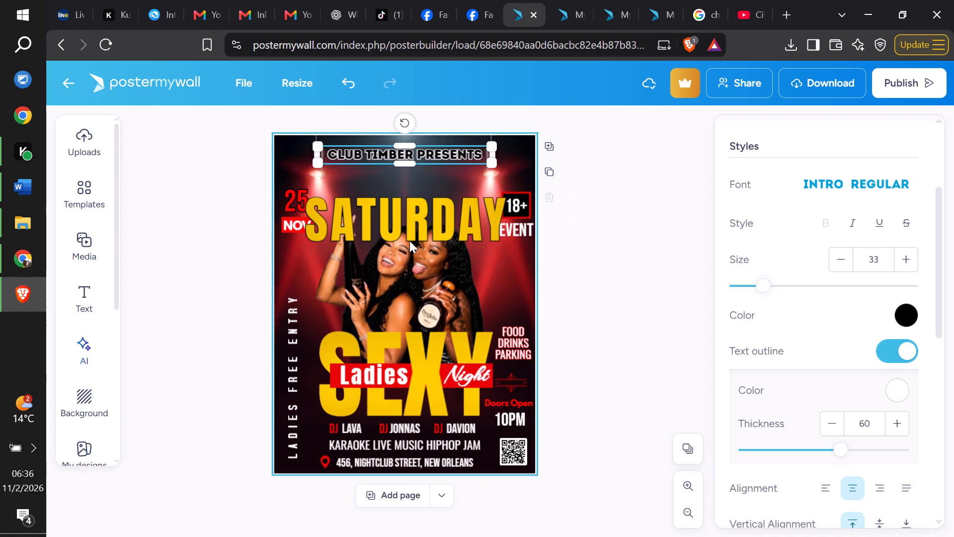
Move the SATURDAY text up closer to CLUB TIMBER PRESENTS, keeping it centered horizontally.
{"action": "left_click_drag", "start_coordinate": [406, 233], "coordinate": [407, 210]}
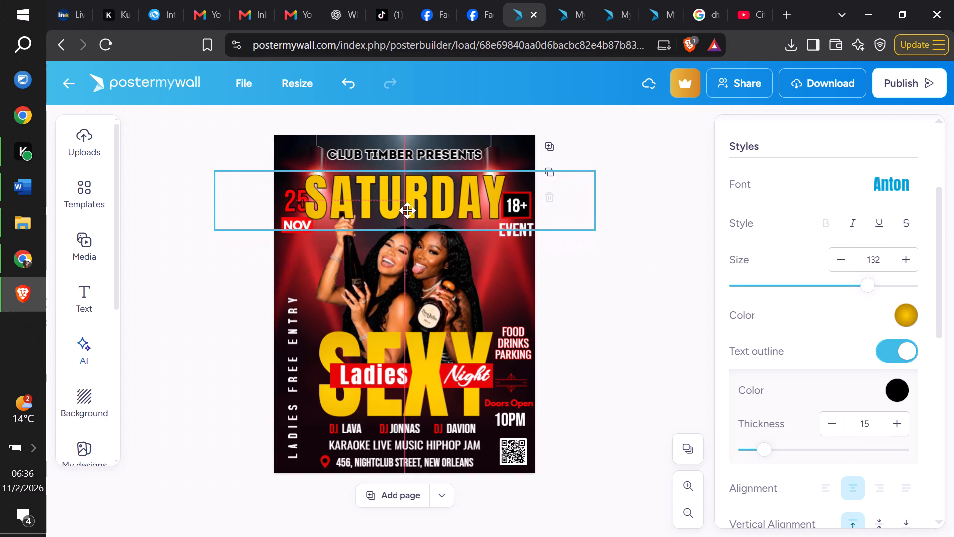
{"action": "left_click_drag", "start_coordinate": [407, 210], "coordinate": [405, 218]}
Move the NOV text and its red rectangle down to just above LADIES FREE ENTRY, with the text over the rectangle.
{"action": "left_click_drag", "start_coordinate": [292, 230], "coordinate": [293, 247]}
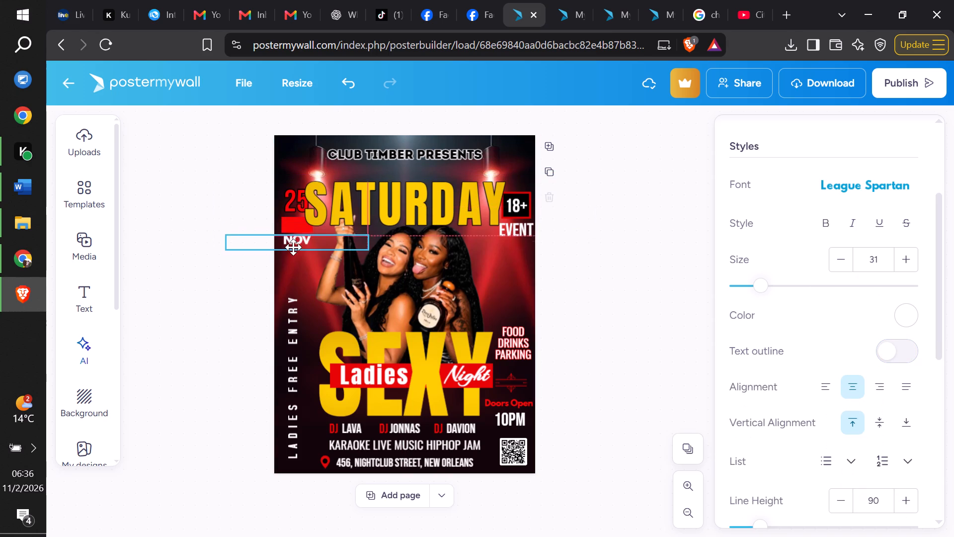
{"action": "left_click_drag", "start_coordinate": [293, 247], "coordinate": [291, 258]}
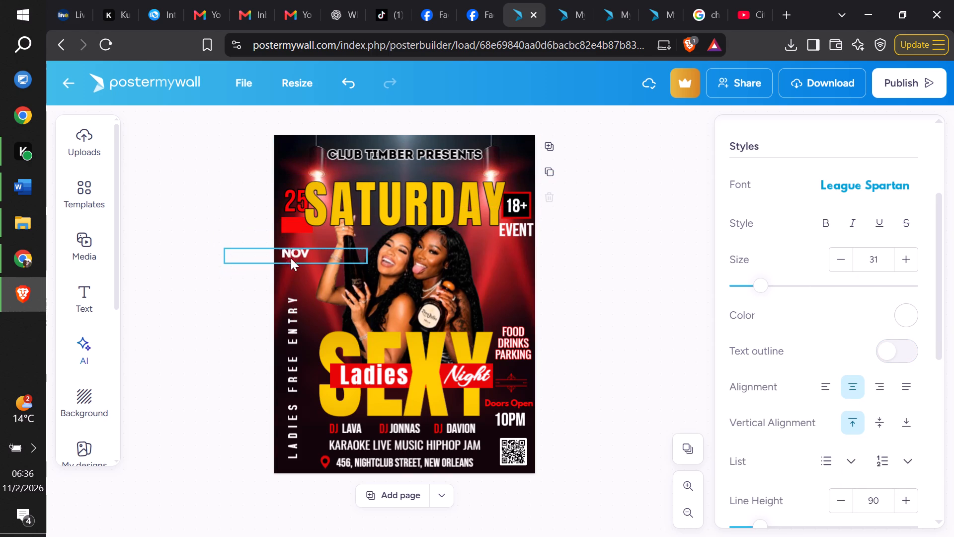
{"action": "left_click_drag", "start_coordinate": [283, 225], "coordinate": [285, 259]}
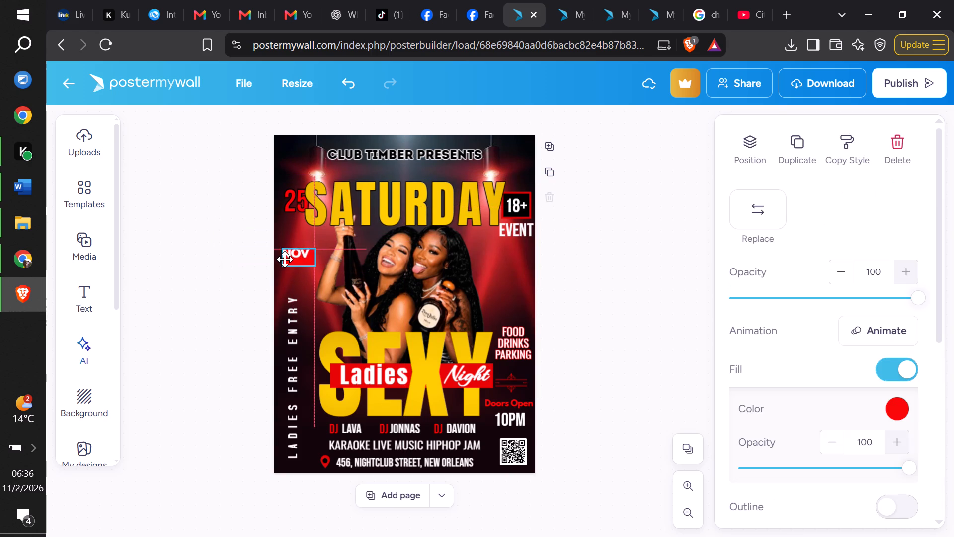
{"action": "left_click_drag", "start_coordinate": [285, 259], "coordinate": [282, 272]}
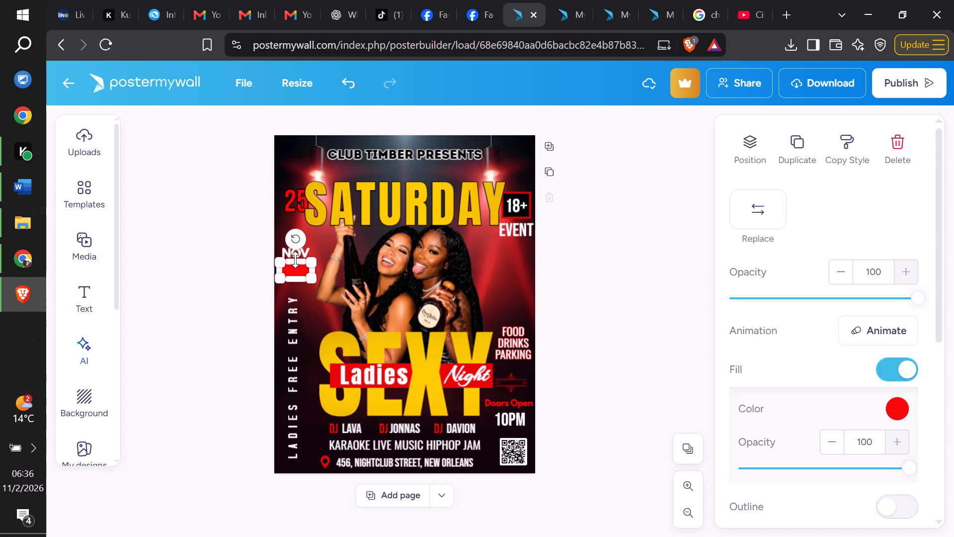
{"action": "left_click_drag", "start_coordinate": [297, 255], "coordinate": [298, 270]}
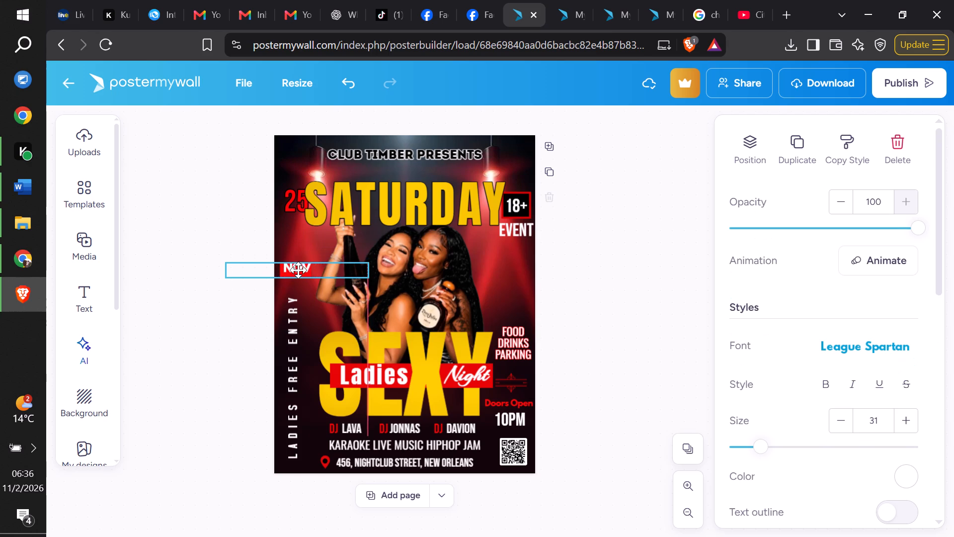
{"action": "left_click_drag", "start_coordinate": [298, 270], "coordinate": [296, 273]}
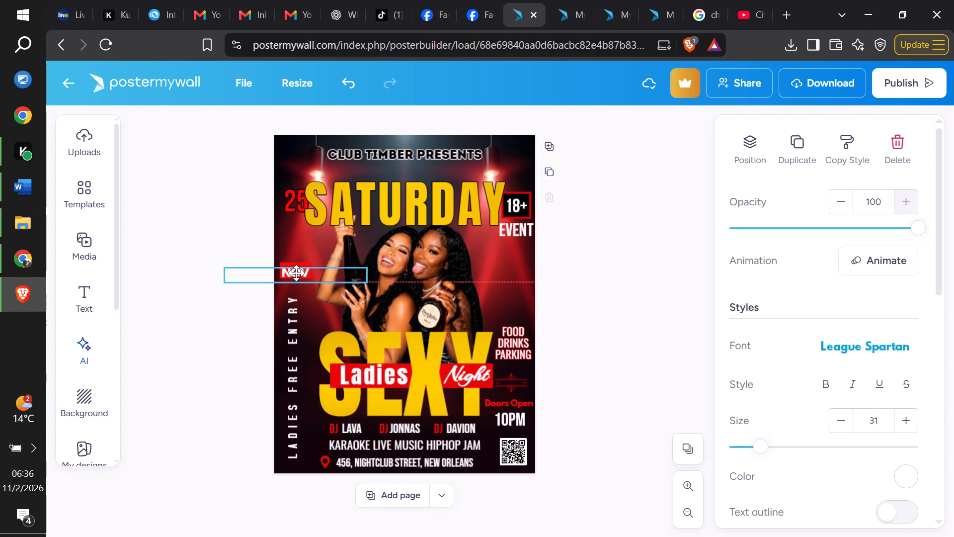
{"action": "left_click_drag", "start_coordinate": [296, 273], "coordinate": [297, 271]}
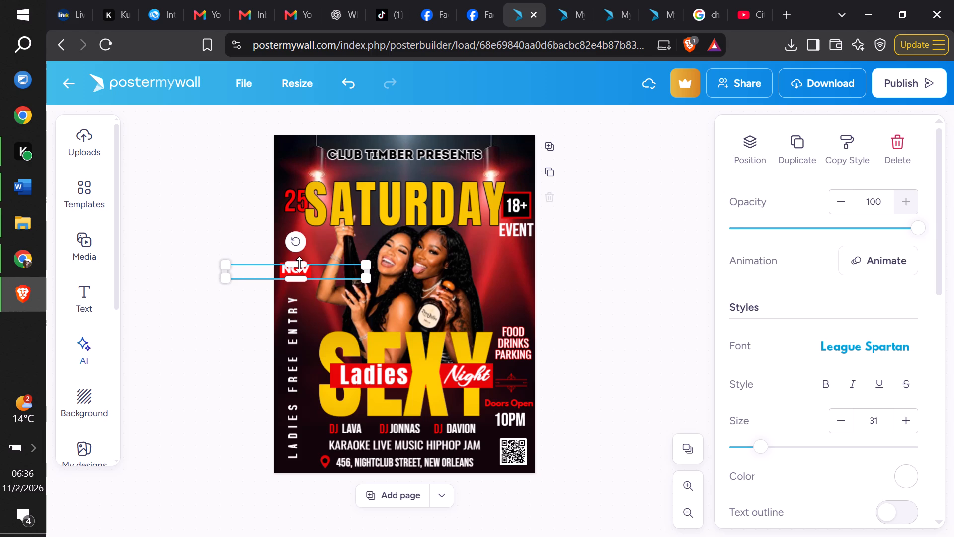
{"action": "left_click", "coordinate": [299, 265]}
{"action": "left_click_drag", "start_coordinate": [297, 277], "coordinate": [297, 282]}
{"action": "left_click", "coordinate": [295, 263]}
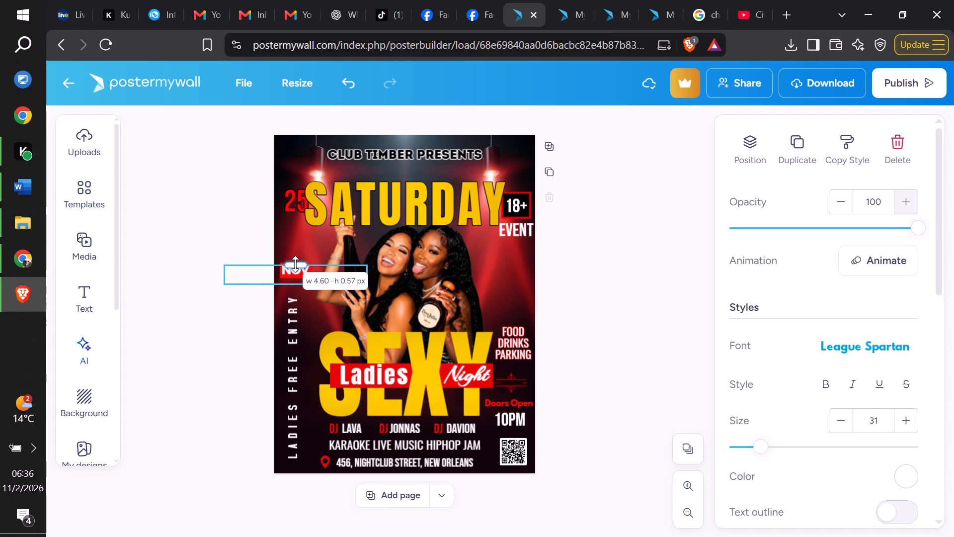
Move the red 25 down to sit directly above the NOV label, clear of the SATURDAY text.
{"action": "left_click_drag", "start_coordinate": [294, 200], "coordinate": [290, 239]}
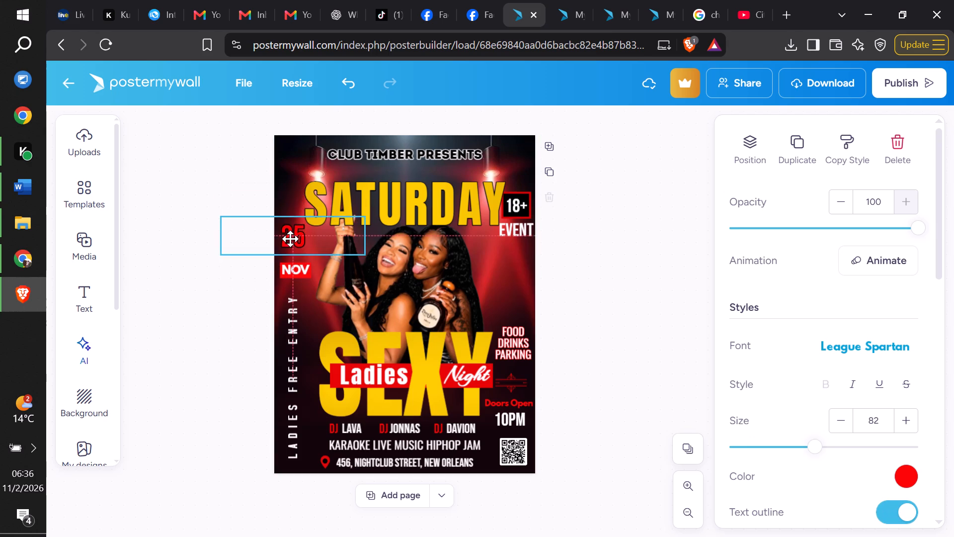
{"action": "left_click_drag", "start_coordinate": [290, 239], "coordinate": [293, 247]}
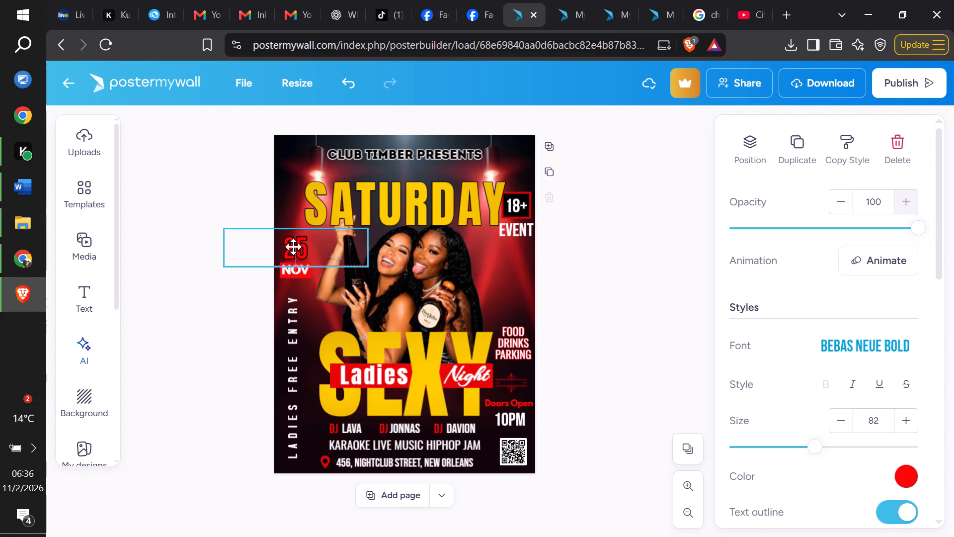
{"action": "left_click_drag", "start_coordinate": [293, 247], "coordinate": [293, 245]}
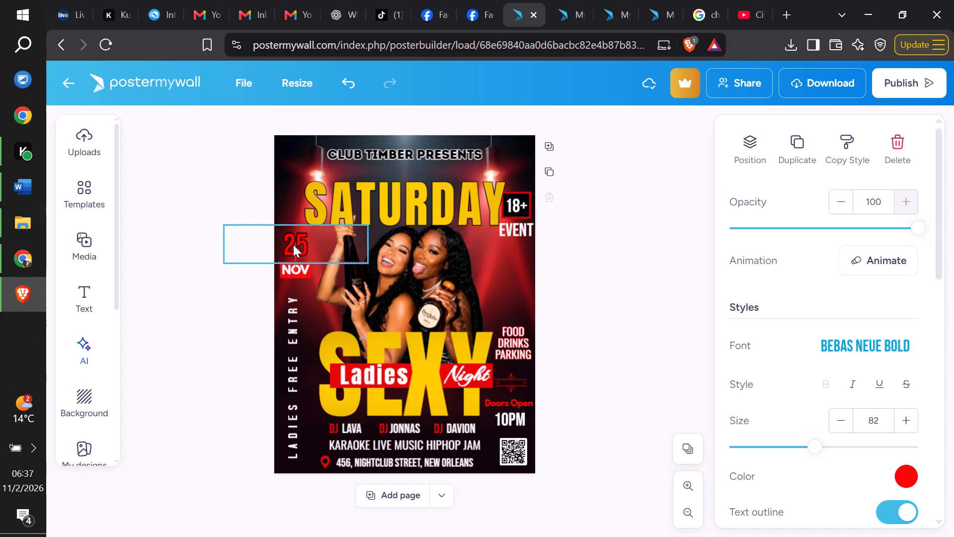
Move the EVENT text down to sit above FOOD DRINKS PARKING, aligned with it.
{"action": "left_click_drag", "start_coordinate": [526, 230], "coordinate": [517, 282]}
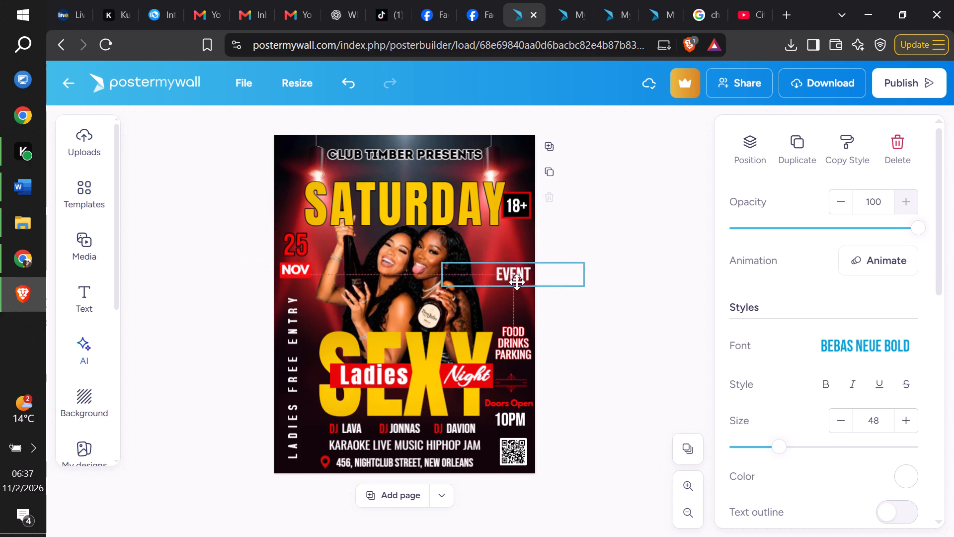
{"action": "left_click_drag", "start_coordinate": [517, 282], "coordinate": [519, 285]}
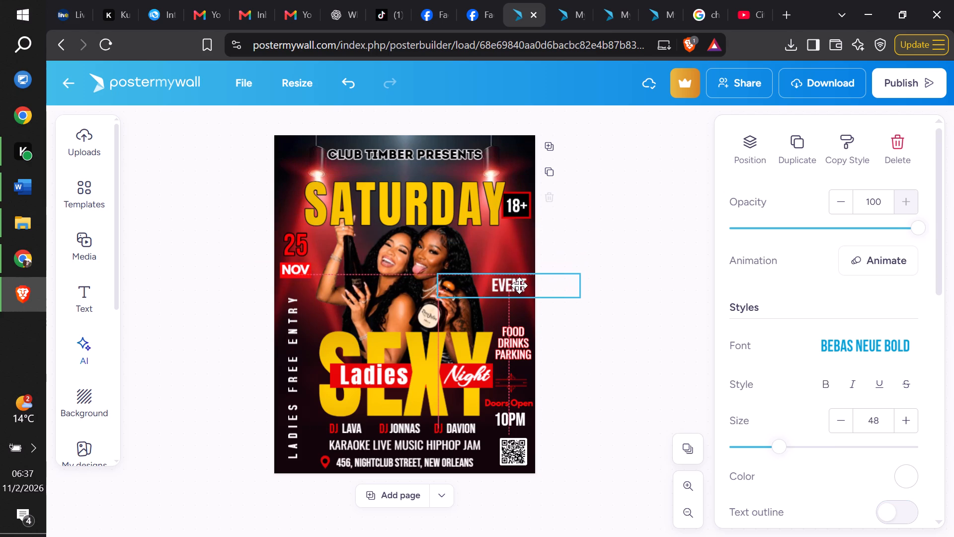
{"action": "left_click_drag", "start_coordinate": [519, 285], "coordinate": [520, 285]}
{"action": "left_click", "coordinate": [521, 279]}
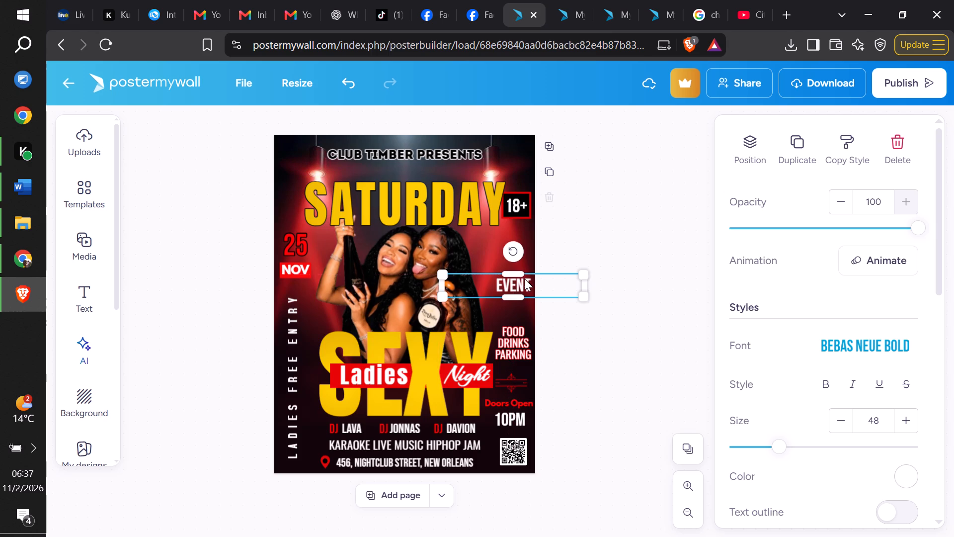
Move the 18+ text and its black box down to just above EVENT, with the text centered in the box.
{"action": "left_click_drag", "start_coordinate": [518, 208], "coordinate": [516, 253]}
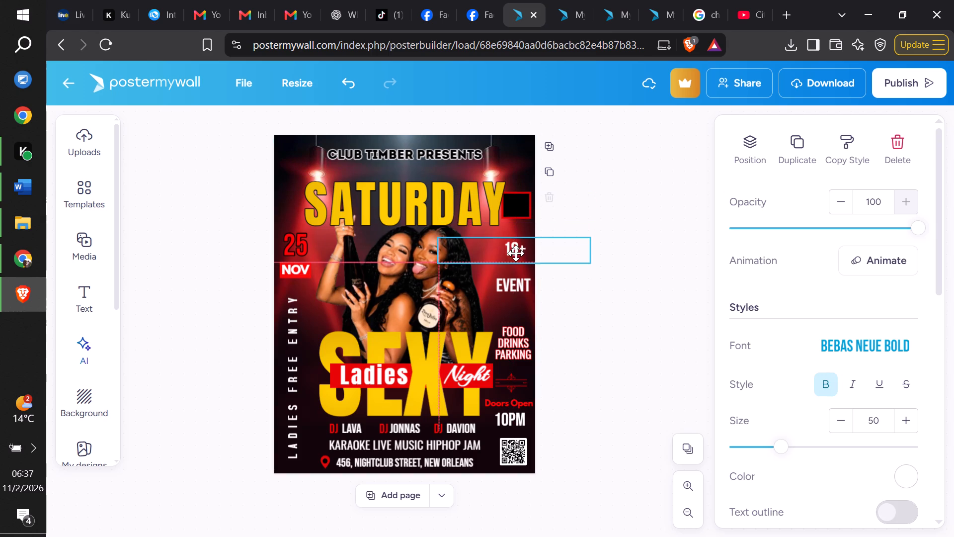
{"action": "left_click_drag", "start_coordinate": [516, 253], "coordinate": [514, 258]}
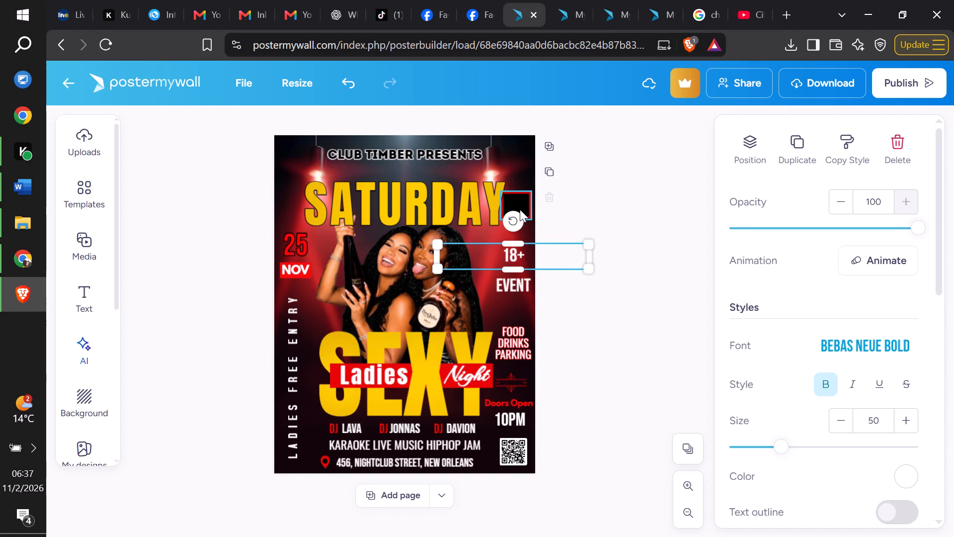
{"action": "left_click_drag", "start_coordinate": [520, 209], "coordinate": [516, 264]}
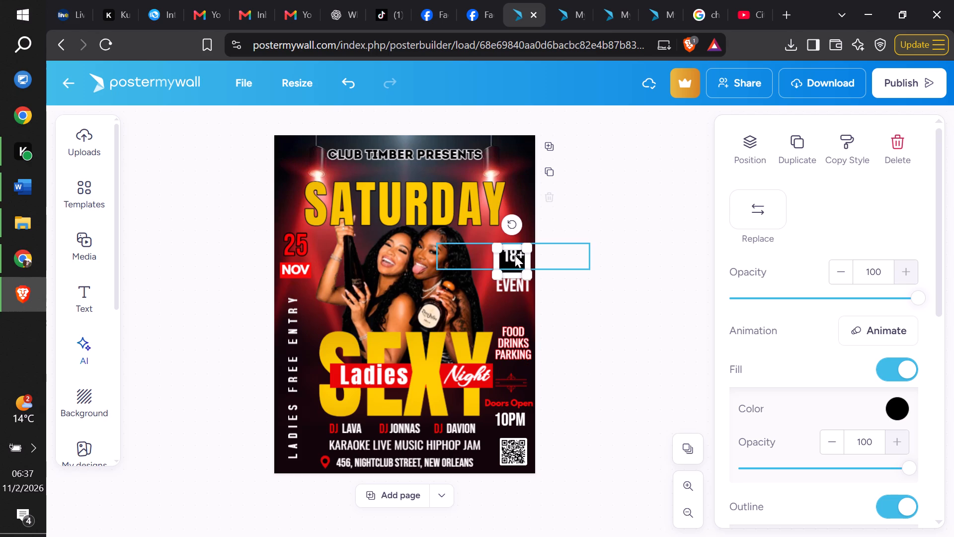
{"action": "left_click_drag", "start_coordinate": [515, 255], "coordinate": [515, 260]}
{"action": "left_click", "coordinate": [639, 188]}
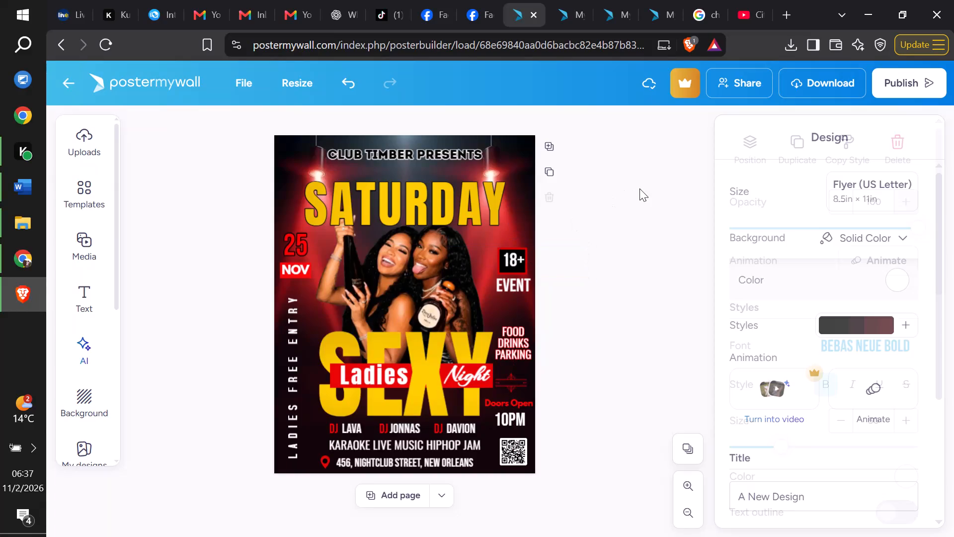
Nudge the EVENT text slightly down, away from the 18+ box above it.
{"action": "left_click", "coordinate": [521, 291]}
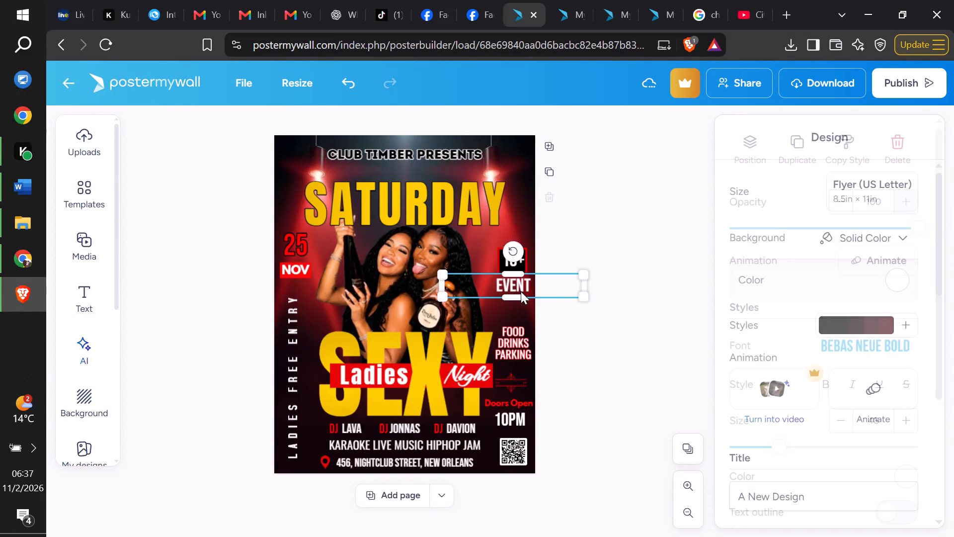
{"action": "left_click", "coordinate": [600, 260]}
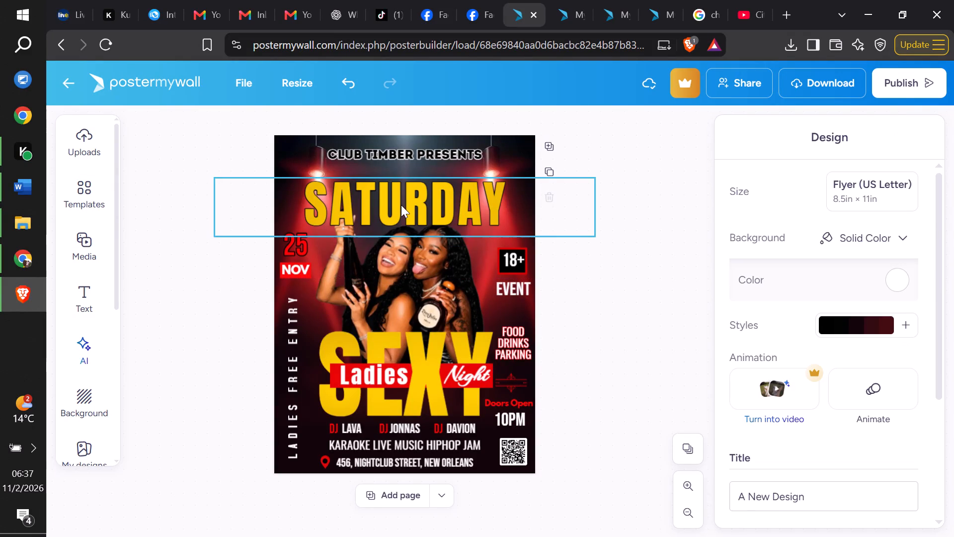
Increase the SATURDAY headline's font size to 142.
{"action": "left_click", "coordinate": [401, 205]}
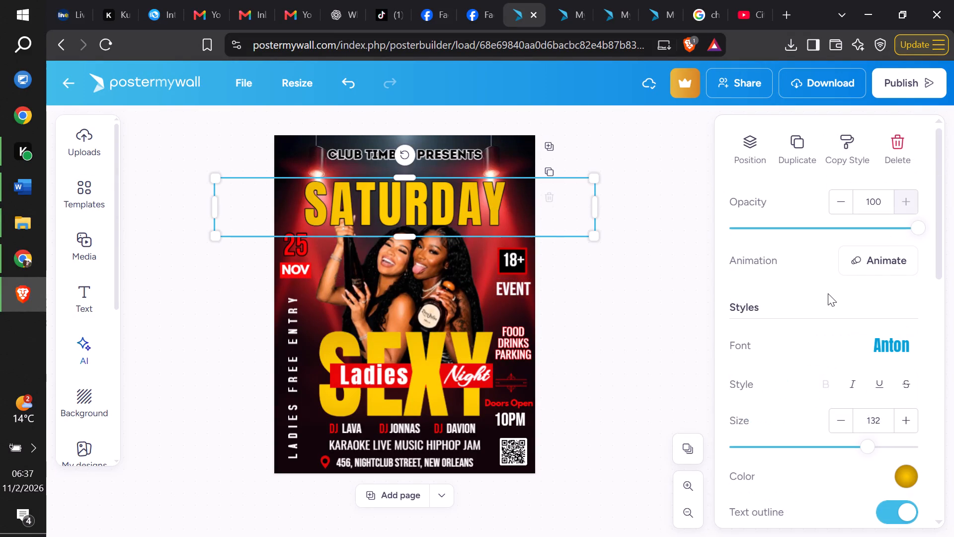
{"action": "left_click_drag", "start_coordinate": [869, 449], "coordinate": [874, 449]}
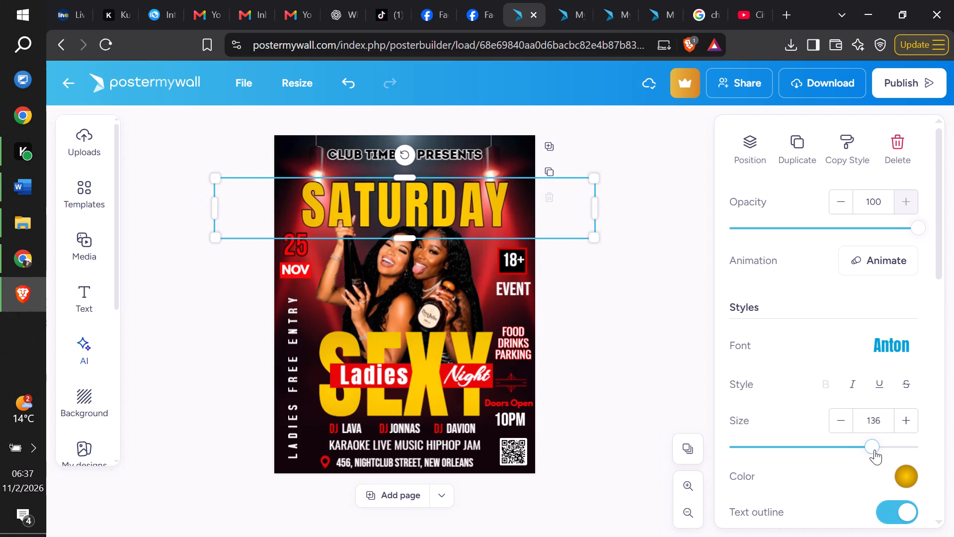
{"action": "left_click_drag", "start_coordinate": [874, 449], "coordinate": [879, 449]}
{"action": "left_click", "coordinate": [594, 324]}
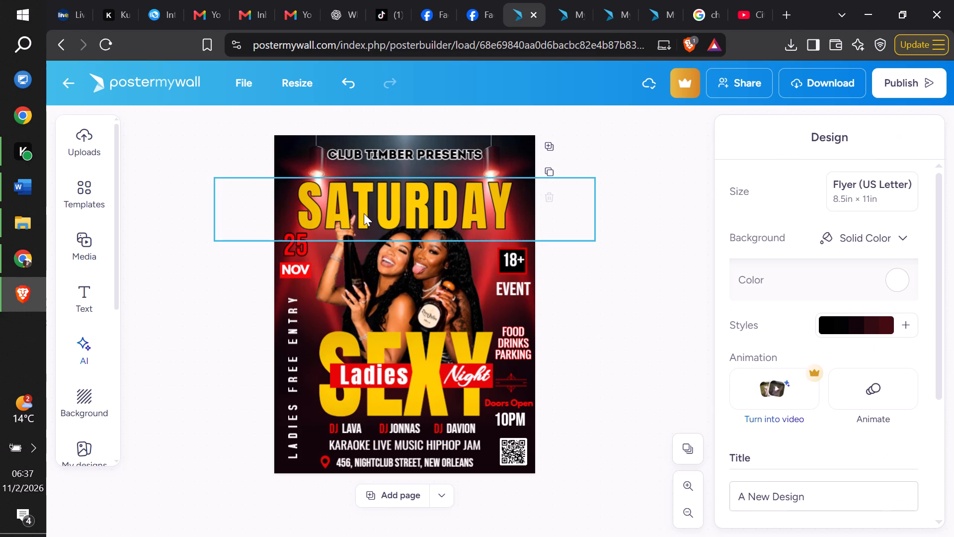
Reduce the SATURDAY headline's letter spacing to 0.
{"action": "left_click", "coordinate": [389, 199]}
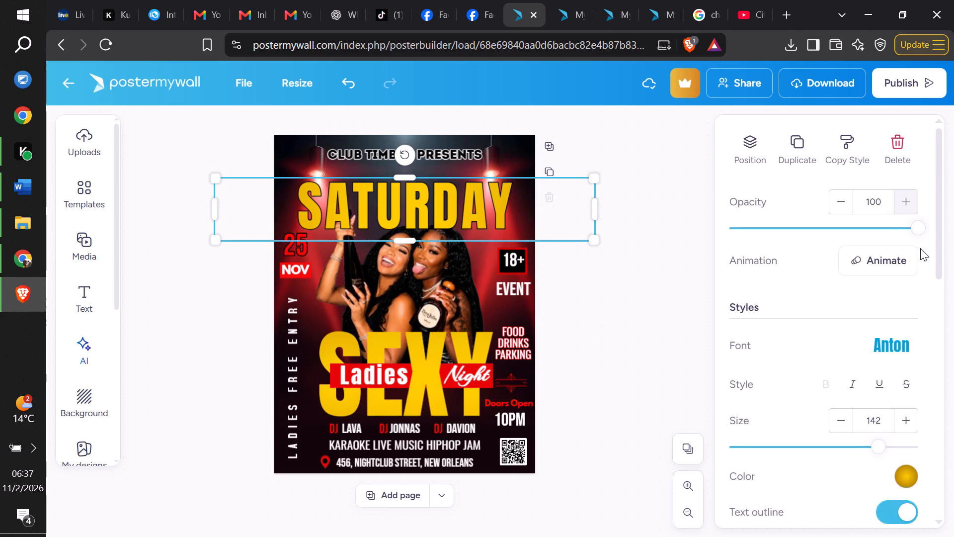
{"action": "left_click_drag", "start_coordinate": [937, 243], "coordinate": [953, 349]}
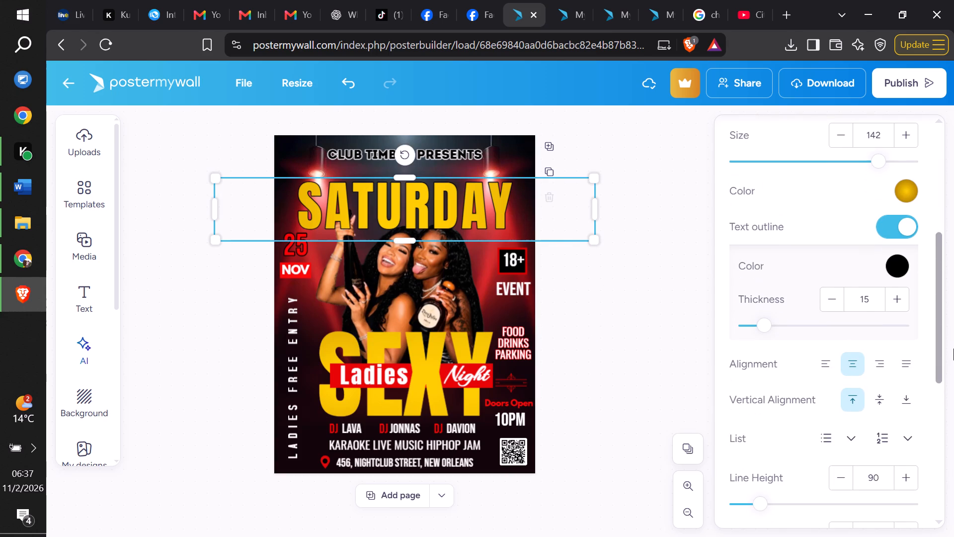
{"action": "left_click_drag", "start_coordinate": [953, 349], "coordinate": [953, 389]}
{"action": "triple_click", "coordinate": [839, 425]}
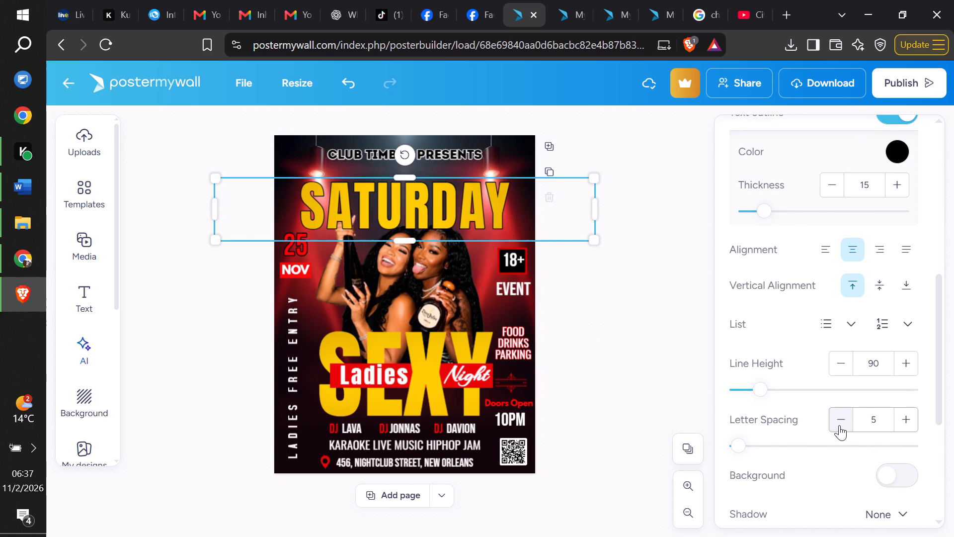
{"action": "left_click", "coordinate": [839, 425]}
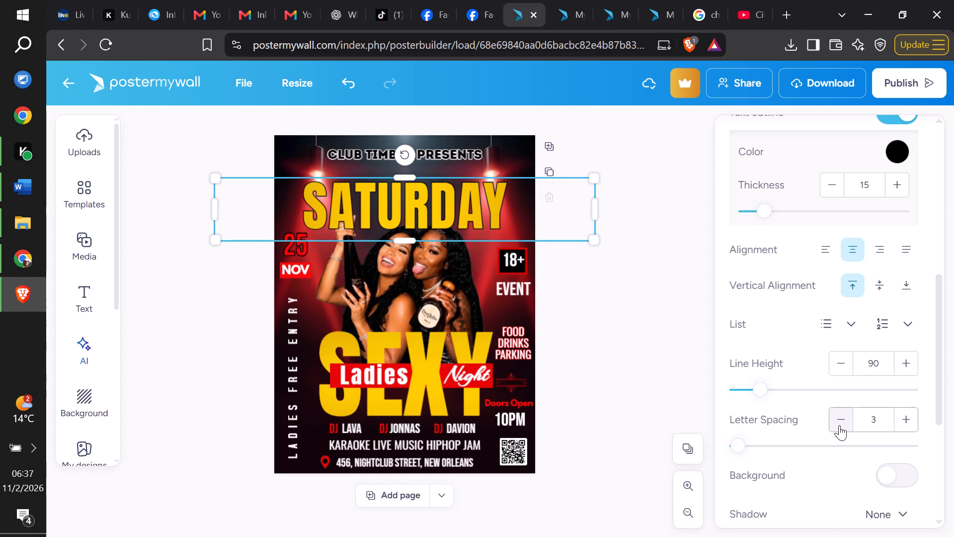
{"action": "left_click", "coordinate": [839, 425]}
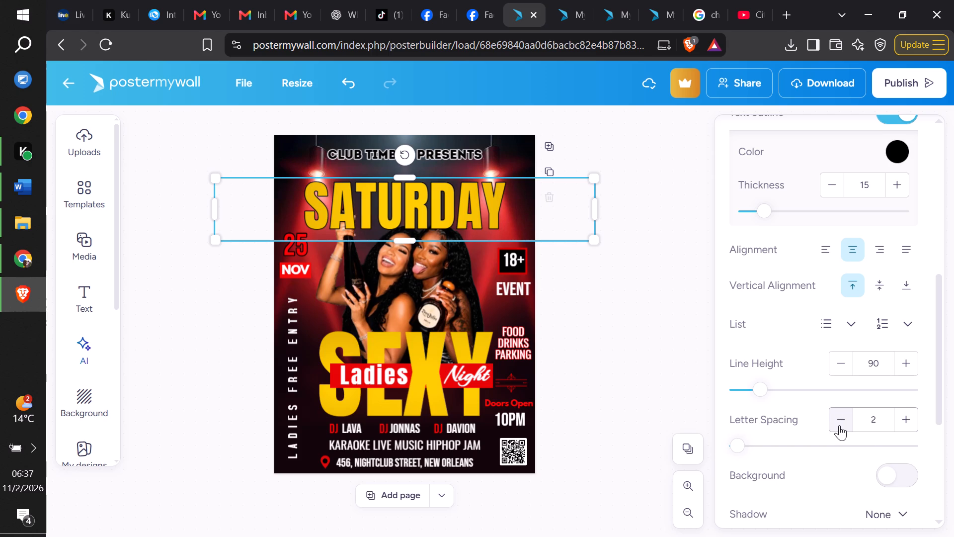
{"action": "left_click", "coordinate": [839, 425]}
{"action": "left_click", "coordinate": [839, 425]}
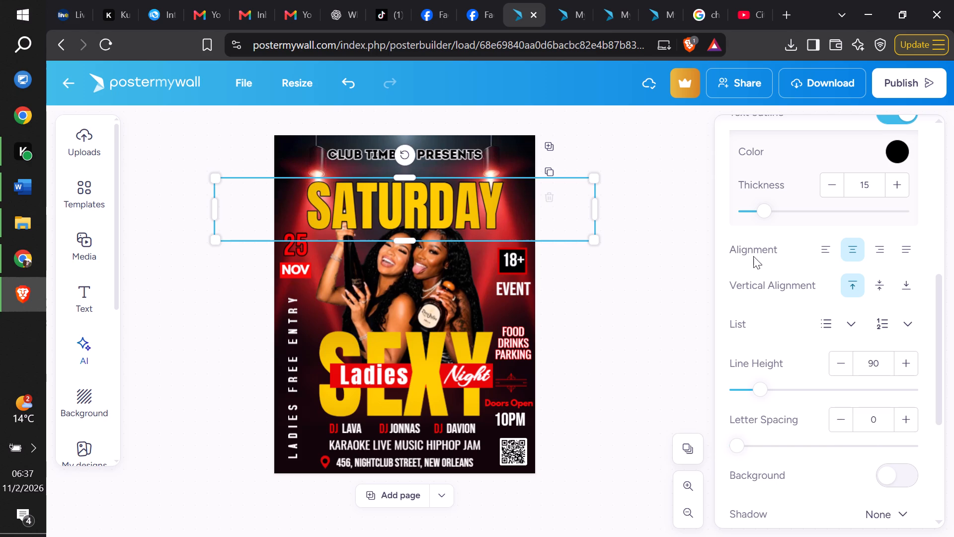
Set the SATURDAY headline's font size to 145 and nudge the text slightly upward.
{"action": "left_click_drag", "start_coordinate": [939, 300], "coordinate": [927, 235]}
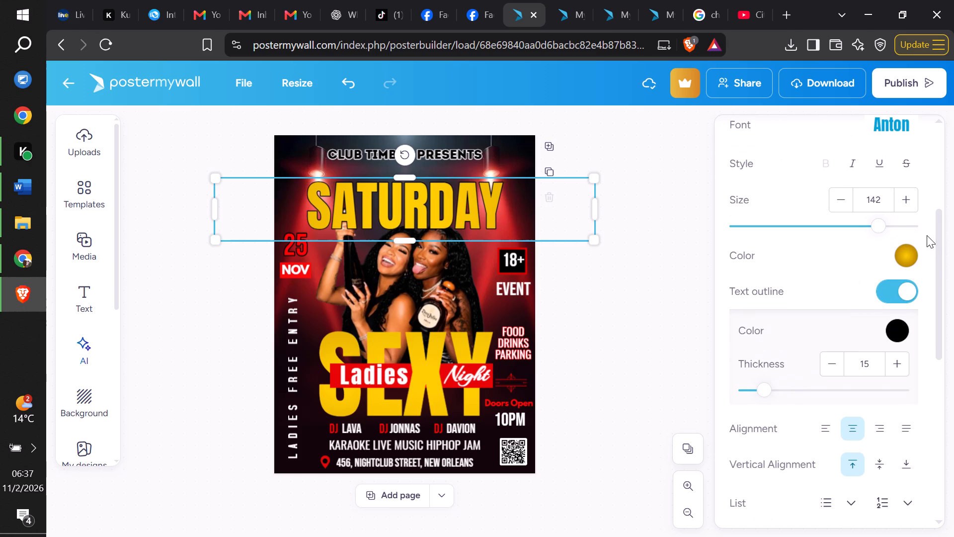
{"action": "left_click_drag", "start_coordinate": [882, 226], "coordinate": [887, 226]}
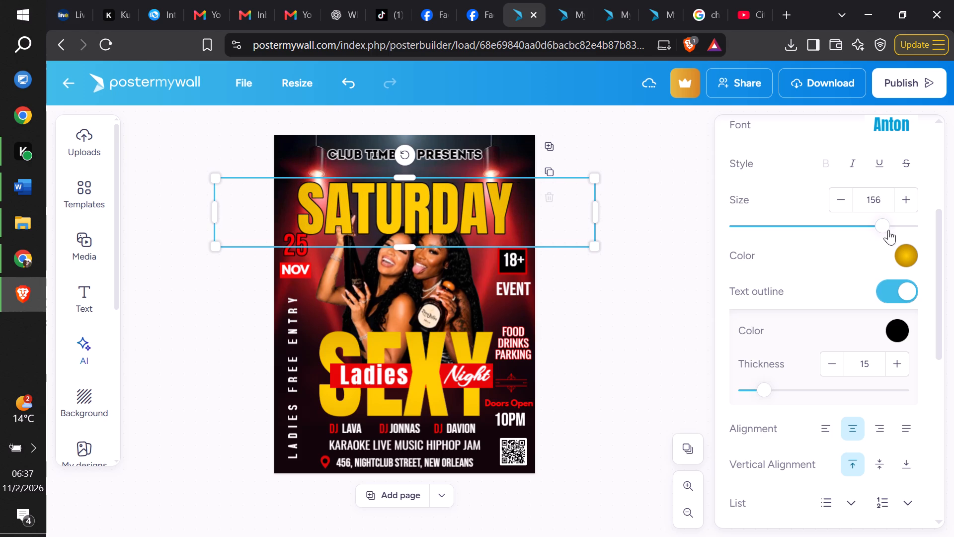
{"action": "left_click", "coordinate": [846, 201]}
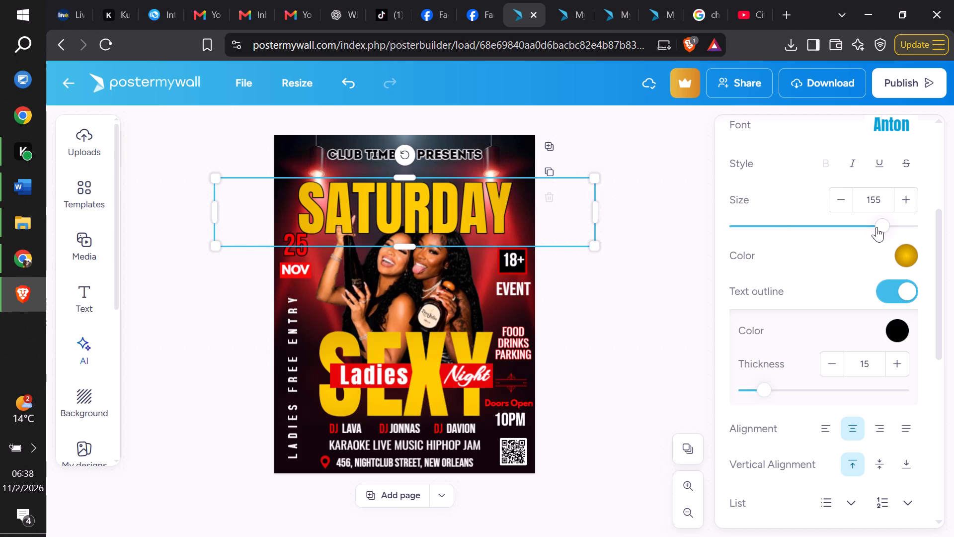
{"action": "left_click_drag", "start_coordinate": [876, 227], "coordinate": [870, 226]}
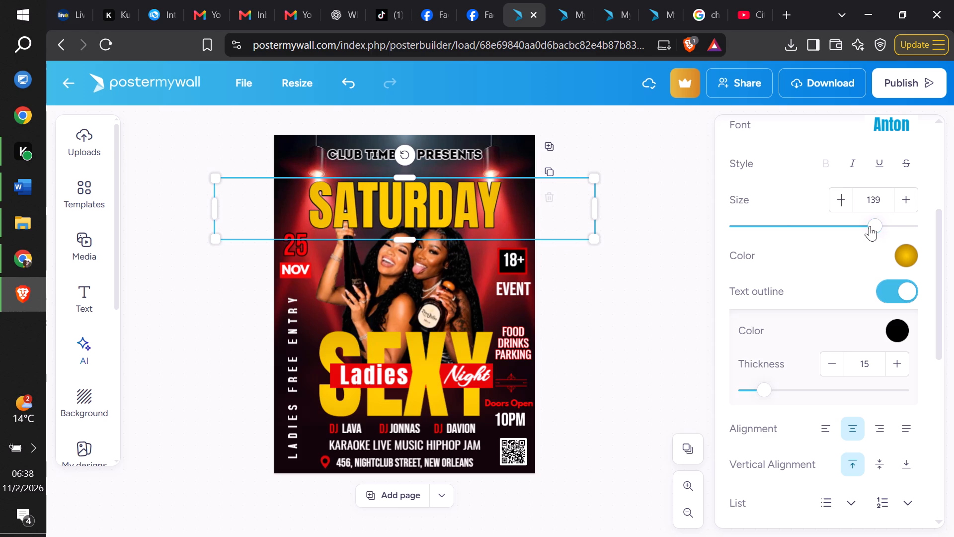
{"action": "triple_click", "coordinate": [909, 206]}
{"action": "double_click", "coordinate": [909, 206]}
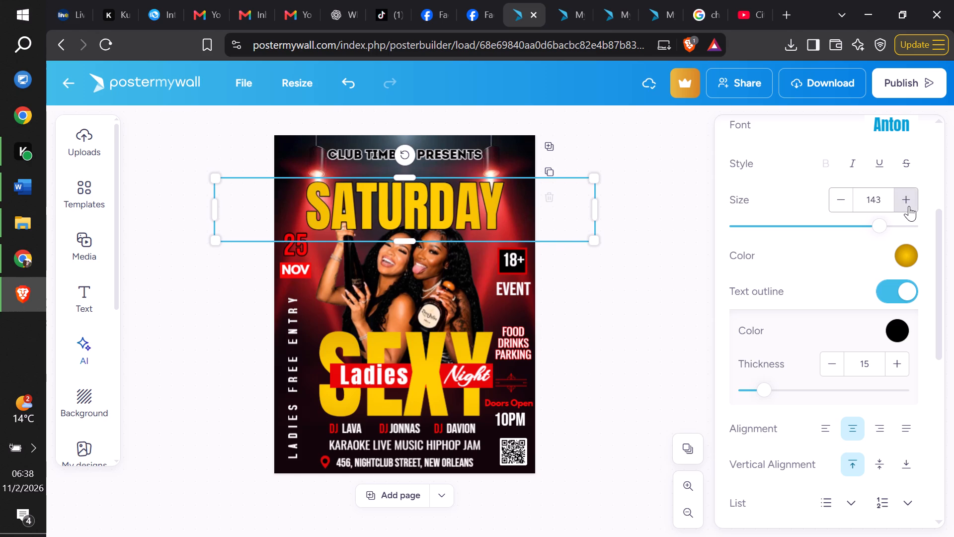
{"action": "left_click", "coordinate": [904, 201]}
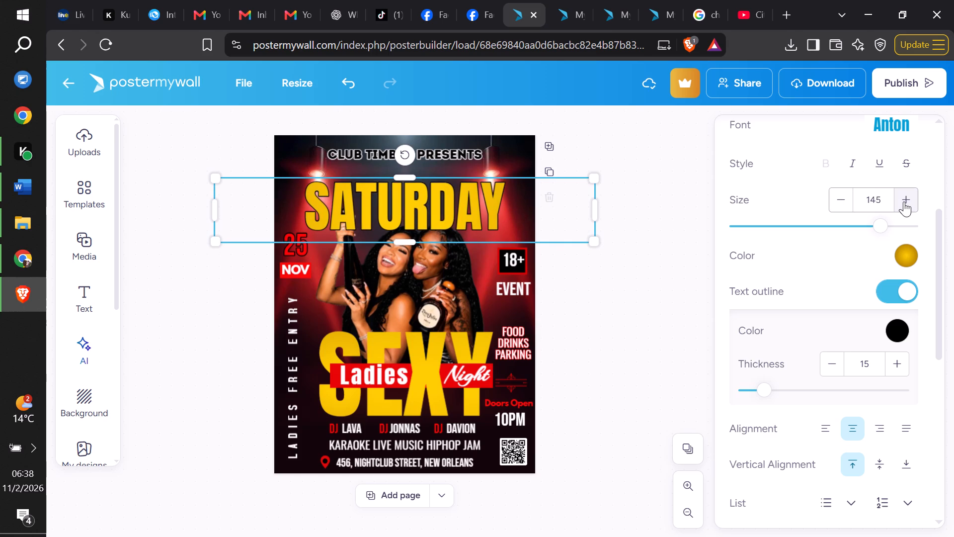
{"action": "left_click", "coordinate": [666, 285]}
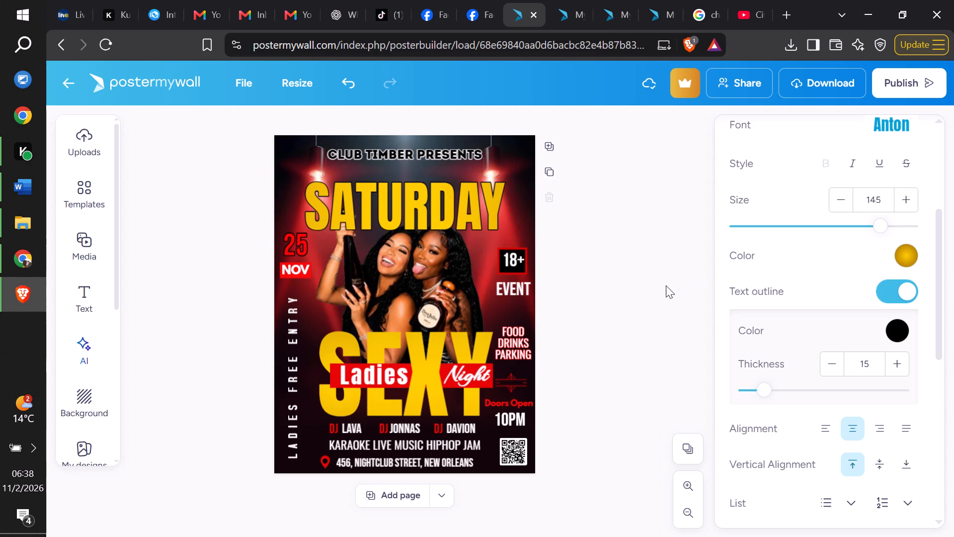
{"action": "left_click", "coordinate": [425, 198]}
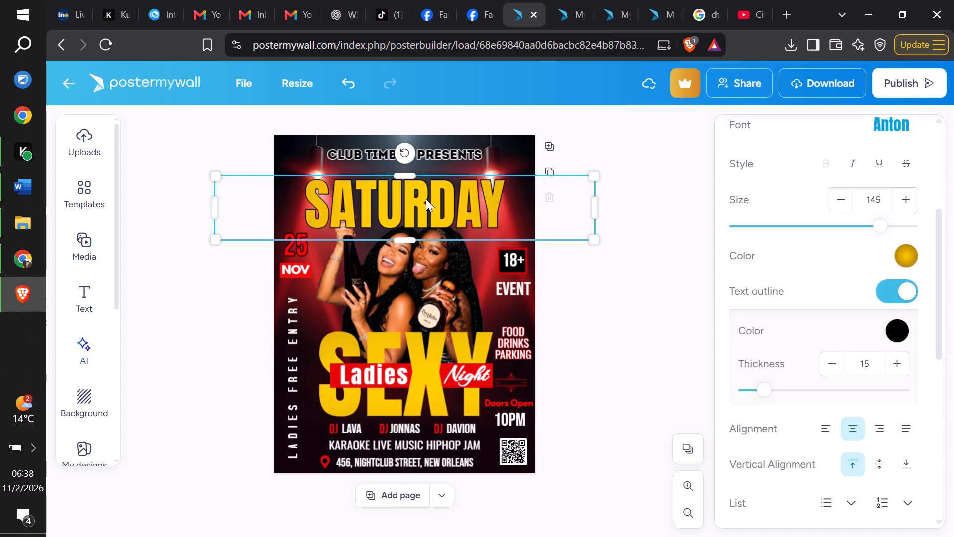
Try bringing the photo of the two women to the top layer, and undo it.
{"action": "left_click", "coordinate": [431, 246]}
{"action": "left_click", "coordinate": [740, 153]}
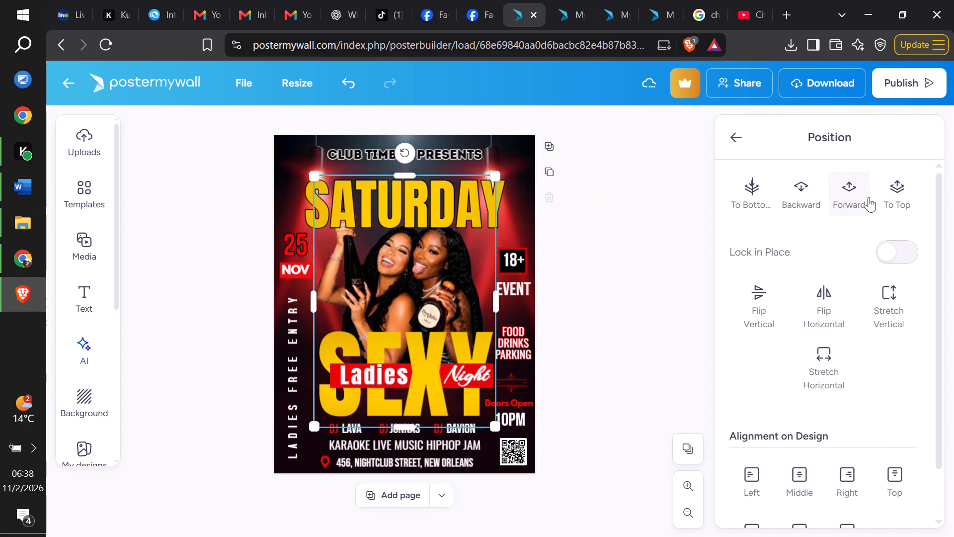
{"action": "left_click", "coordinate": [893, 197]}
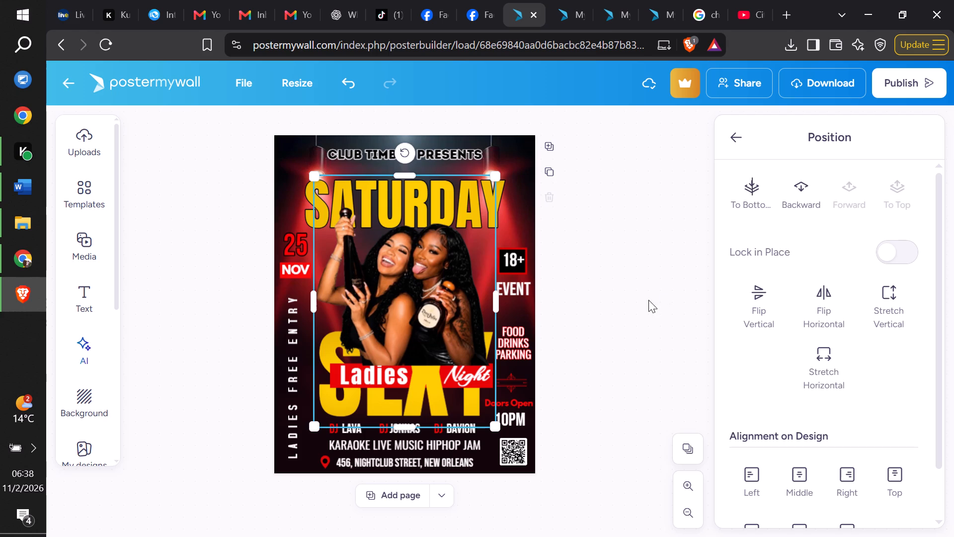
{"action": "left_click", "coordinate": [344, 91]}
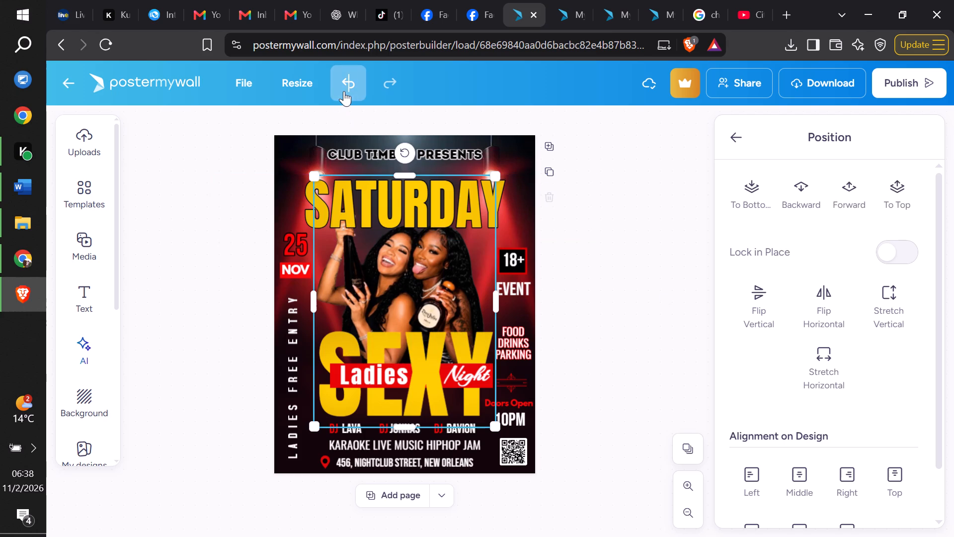
Move the Ladies text, the Night text and their red bar off SEXY to the area above SATURDAY.
{"action": "left_click_drag", "start_coordinate": [384, 370], "coordinate": [344, 212]}
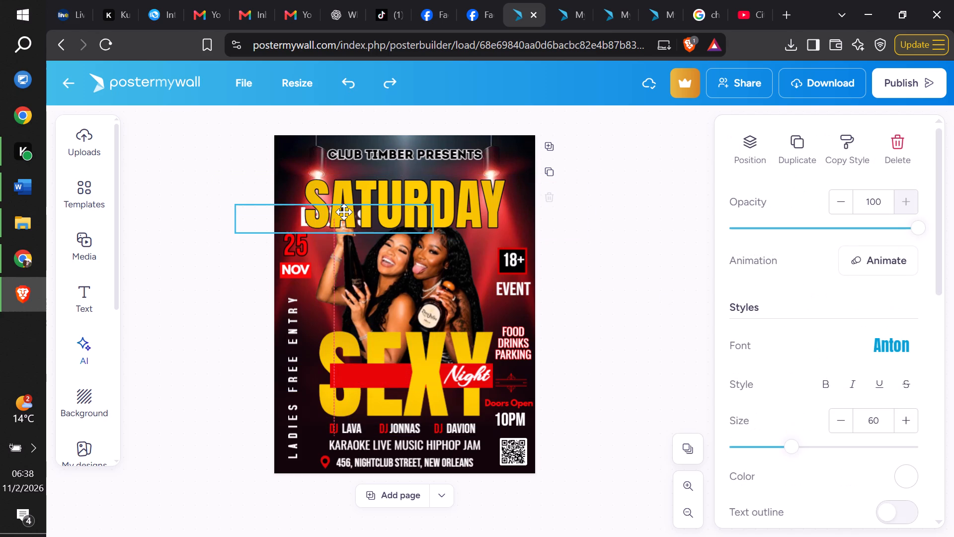
{"action": "left_click_drag", "start_coordinate": [344, 212], "coordinate": [306, 169]}
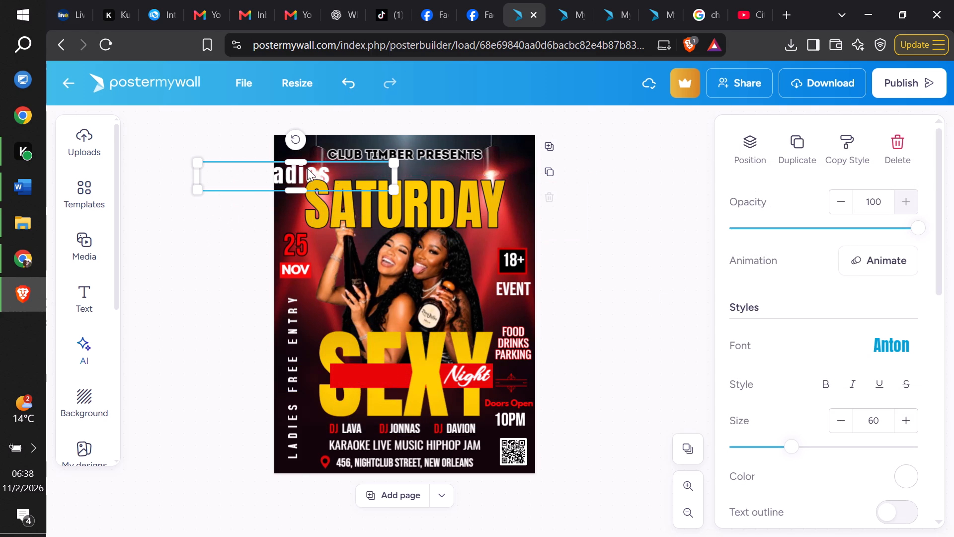
{"action": "left_click_drag", "start_coordinate": [472, 363], "coordinate": [476, 220]}
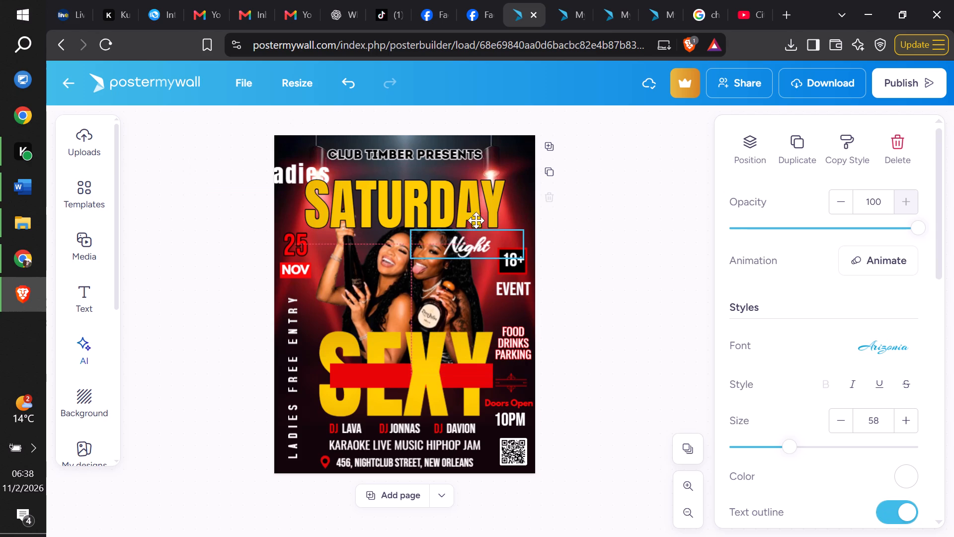
{"action": "left_click_drag", "start_coordinate": [476, 220], "coordinate": [505, 155]}
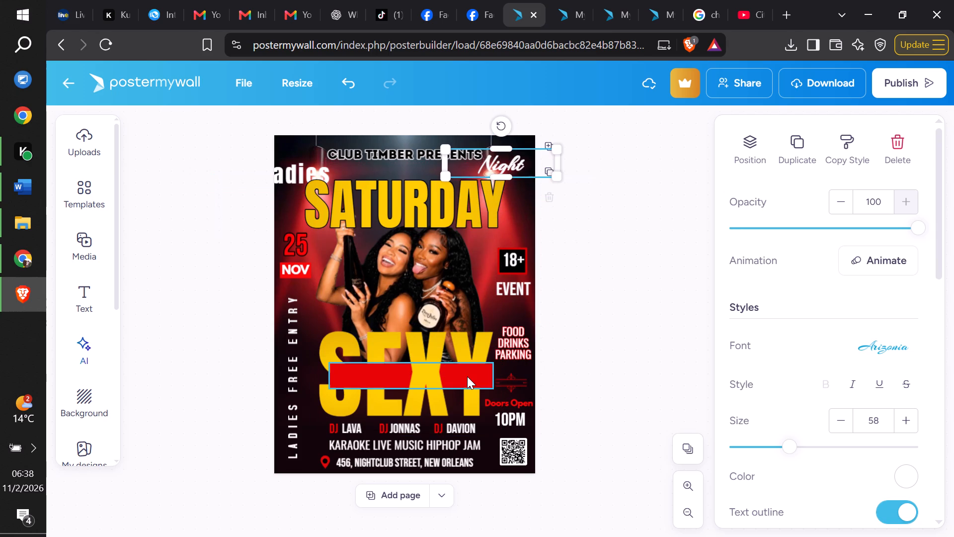
{"action": "left_click_drag", "start_coordinate": [467, 376], "coordinate": [451, 157]}
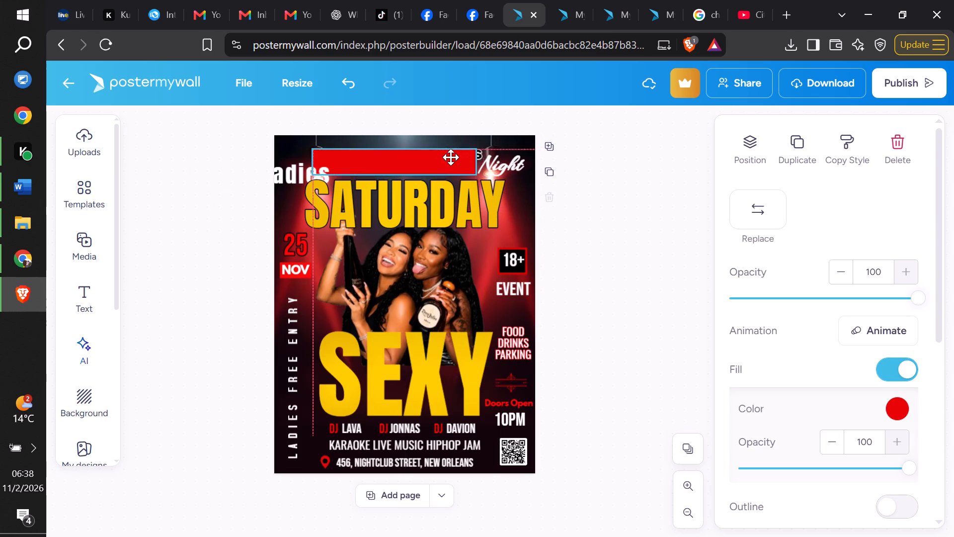
{"action": "left_click_drag", "start_coordinate": [451, 157], "coordinate": [452, 155]}
Bring the photo of the two women to the top layer, in front of the SATURDAY headline.
{"action": "left_click", "coordinate": [435, 257]}
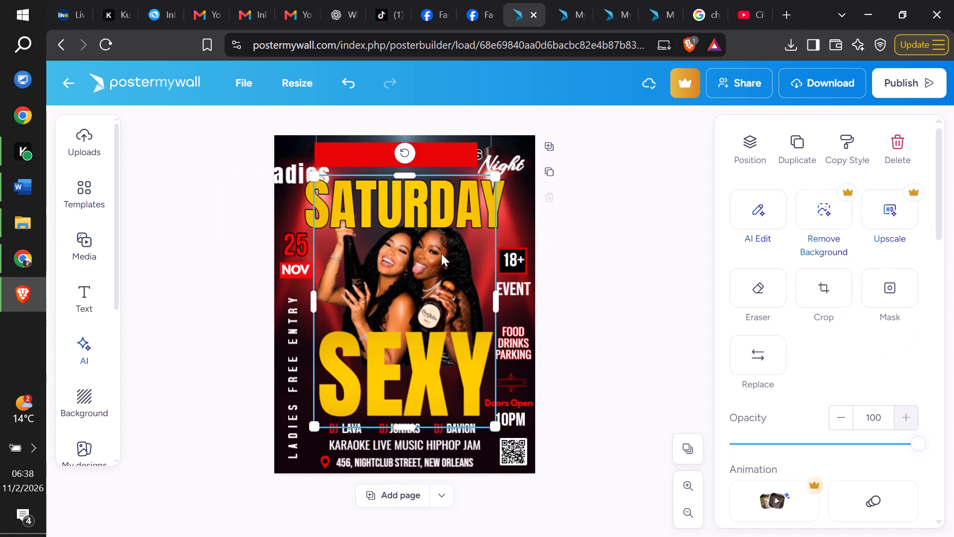
{"action": "left_click", "coordinate": [740, 157]}
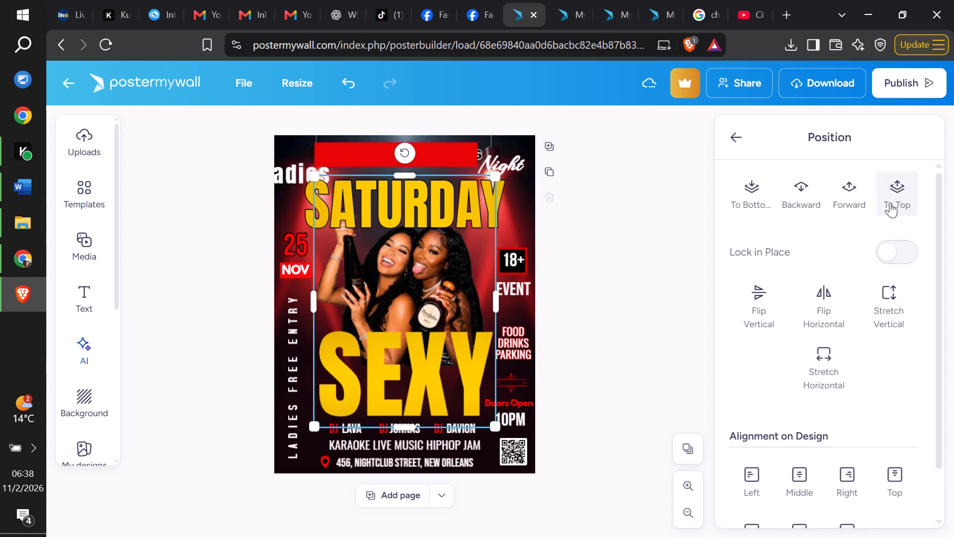
{"action": "left_click", "coordinate": [890, 202]}
Bring each letter of SEXY to the top layer so the whole word sits in front of the women's photo.
{"action": "left_click", "coordinate": [319, 384]}
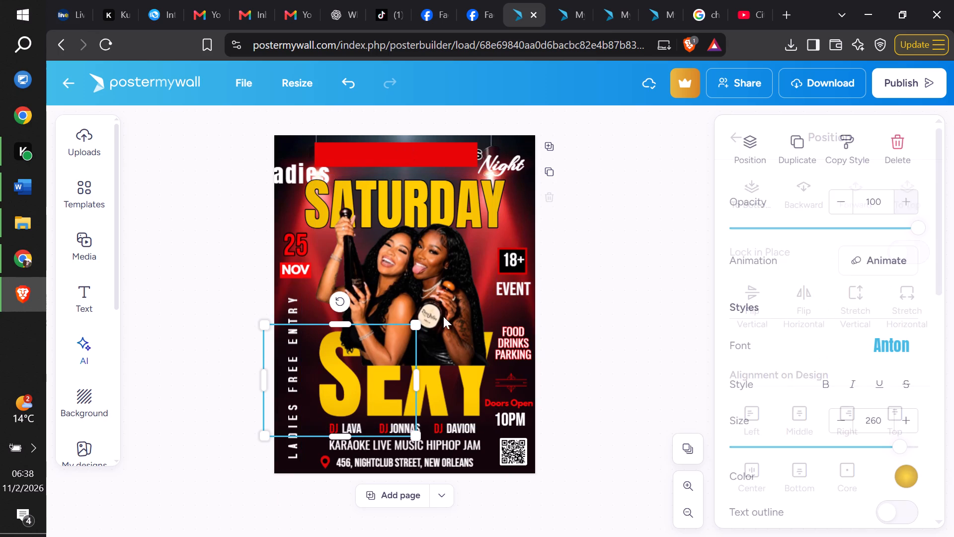
{"action": "left_click", "coordinate": [738, 166]}
{"action": "left_click", "coordinate": [915, 188]}
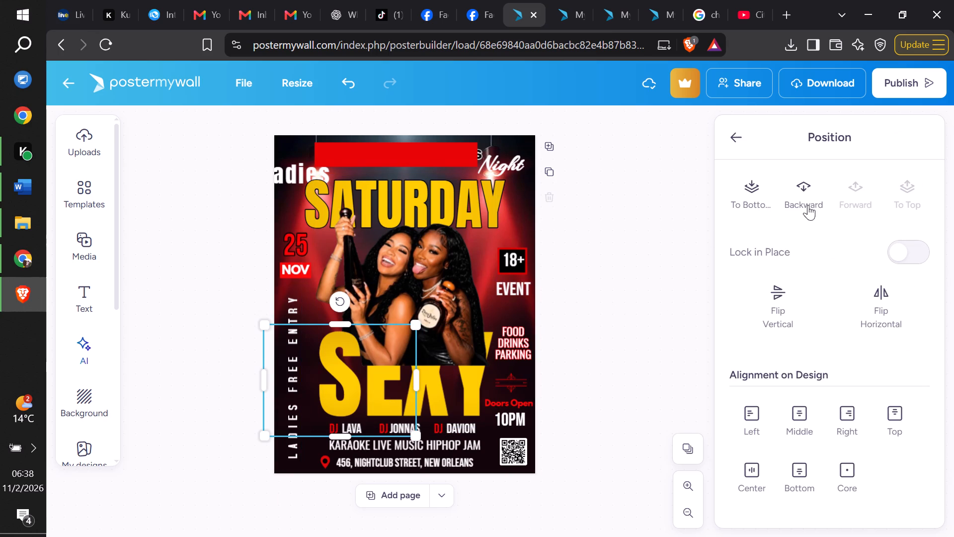
{"action": "left_click", "coordinate": [383, 392]}
{"action": "left_click", "coordinate": [912, 192]}
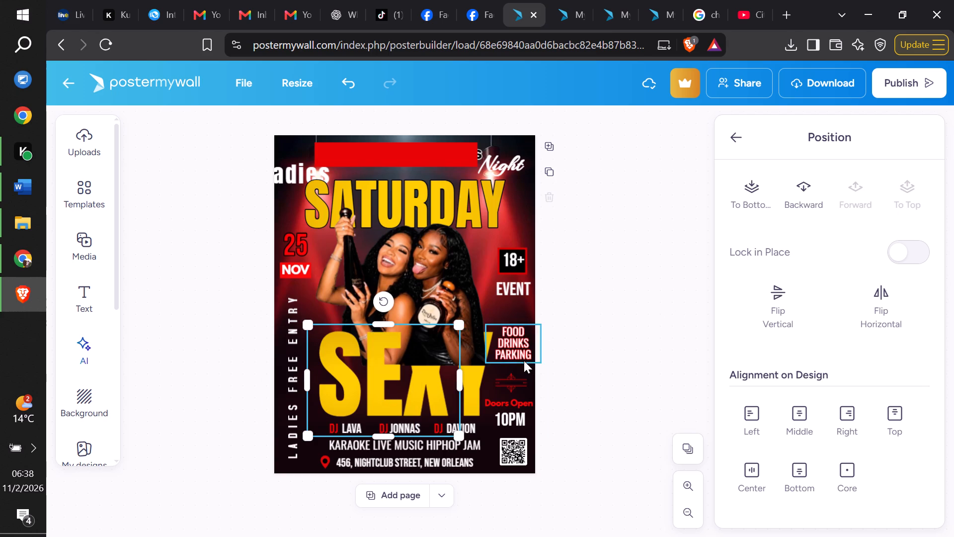
{"action": "left_click", "coordinate": [422, 392]}
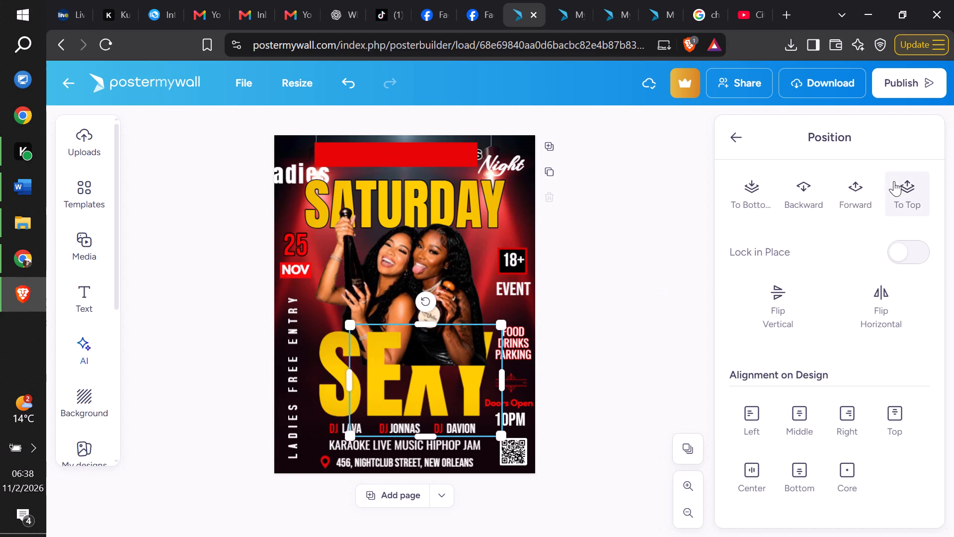
{"action": "left_click", "coordinate": [896, 180]}
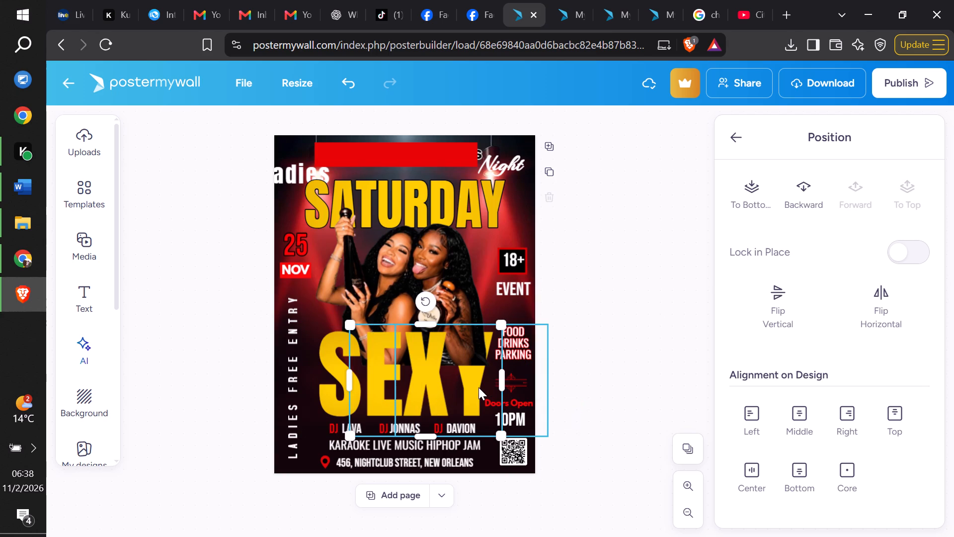
{"action": "left_click", "coordinate": [478, 387]}
{"action": "left_click", "coordinate": [907, 188]}
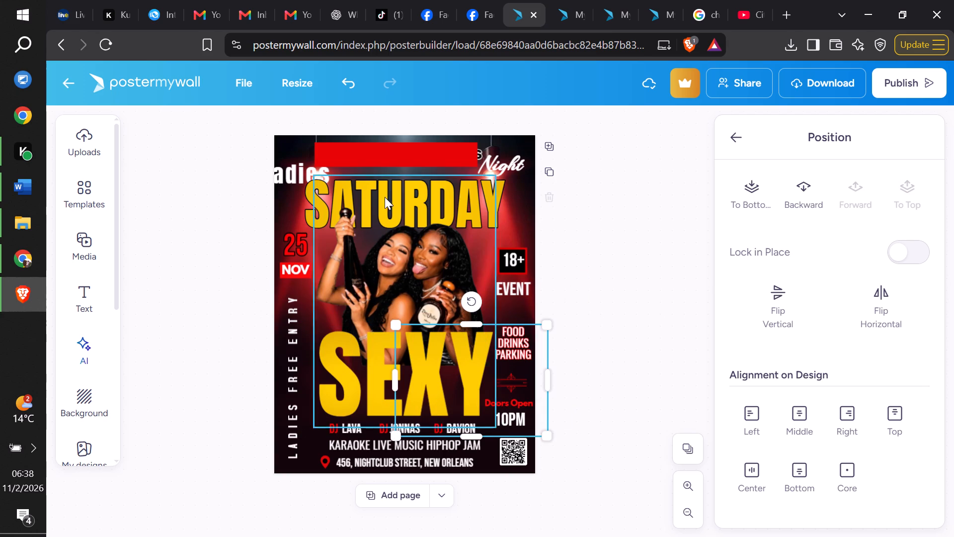
Bring the red bar to the top layer, and bring the X of SEXY to the top in front of it.
{"action": "left_click", "coordinate": [395, 158]}
{"action": "left_click", "coordinate": [739, 155]}
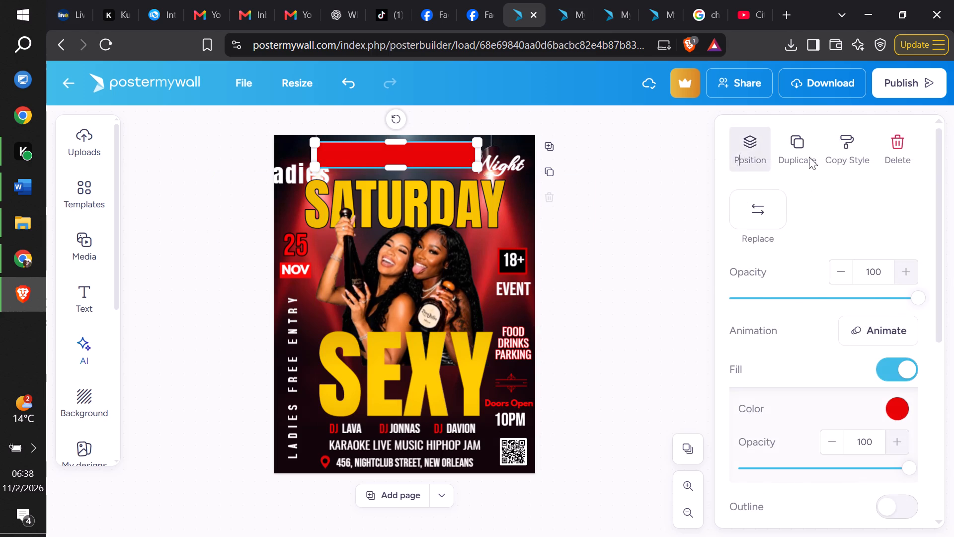
{"action": "left_click", "coordinate": [878, 204]}
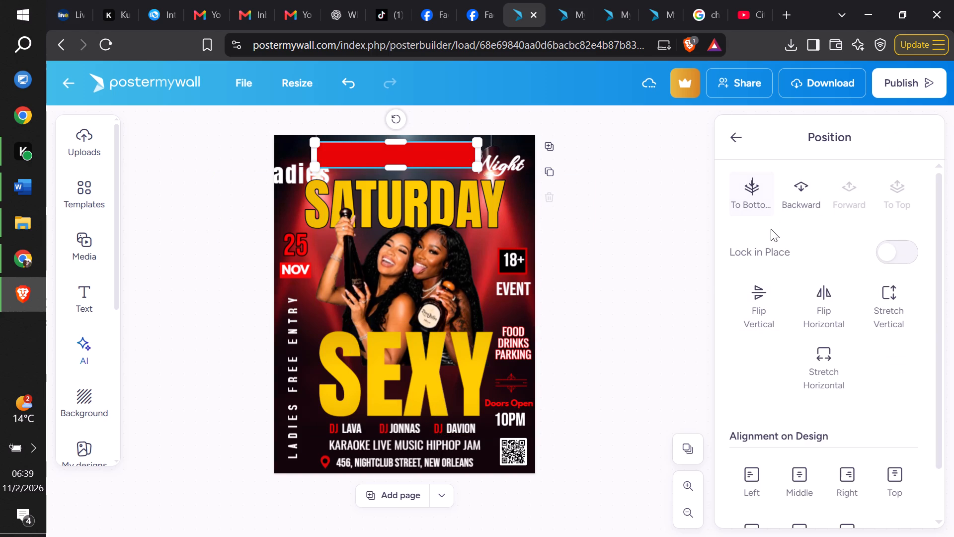
{"action": "left_click", "coordinate": [420, 356]}
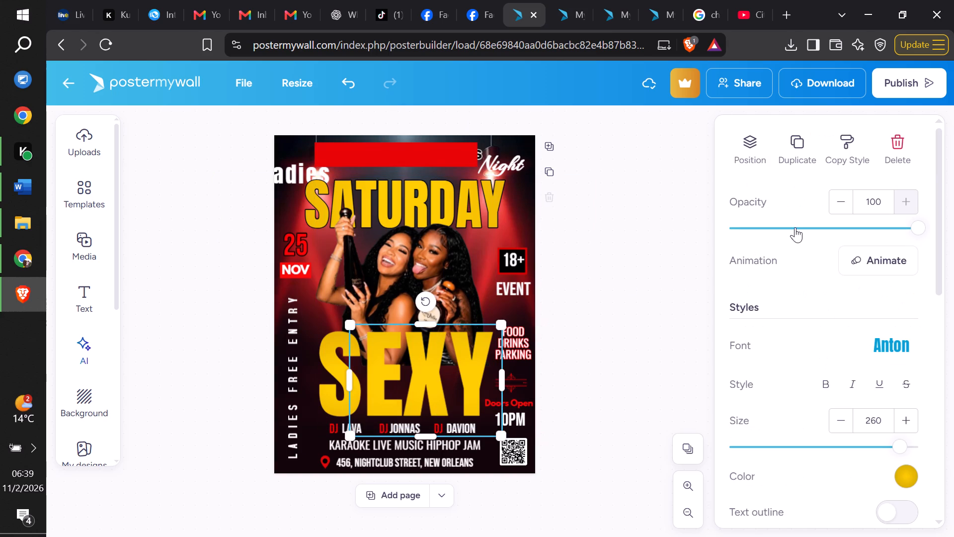
{"action": "left_click", "coordinate": [752, 146]}
{"action": "left_click", "coordinate": [900, 188]}
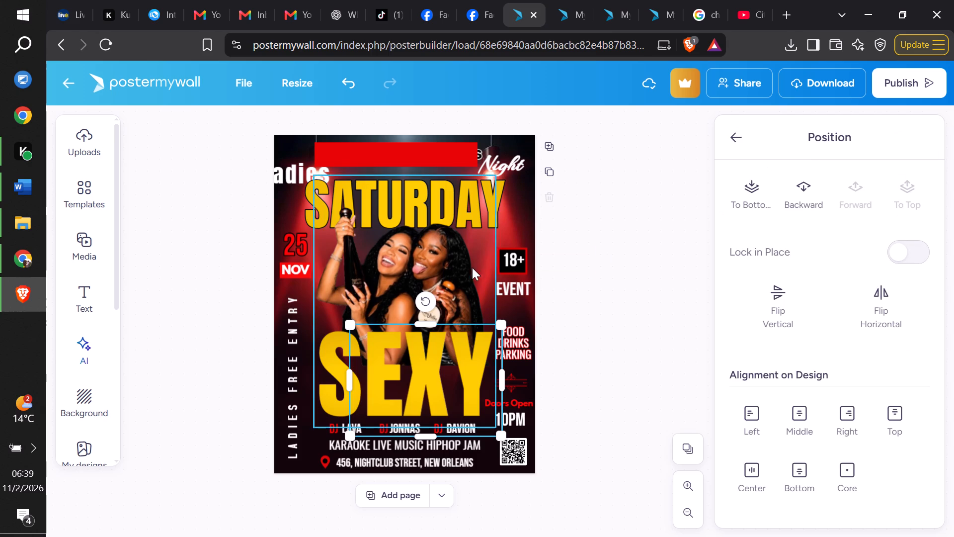
Move the red bar down from the flyer's top onto the middle of the word SEXY, passing behind the X.
{"action": "left_click_drag", "start_coordinate": [395, 146], "coordinate": [412, 363]}
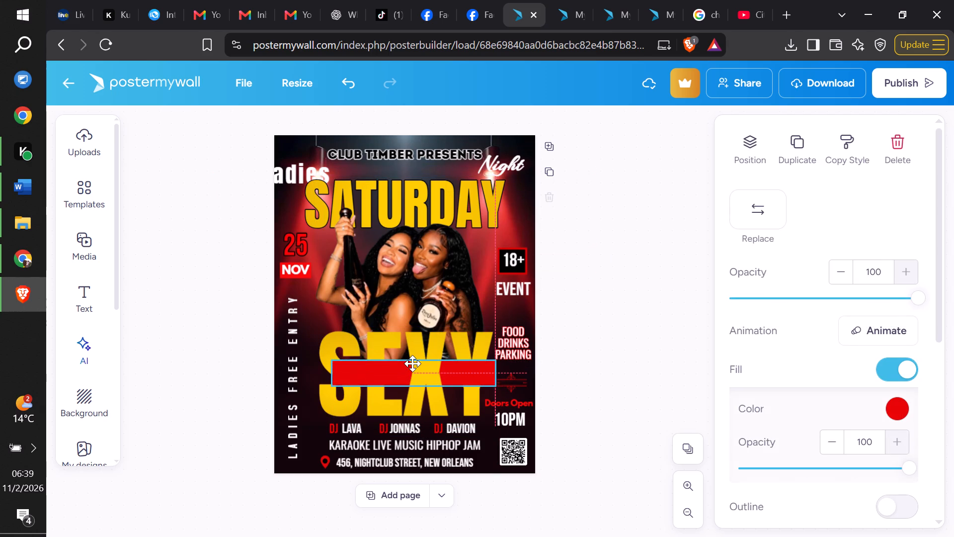
{"action": "left_click_drag", "start_coordinate": [412, 363], "coordinate": [411, 369]}
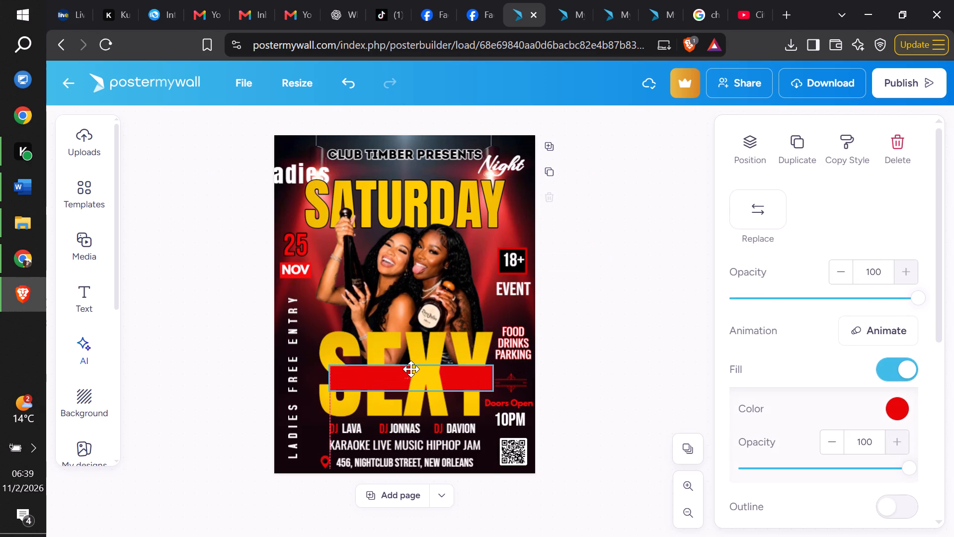
{"action": "left_click_drag", "start_coordinate": [411, 369], "coordinate": [421, 369]}
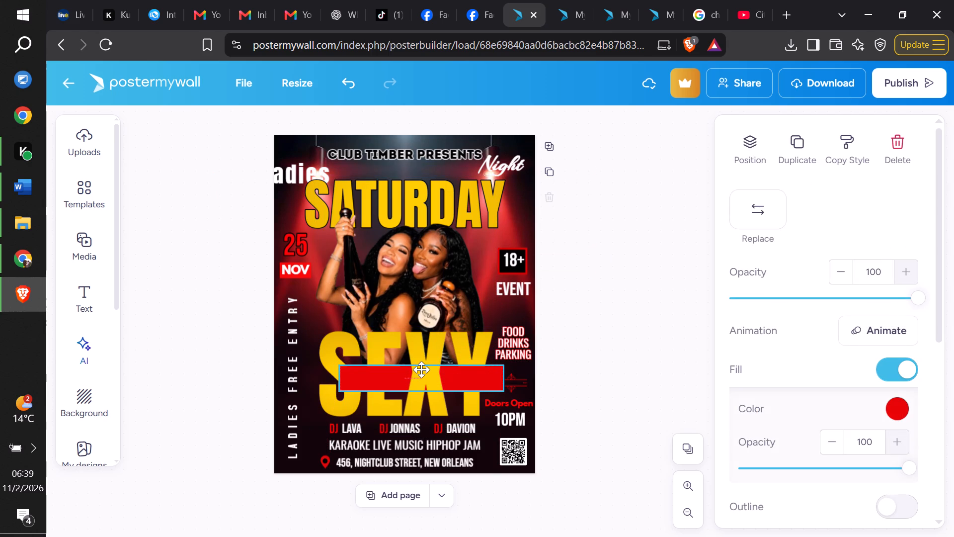
{"action": "left_click_drag", "start_coordinate": [421, 369], "coordinate": [409, 369]}
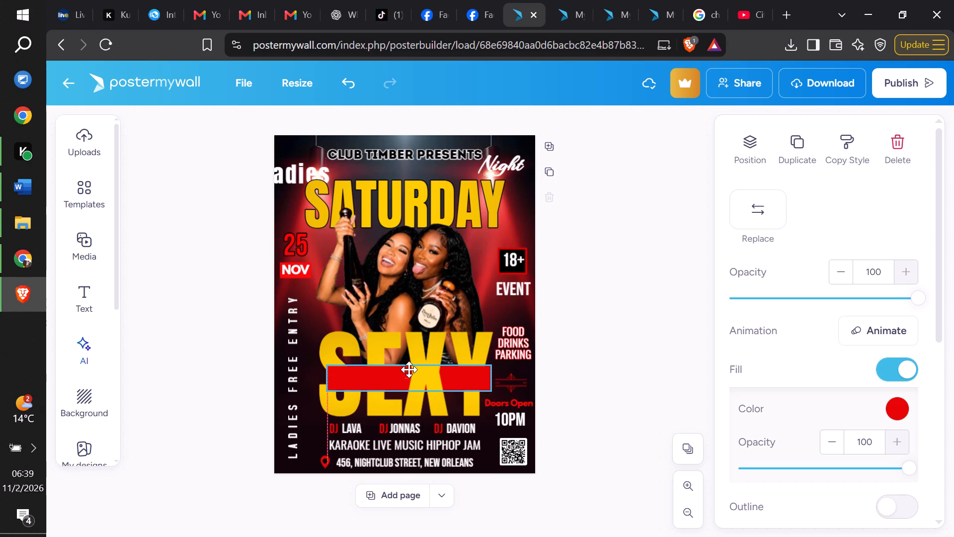
{"action": "left_click_drag", "start_coordinate": [409, 369], "coordinate": [409, 370]}
{"action": "left_click_drag", "start_coordinate": [409, 370], "coordinate": [414, 370]}
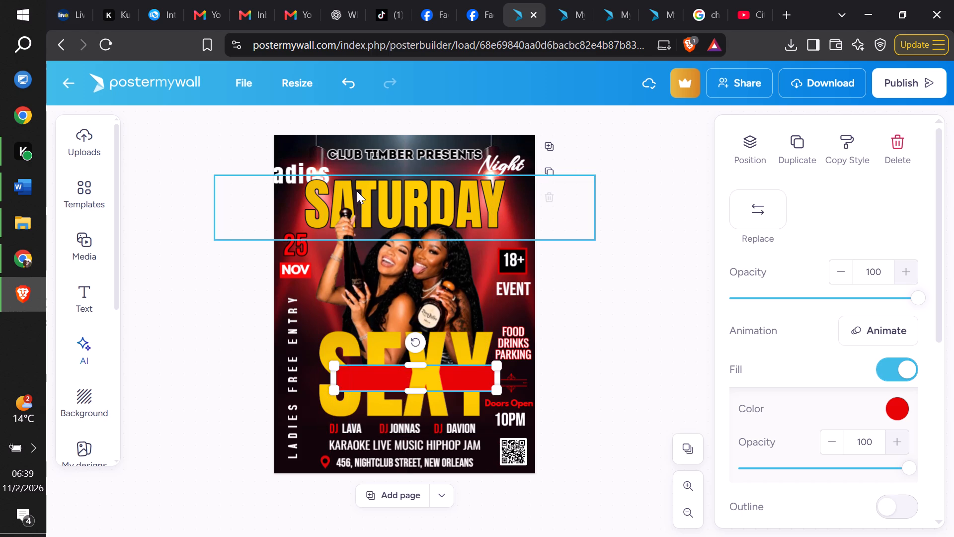
Move the Ladies text onto the red bar's left part across SEXY and bring it to the top layer.
{"action": "left_click_drag", "start_coordinate": [302, 174], "coordinate": [384, 373]}
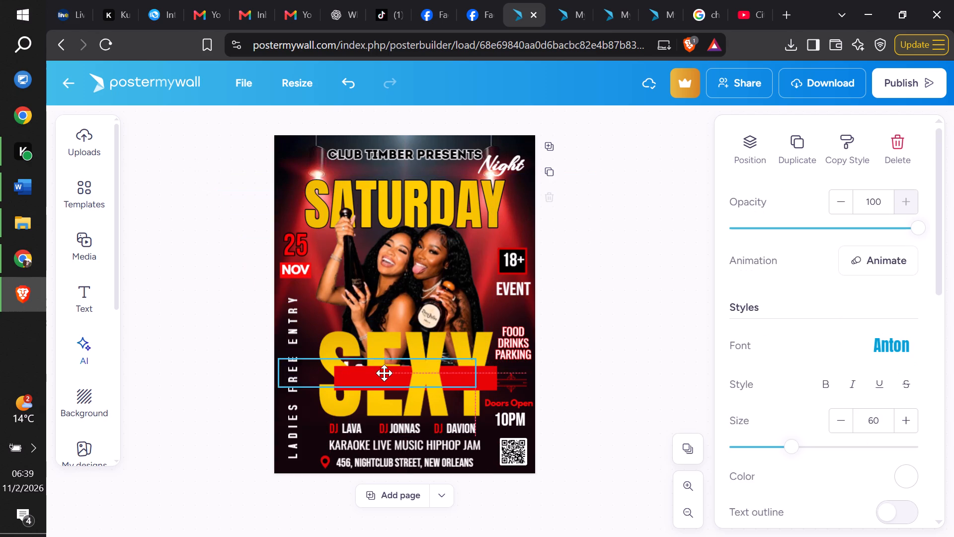
{"action": "left_click_drag", "start_coordinate": [384, 373], "coordinate": [384, 374]}
{"action": "left_click", "coordinate": [750, 156]}
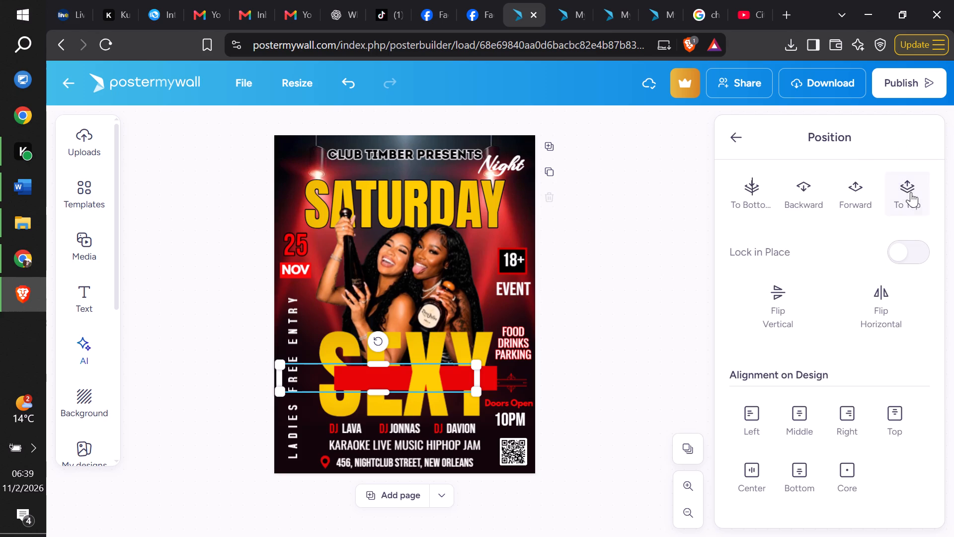
{"action": "left_click", "coordinate": [911, 192]}
{"action": "left_click", "coordinate": [373, 385]}
{"action": "left_click_drag", "start_coordinate": [373, 385], "coordinate": [368, 384]}
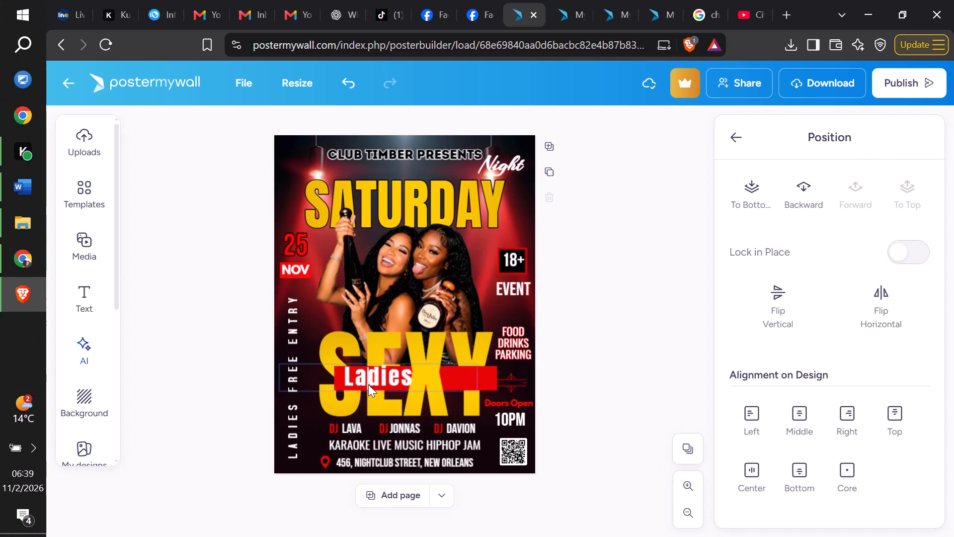
{"action": "left_click_drag", "start_coordinate": [368, 384], "coordinate": [365, 387]}
{"action": "left_click", "coordinate": [604, 394]}
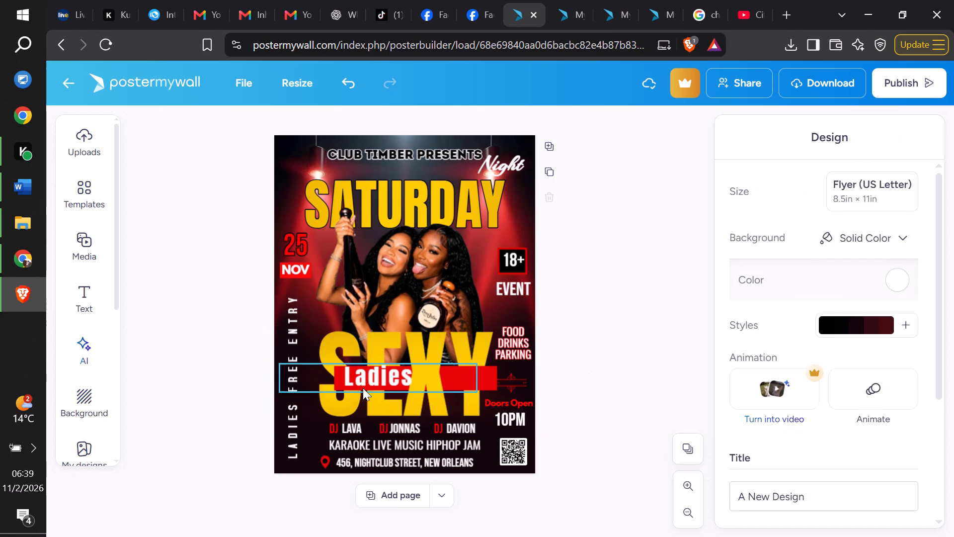
{"action": "left_click", "coordinate": [371, 383]}
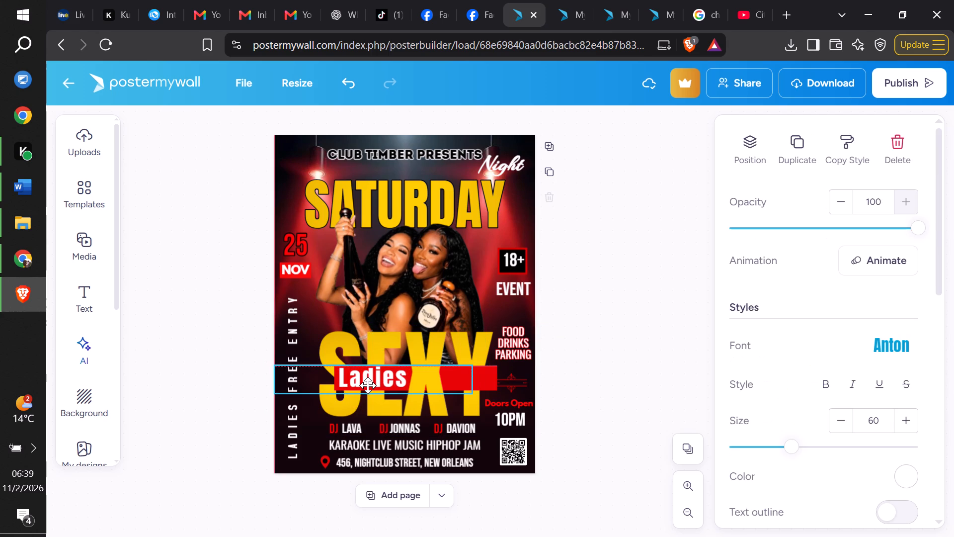
Bring the Night text to the top layer and place it on the red bar's right part, across the Y of SEXY.
{"action": "left_click", "coordinate": [514, 154]}
{"action": "left_click", "coordinate": [768, 156]}
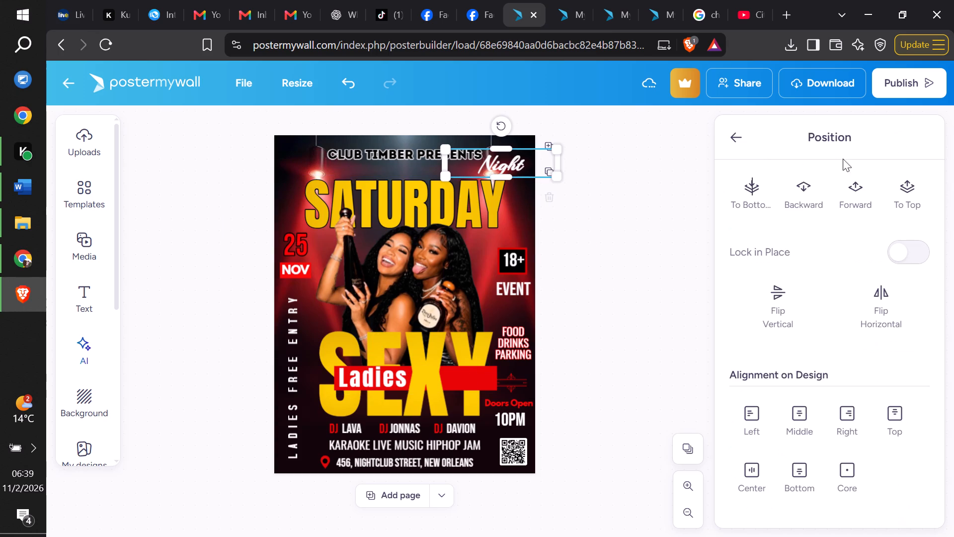
{"action": "left_click", "coordinate": [916, 207]}
{"action": "left_click_drag", "start_coordinate": [509, 170], "coordinate": [510, 272]}
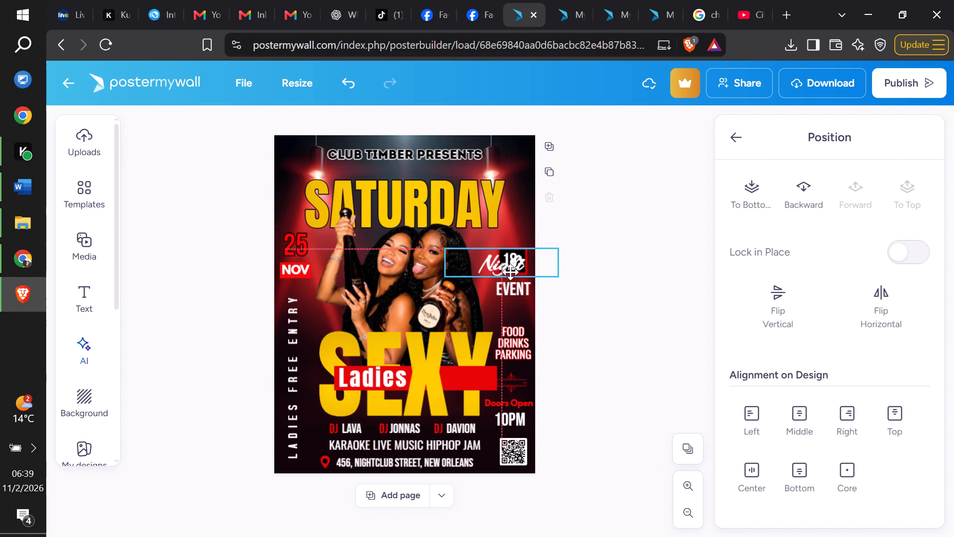
{"action": "left_click_drag", "start_coordinate": [510, 272], "coordinate": [476, 382]}
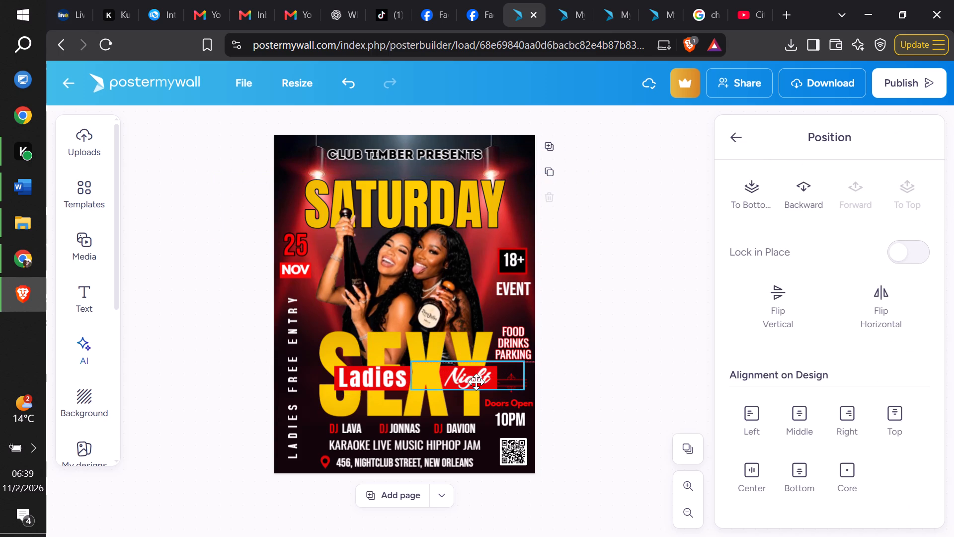
{"action": "left_click_drag", "start_coordinate": [476, 382], "coordinate": [476, 384]}
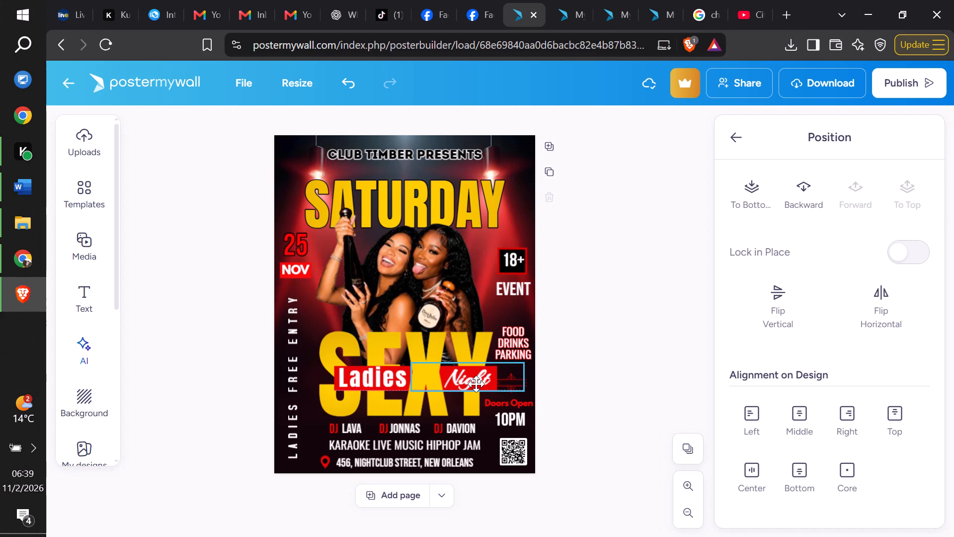
{"action": "left_click_drag", "start_coordinate": [476, 384], "coordinate": [477, 383]}
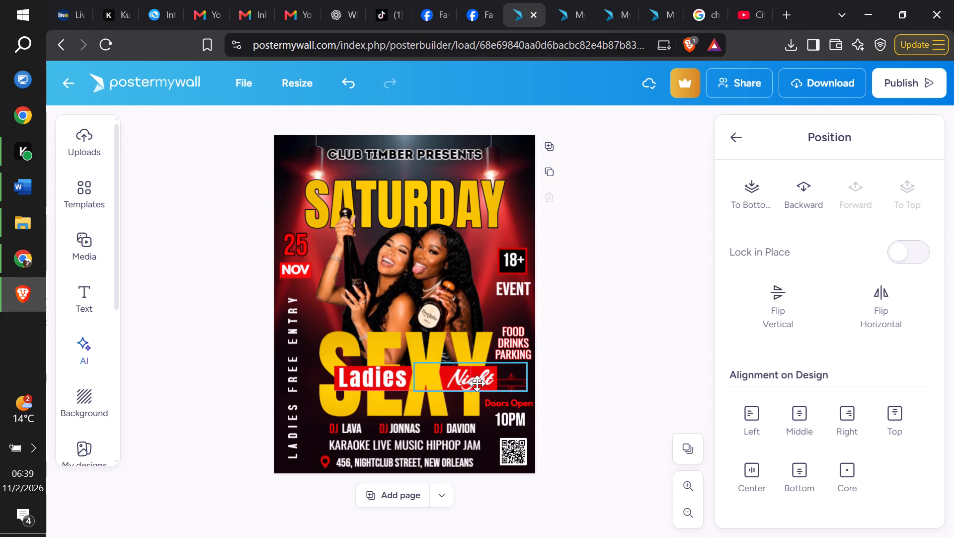
{"action": "left_click_drag", "start_coordinate": [477, 383], "coordinate": [477, 383]}
{"action": "left_click", "coordinate": [631, 373]}
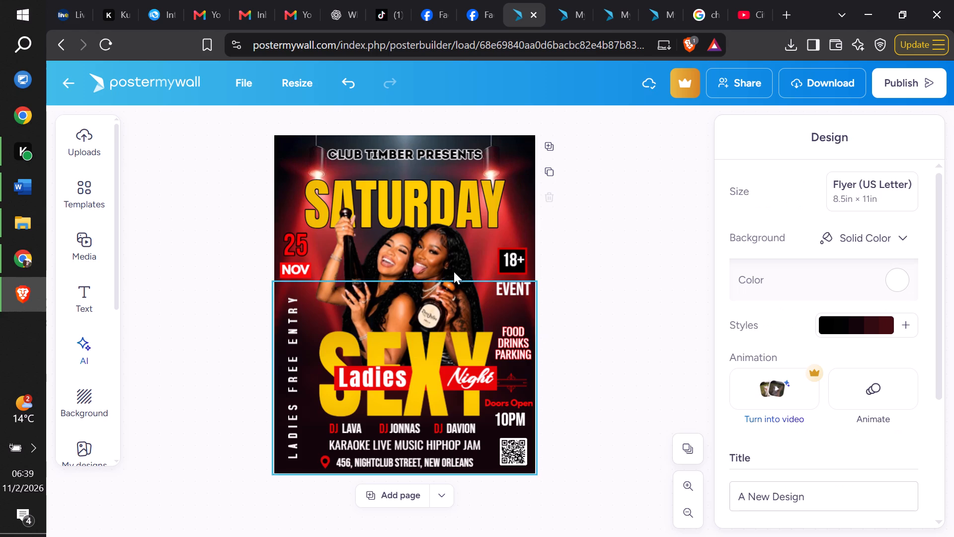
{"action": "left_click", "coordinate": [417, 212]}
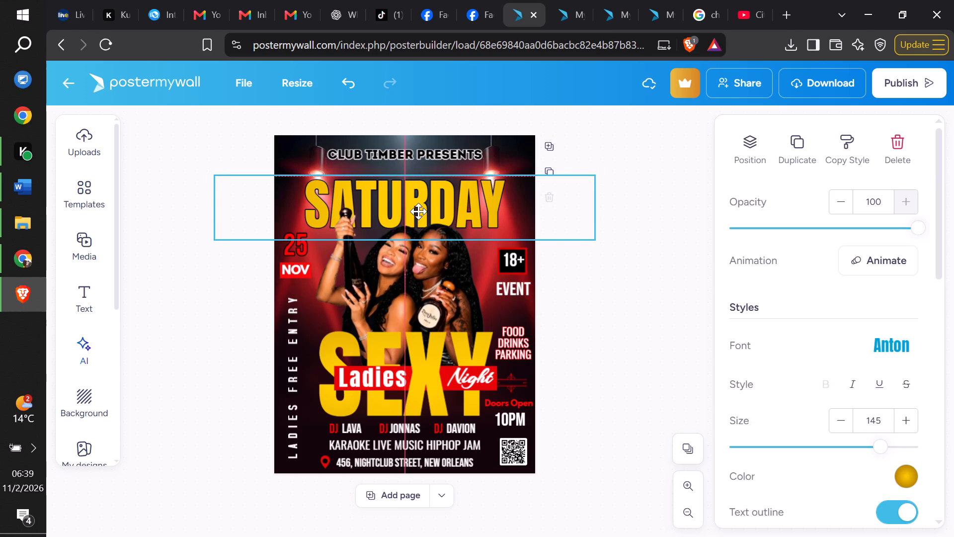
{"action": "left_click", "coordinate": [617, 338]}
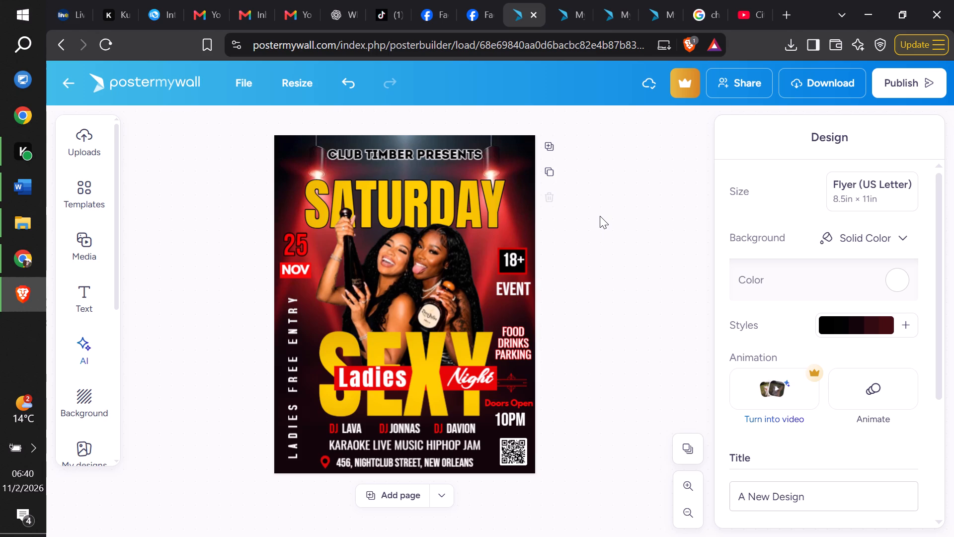
Open the template submission for the finished flyer.
{"action": "left_click", "coordinate": [262, 79]}
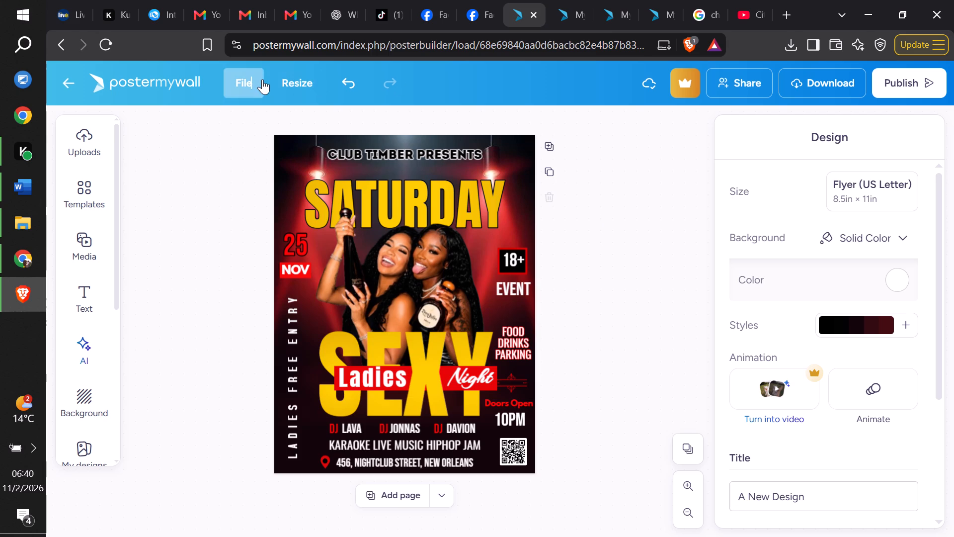
{"action": "left_click", "coordinate": [289, 377]}
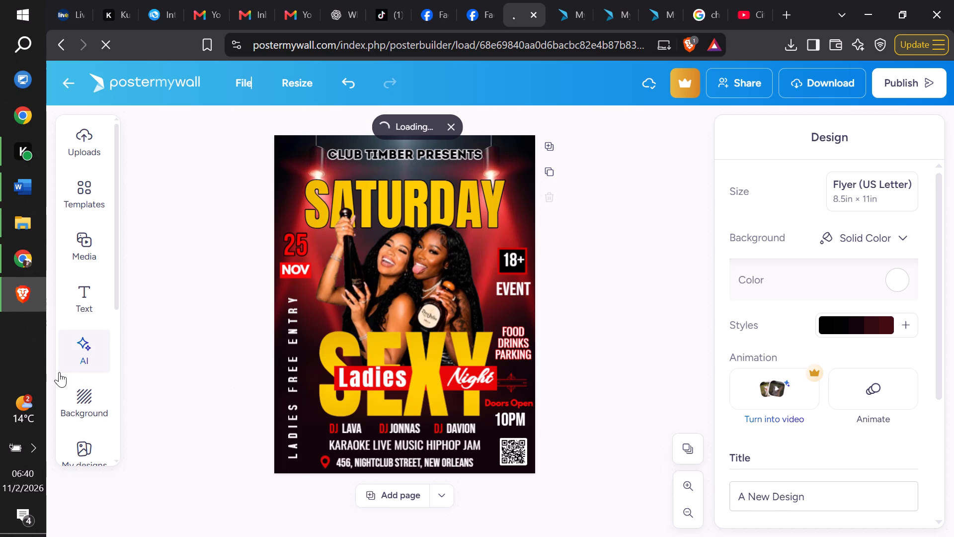
Copy the # character from the birthday flyer hashtags search page in Google Chrome and return to Brave.
{"action": "left_click", "coordinate": [12, 273]}
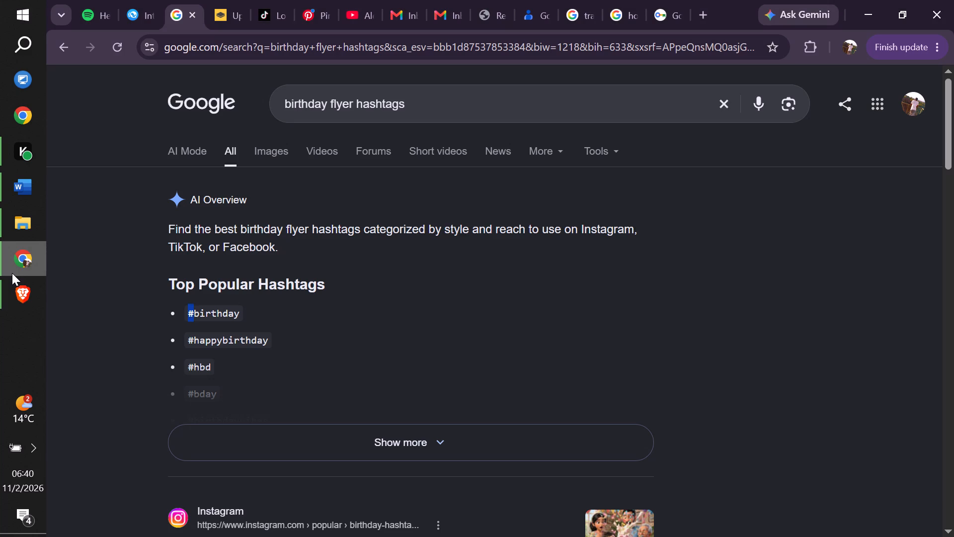
{"action": "key", "text": "ctrl+c"}
{"action": "left_click", "coordinate": [21, 300]}
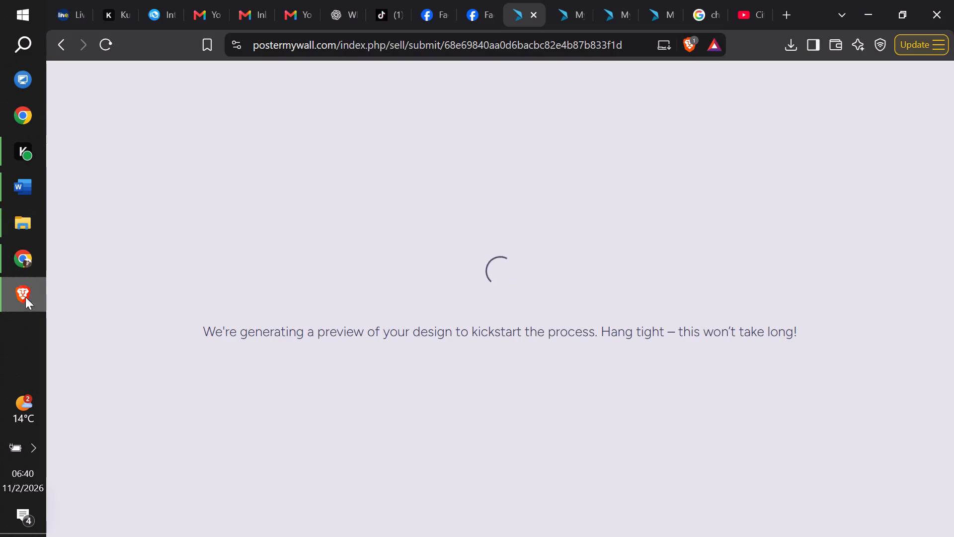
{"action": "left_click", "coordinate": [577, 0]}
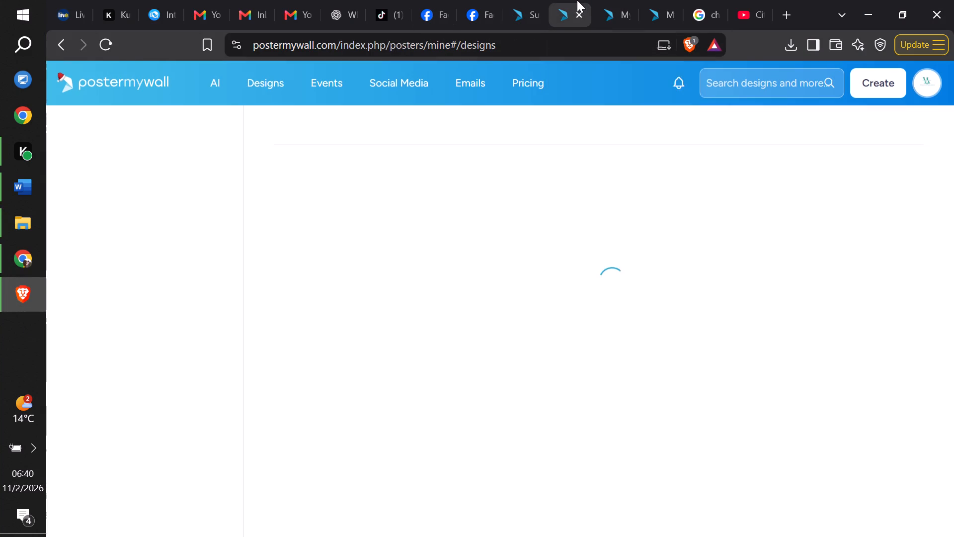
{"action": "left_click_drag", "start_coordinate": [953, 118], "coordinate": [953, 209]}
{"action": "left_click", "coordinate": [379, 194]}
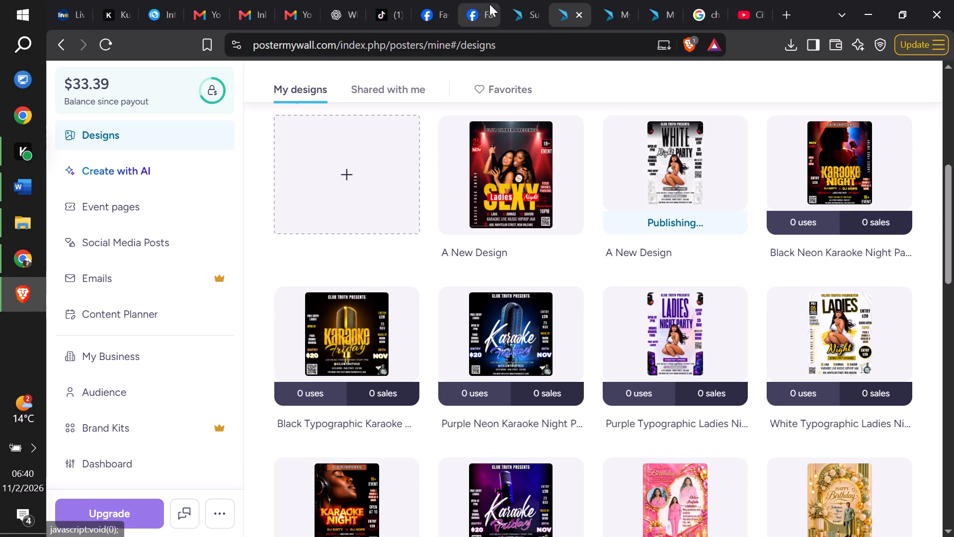
Switch to the flyer's template submission form and add the tags #ladies and #ladies night.
{"action": "left_click", "coordinate": [522, 0]}
{"action": "left_click", "coordinate": [209, 293]}
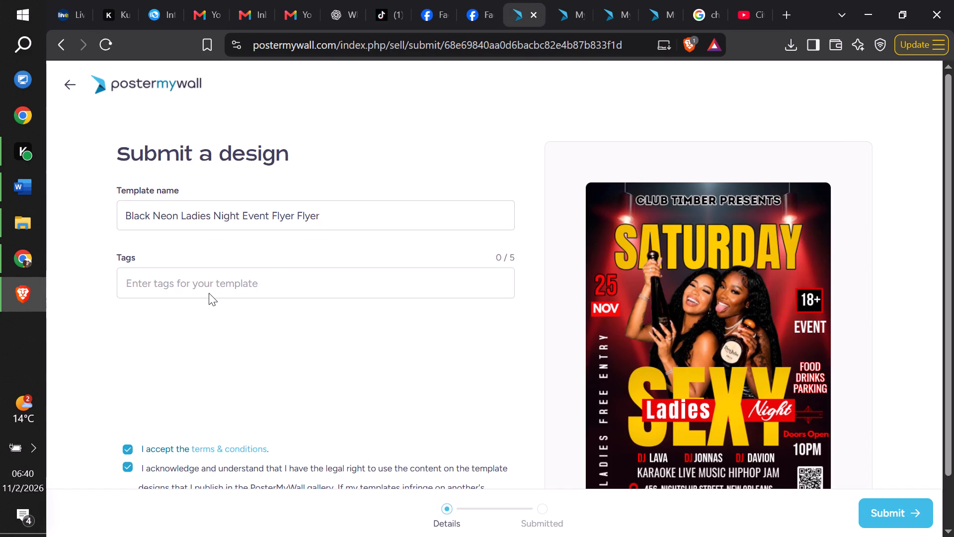
{"action": "left_click", "coordinate": [203, 284]}
{"action": "key", "text": "ctrl+v"}
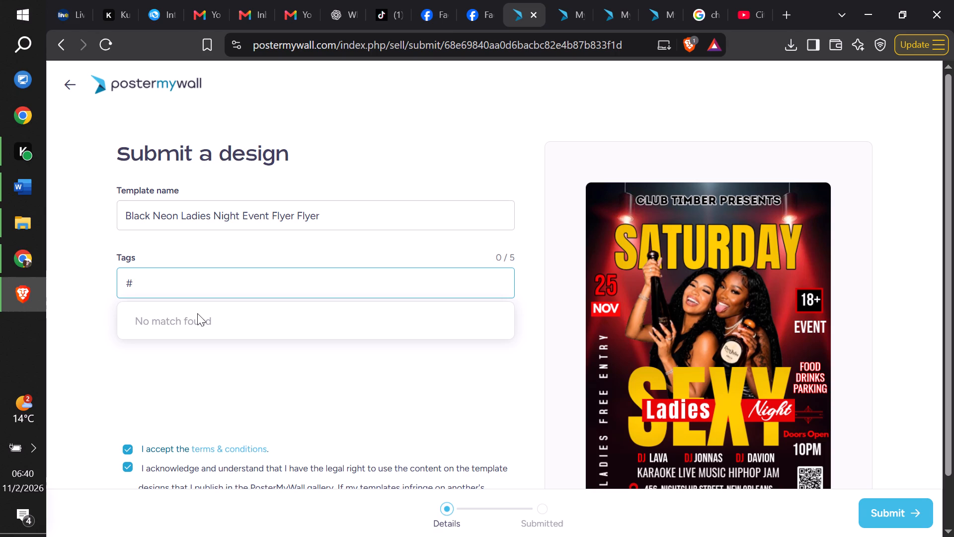
{"action": "key", "text": "l"}
{"action": "key", "text": "BackSpace"}
{"action": "type", "text": "ladies"}
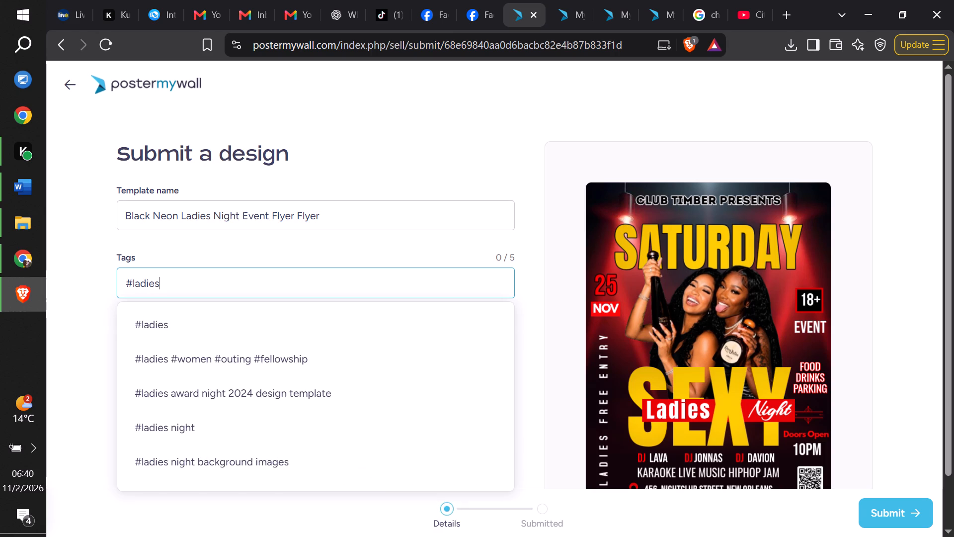
{"action": "left_click", "coordinate": [179, 326]}
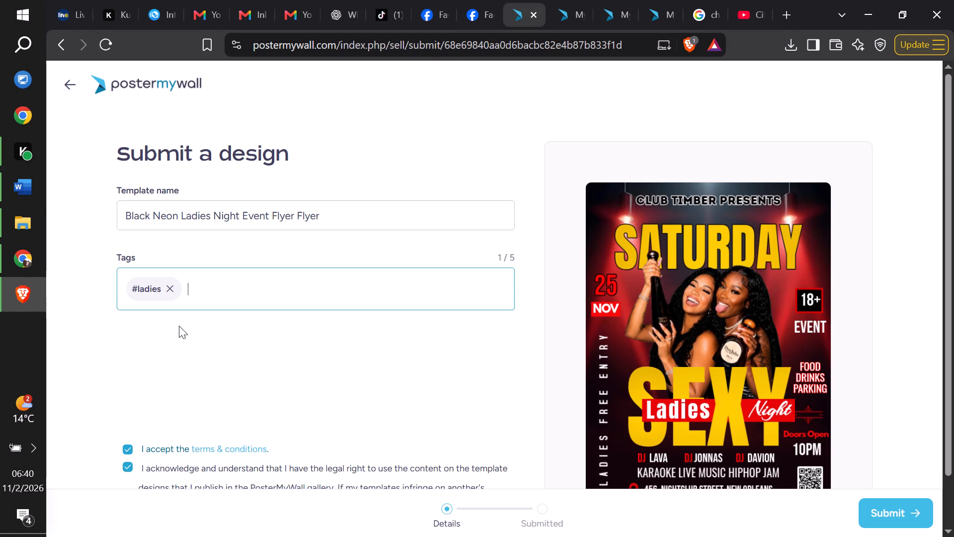
{"action": "key", "text": "ctrl+v"}
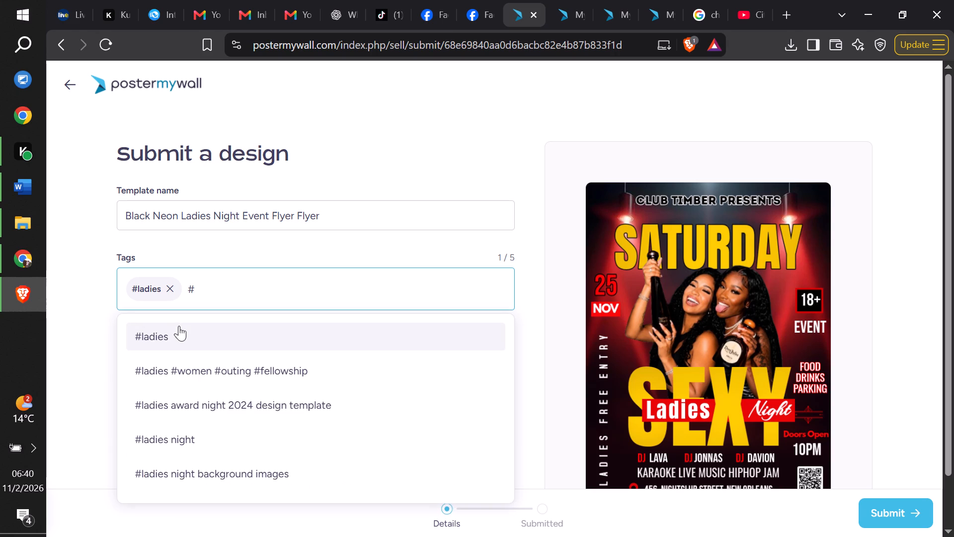
{"action": "left_click", "coordinate": [184, 432]}
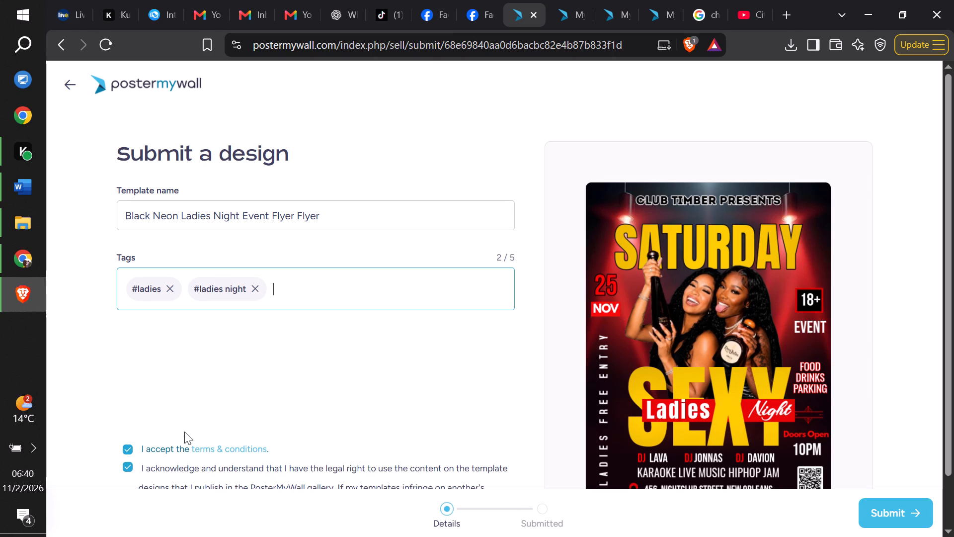
Add the tags #night club and #night party to the template submission.
{"action": "key", "text": "ctrl+v"}
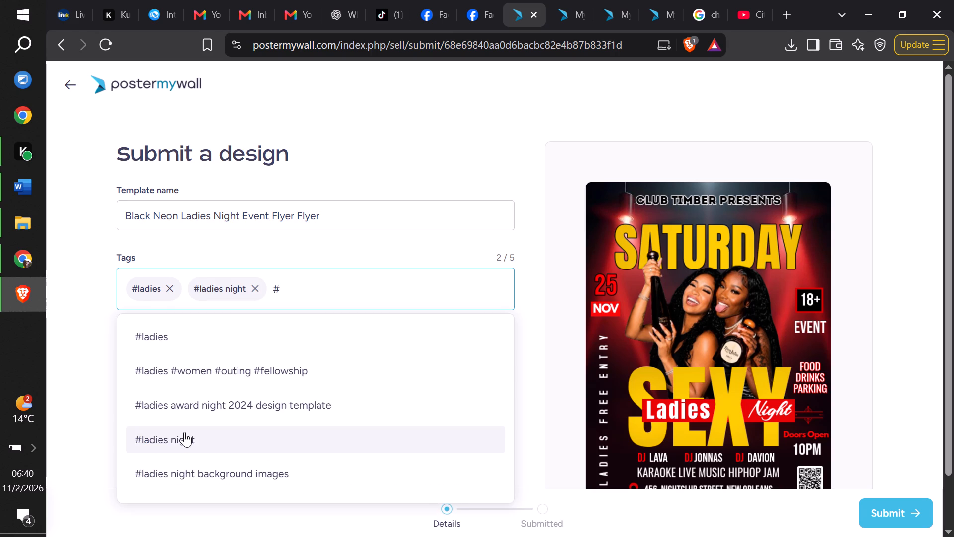
{"action": "type", "text": "nigh"}
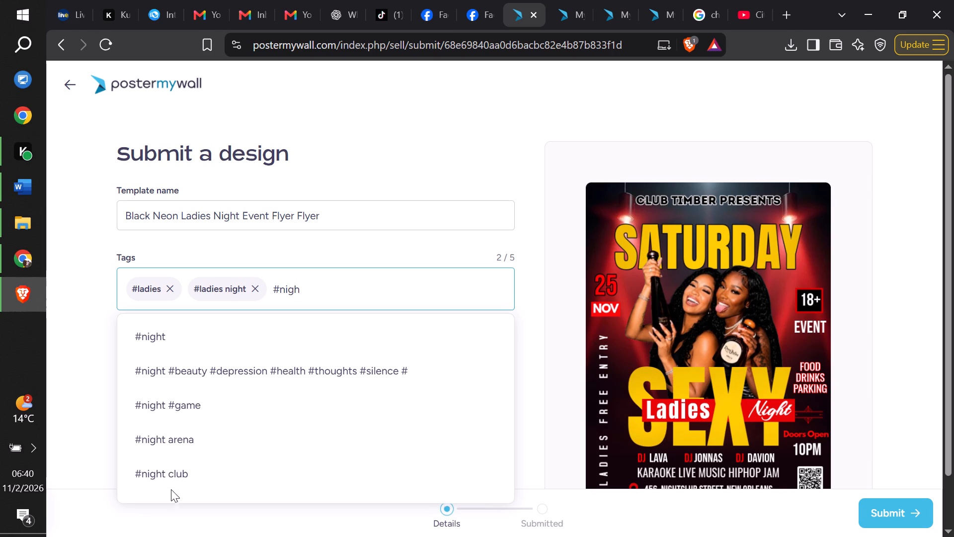
{"action": "left_click", "coordinate": [171, 483]}
{"action": "key", "text": "ctrl+v"}
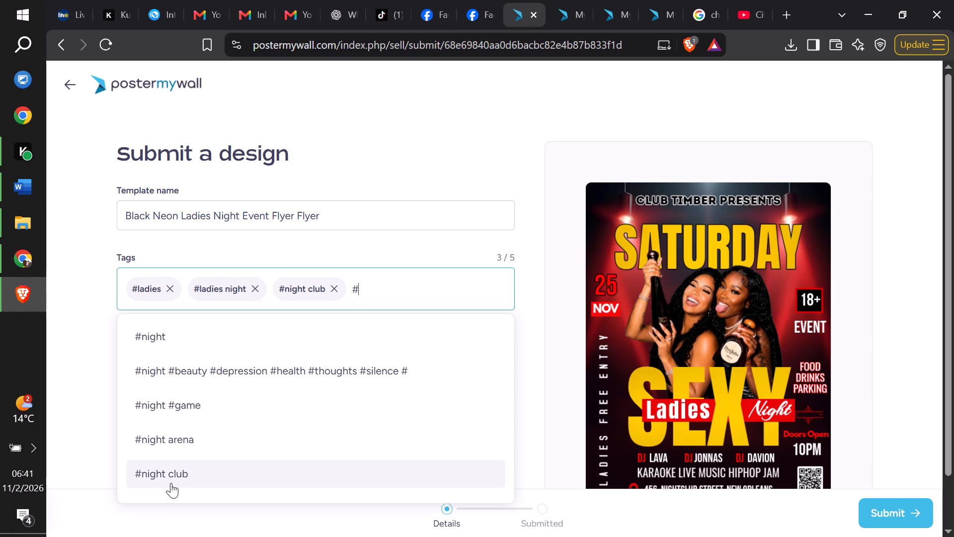
{"action": "type", "text": "night"}
{"action": "key", "text": "space"}
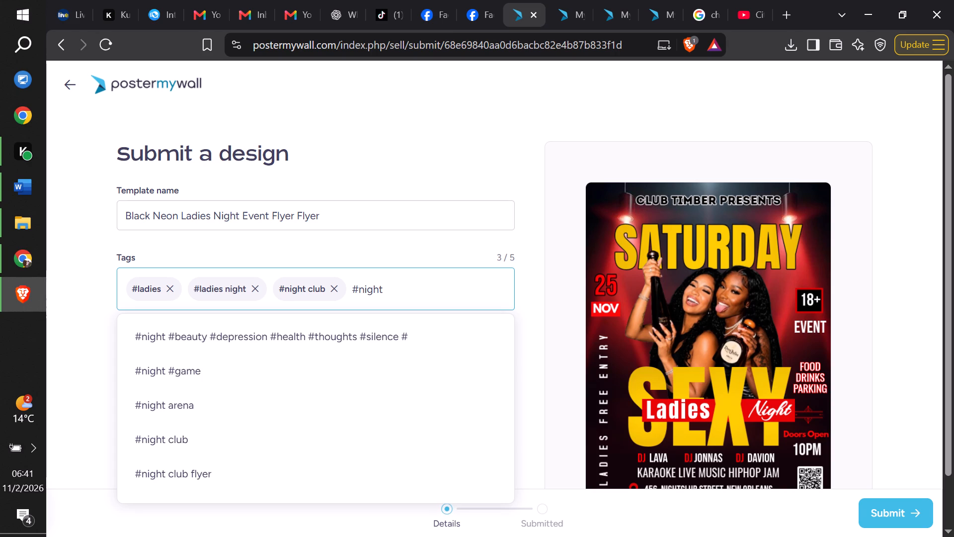
{"action": "type", "text": "part"}
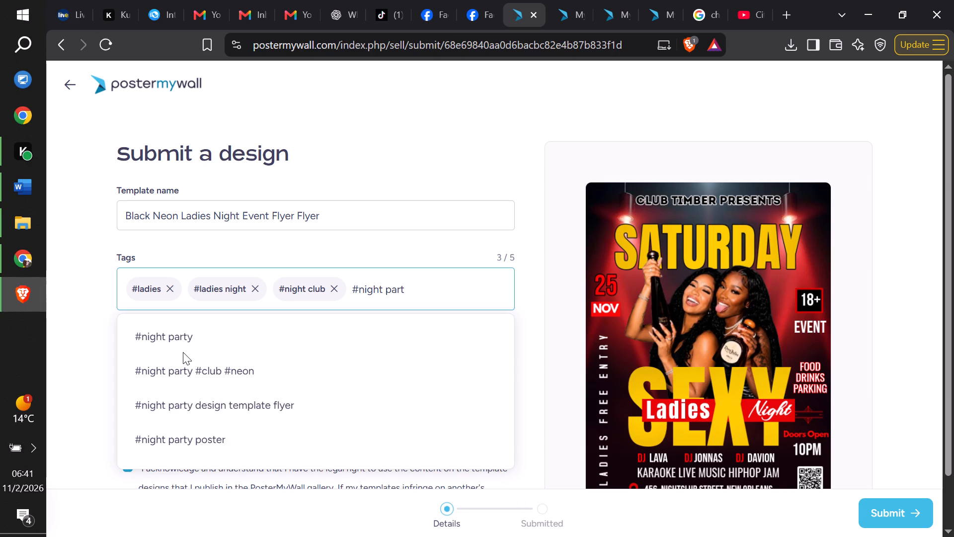
{"action": "left_click", "coordinate": [187, 336]}
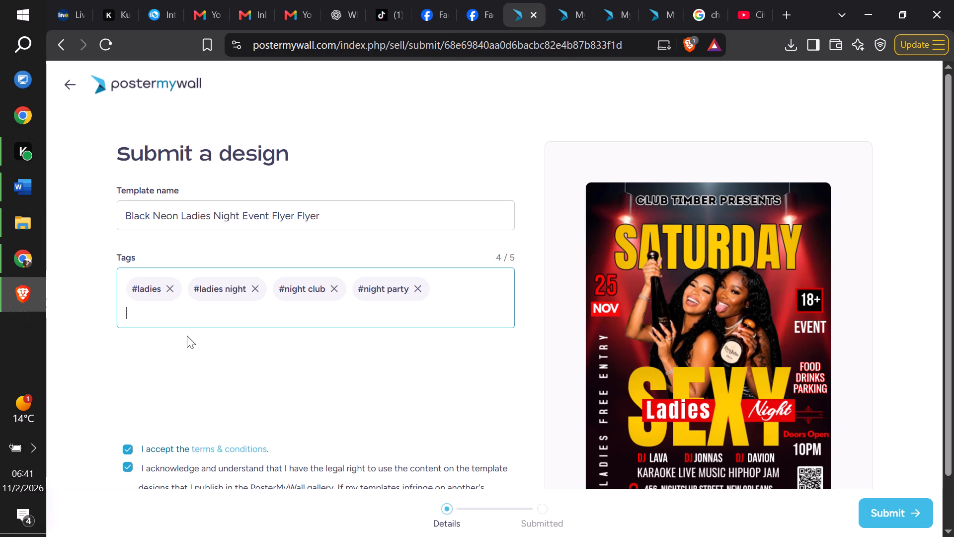
Add #clubflyer as the fifth tag of the template submission.
{"action": "key", "text": "ctrl+v"}
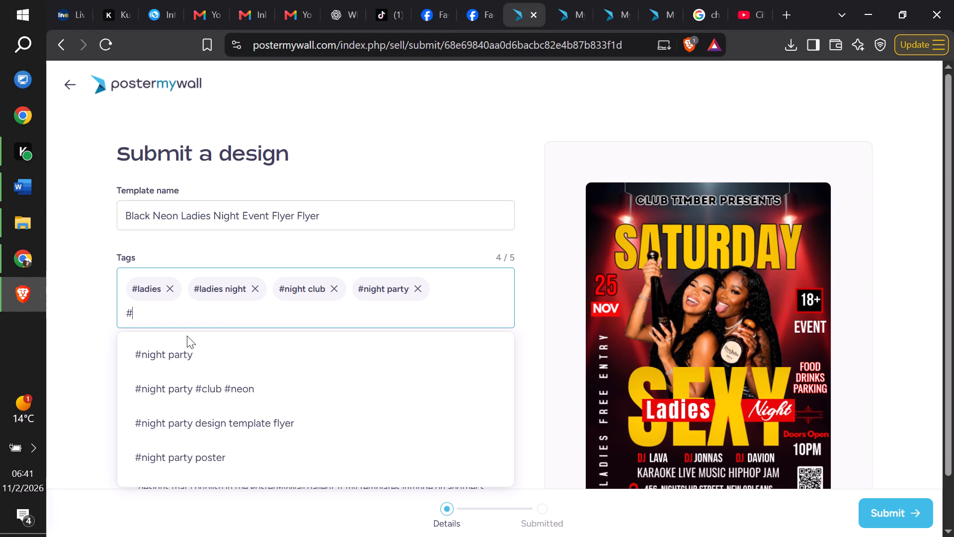
{"action": "type", "text": "club"}
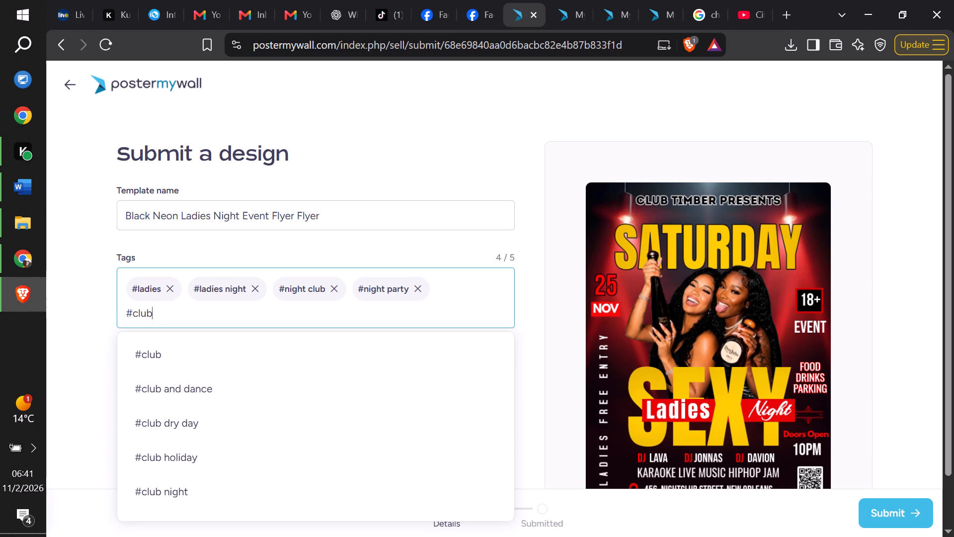
{"action": "key", "text": "f"}
{"action": "left_click", "coordinate": [187, 350]}
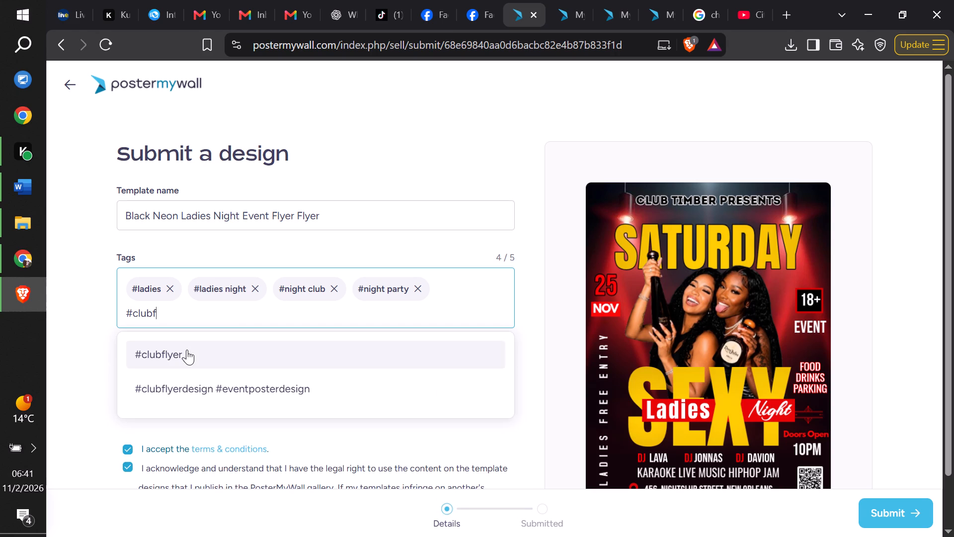
Submit the tagged Black Neon Ladies Night Event Flyer Flyer template for publishing.
{"action": "left_click_drag", "start_coordinate": [953, 201], "coordinate": [946, 271]}
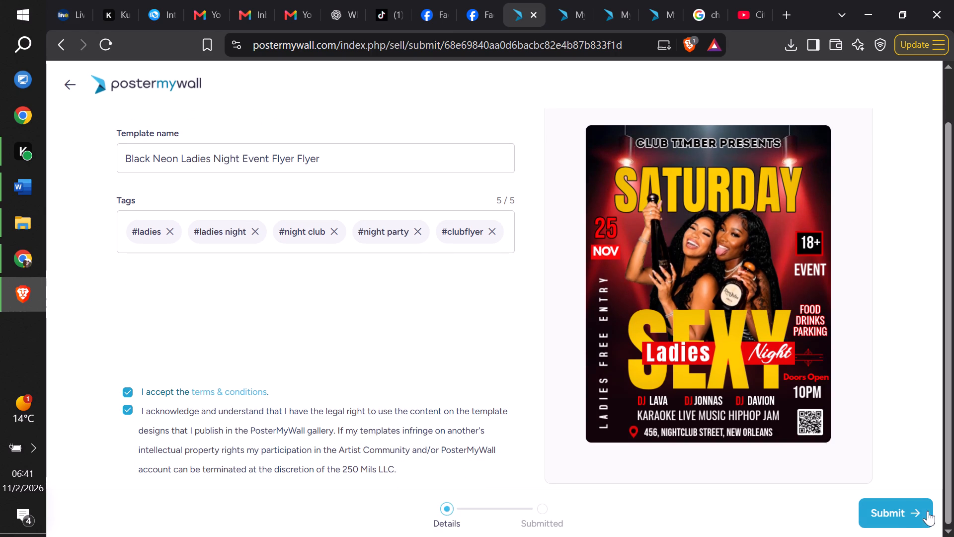
{"action": "left_click", "coordinate": [894, 518]}
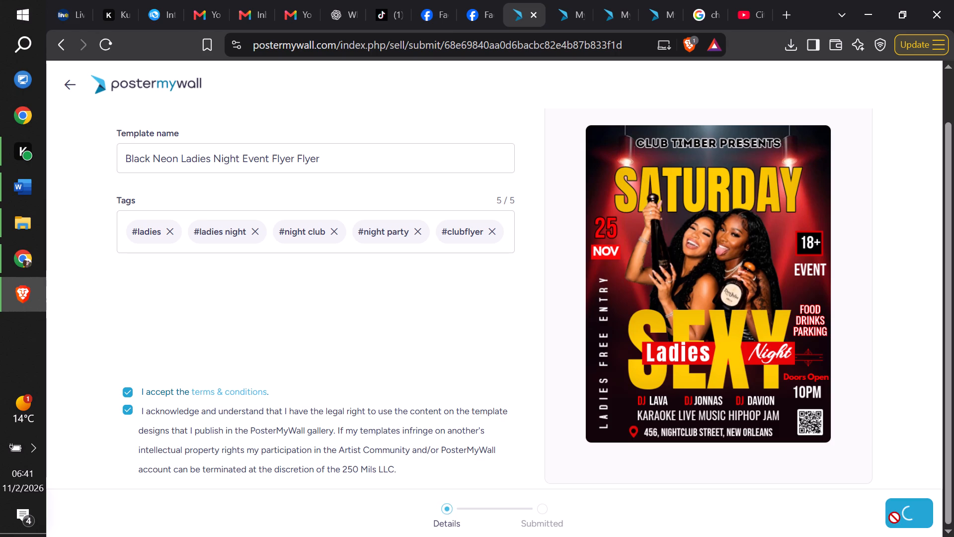
{"action": "left_click", "coordinate": [894, 518]}
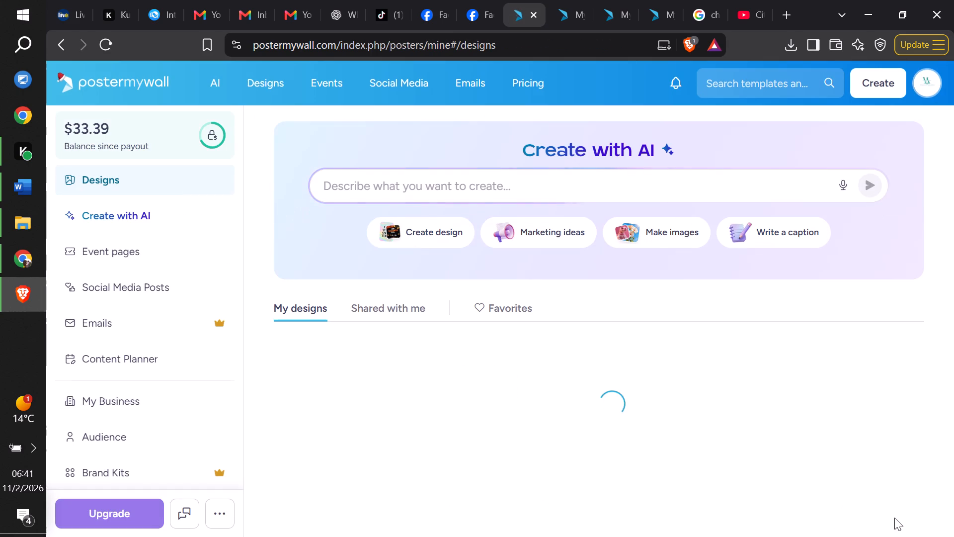
Review the account's total and November earnings, close them and check the submitted flyer among the designs.
{"action": "left_click", "coordinate": [153, 130]}
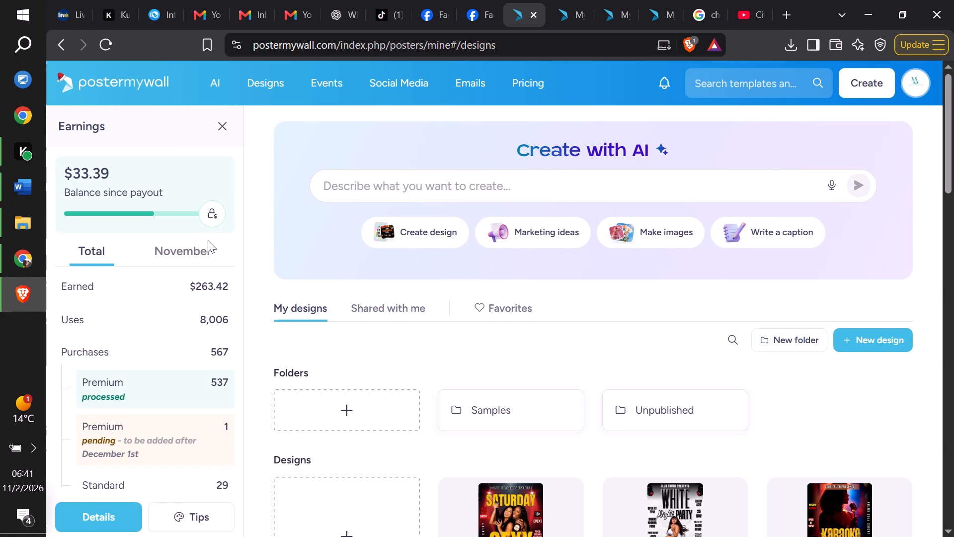
{"action": "left_click", "coordinate": [201, 251]}
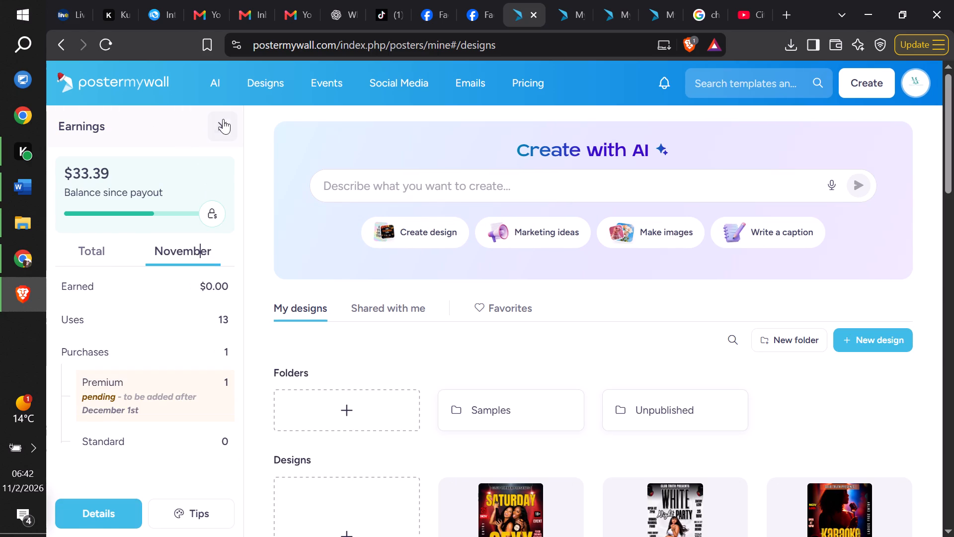
{"action": "left_click", "coordinate": [223, 120]}
{"action": "left_click", "coordinate": [953, 133]}
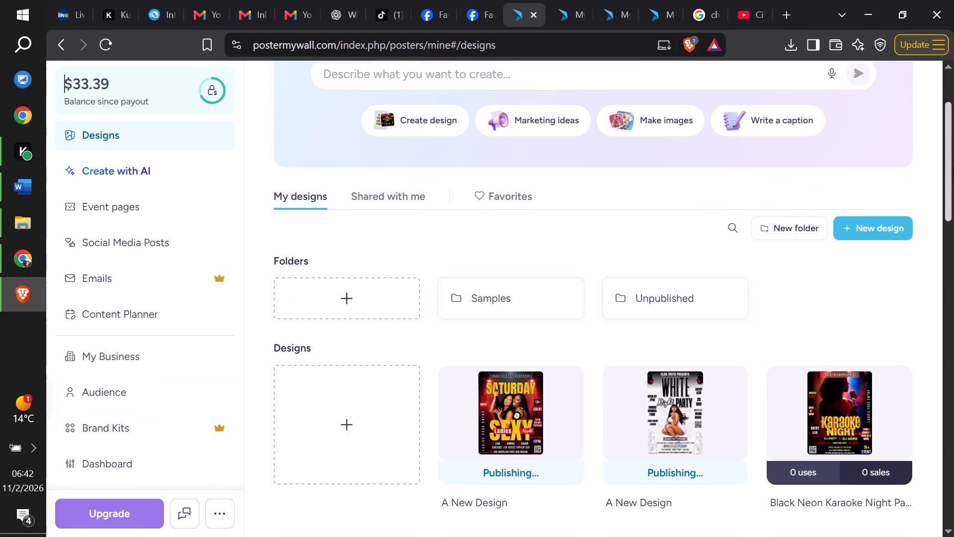
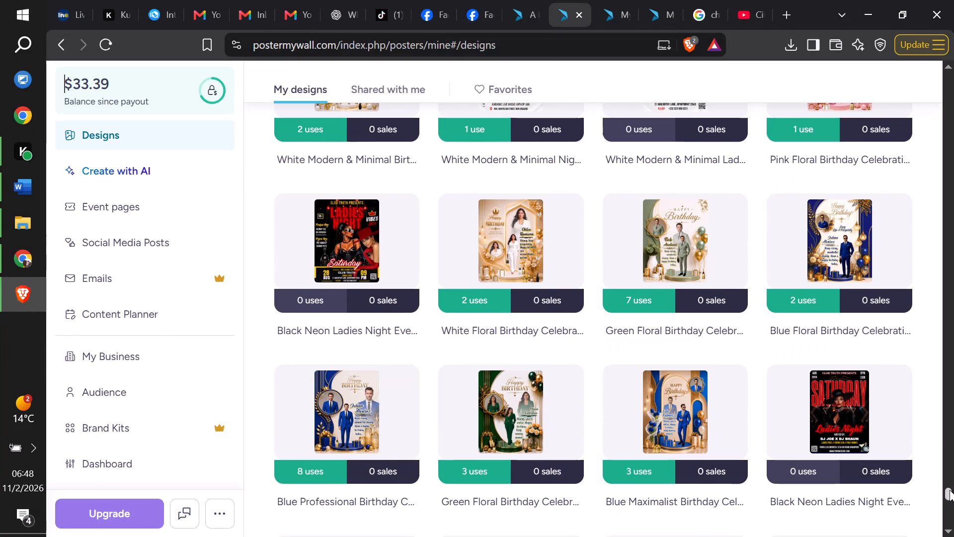
Look through the designs list and open the Saturday SEXY Ladies Night flyer for editing.
{"action": "left_click_drag", "start_coordinate": [948, 490], "coordinate": [951, 510]}
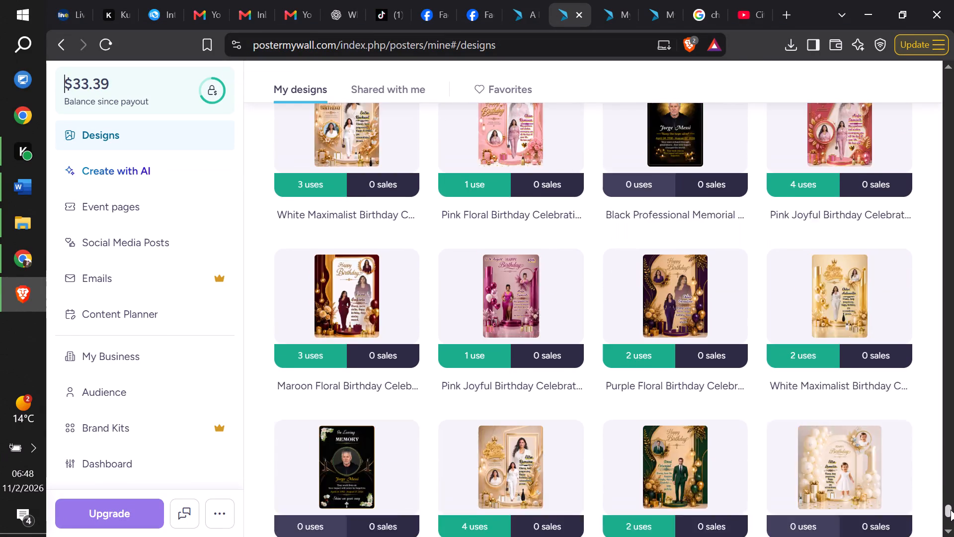
{"action": "left_click_drag", "start_coordinate": [951, 510], "coordinate": [953, 521]}
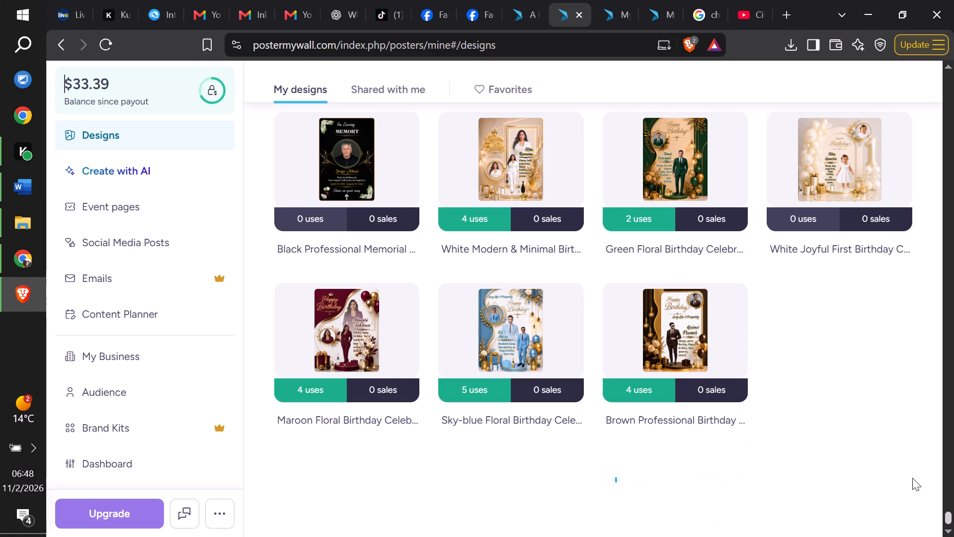
{"action": "left_click", "coordinate": [518, 10]}
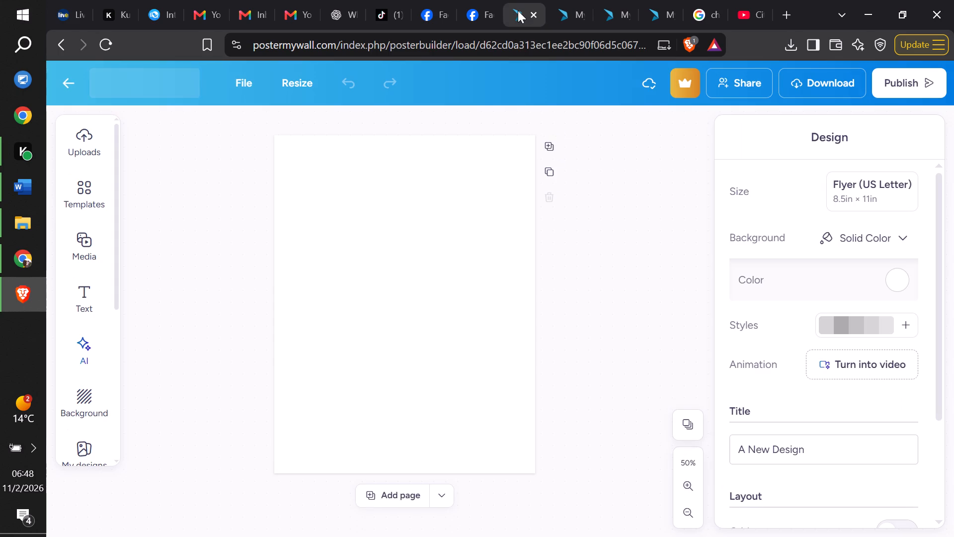
{"action": "left_click", "coordinate": [601, 0]}
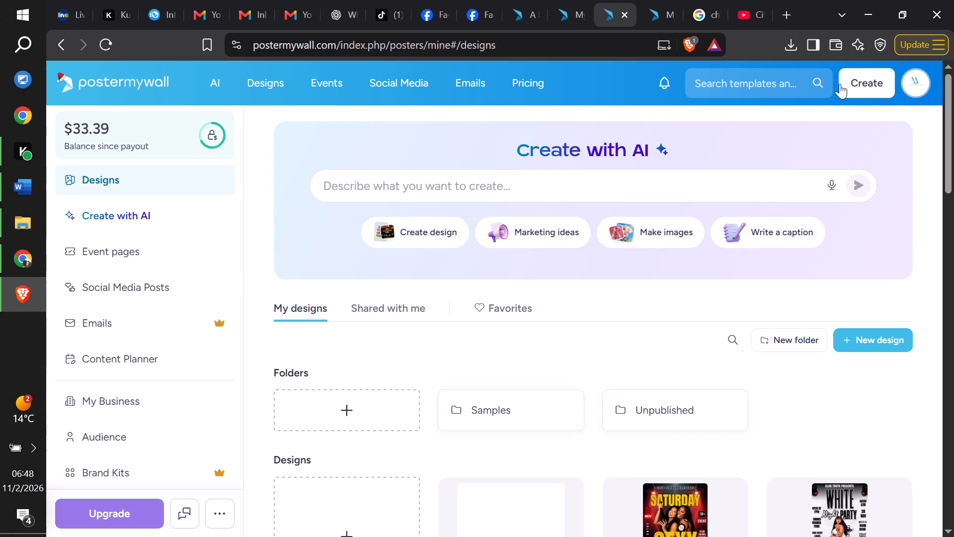
{"action": "left_click", "coordinate": [946, 109]}
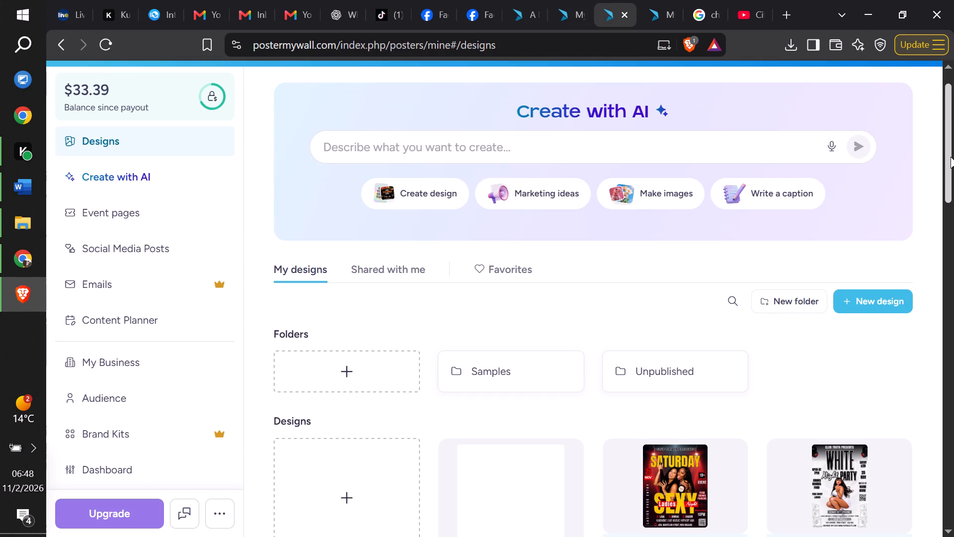
{"action": "left_click_drag", "start_coordinate": [935, 152], "coordinate": [933, 176]}
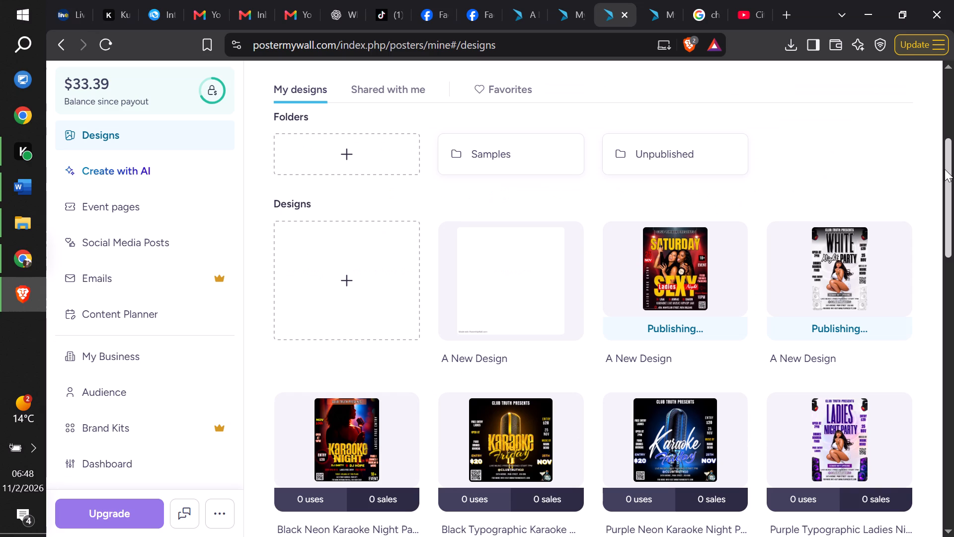
{"action": "left_click", "coordinate": [739, 264]}
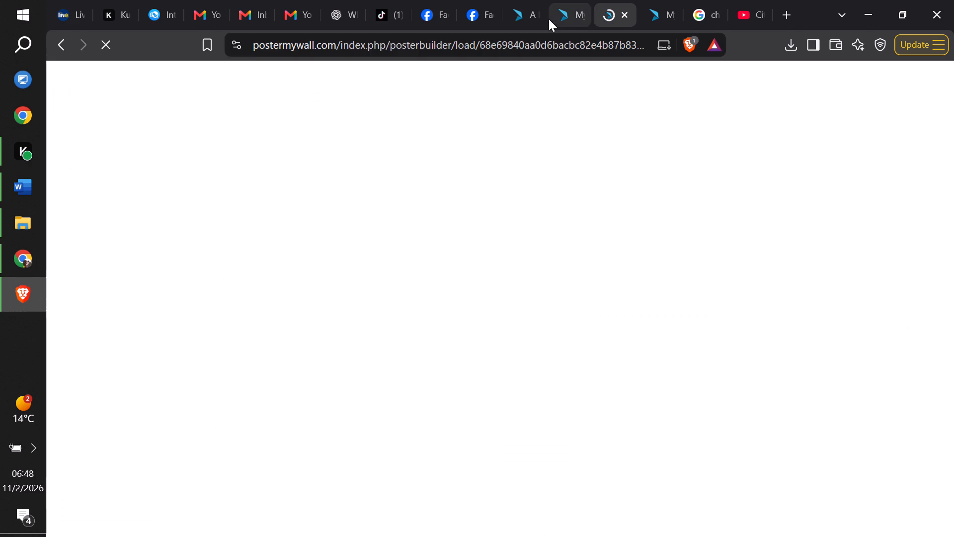
Find the blue Saturday Ladies Night flyer hosted by DJ Funky x DJ Cunky among the older designs and open it.
{"action": "left_click", "coordinate": [572, 10]}
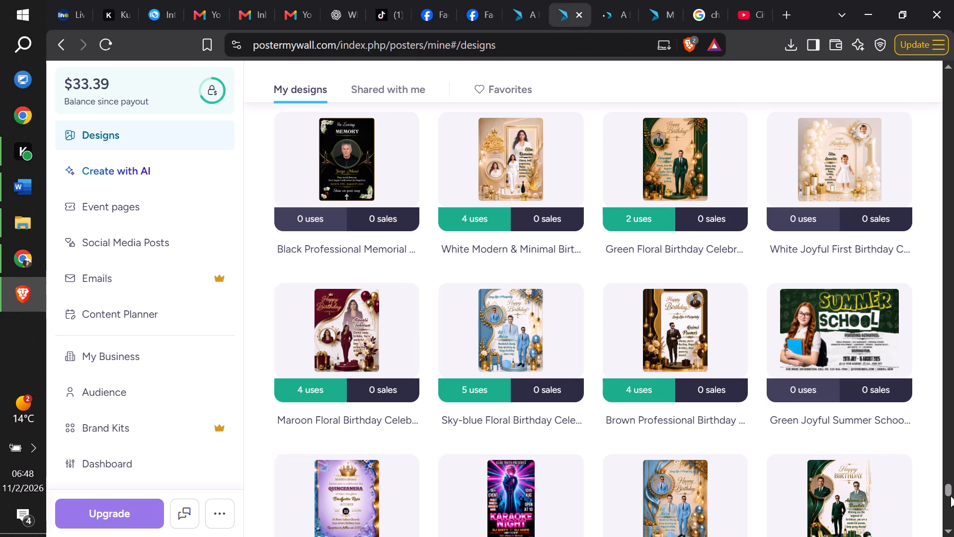
{"action": "left_click_drag", "start_coordinate": [949, 490], "coordinate": [953, 526]}
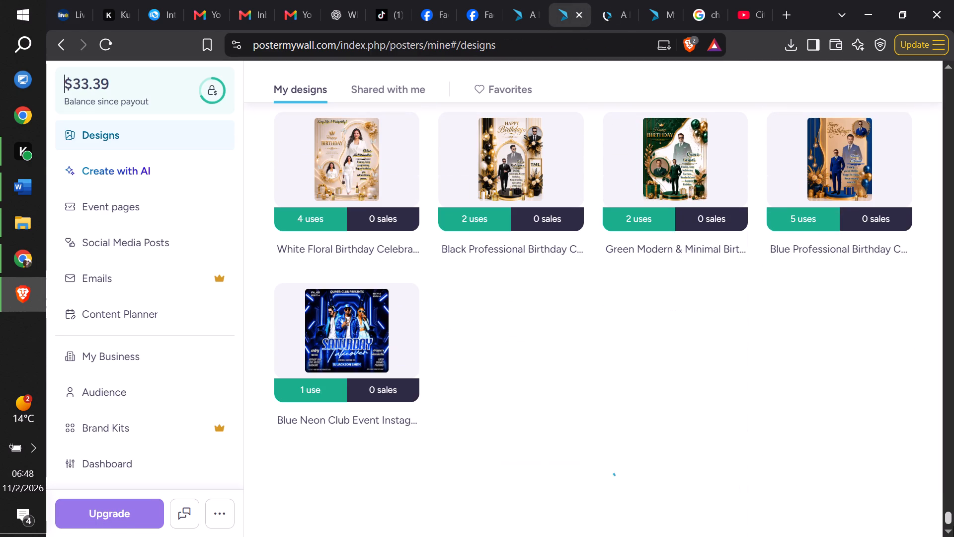
{"action": "left_click_drag", "start_coordinate": [953, 526], "coordinate": [953, 527]}
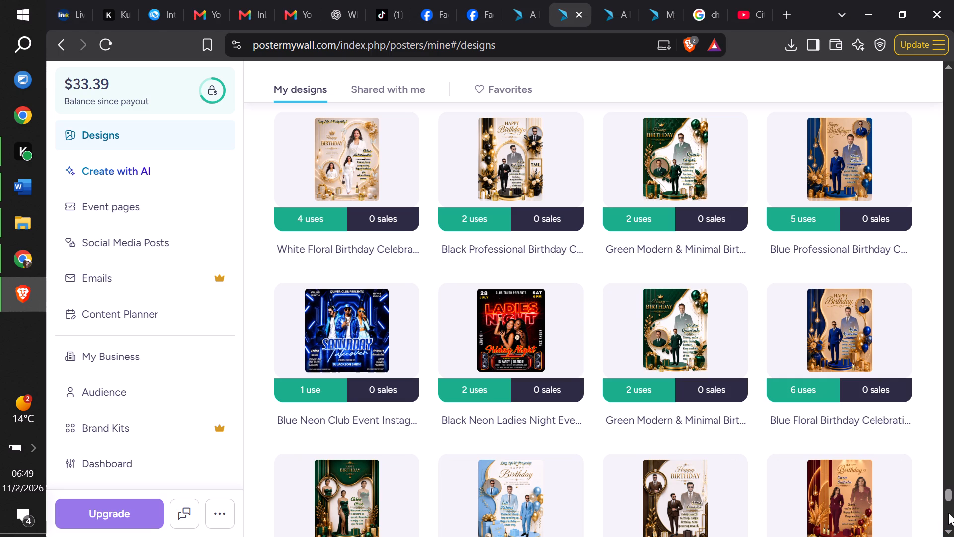
{"action": "left_click", "coordinate": [948, 497]}
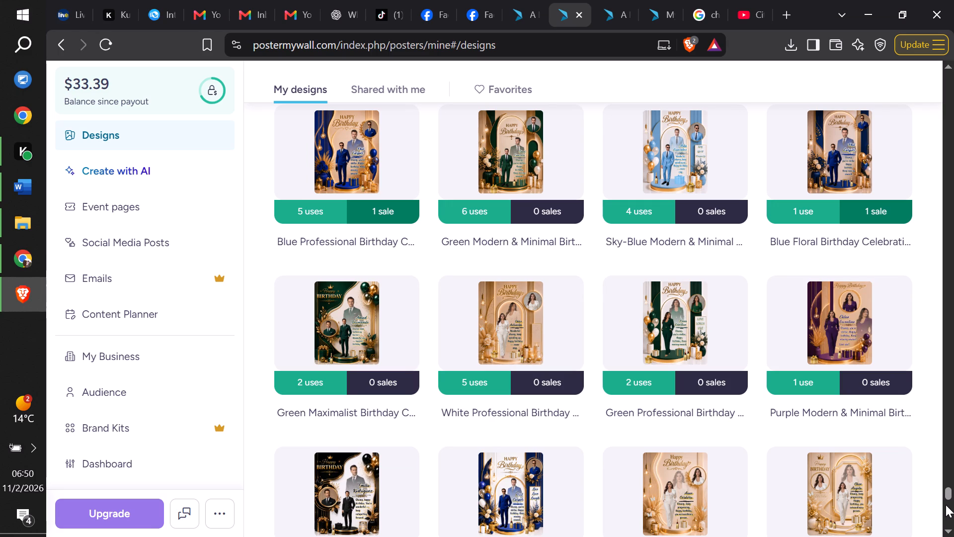
{"action": "left_click", "coordinate": [947, 498]}
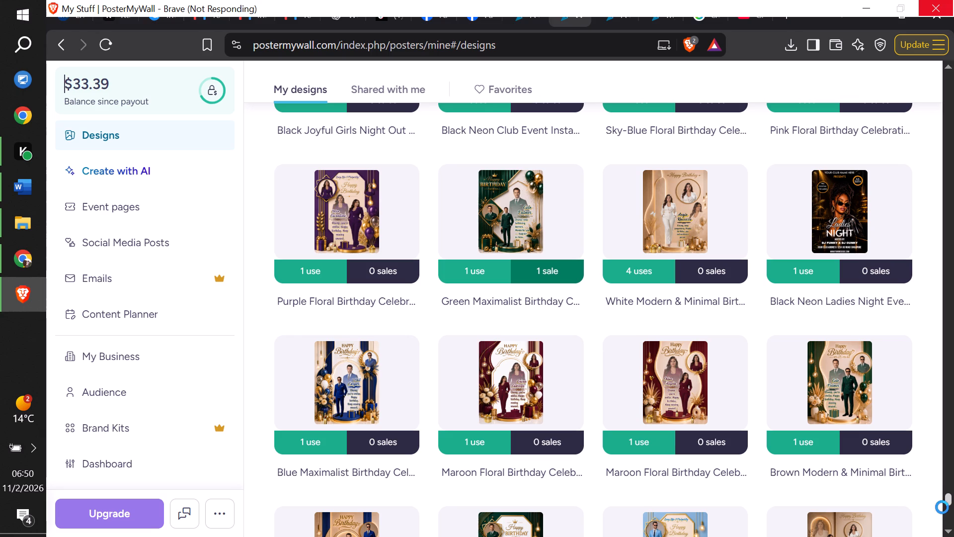
{"action": "left_click", "coordinate": [947, 526]}
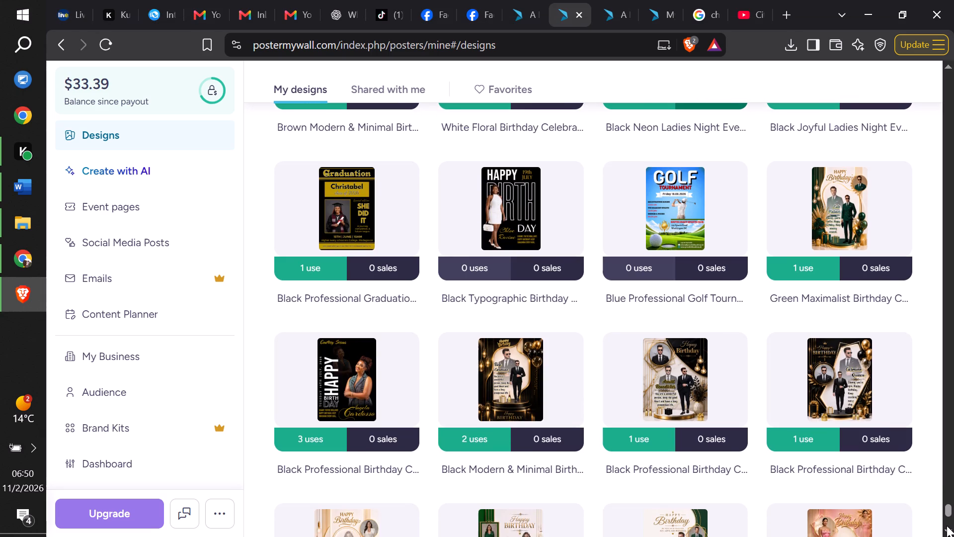
{"action": "left_click", "coordinate": [947, 526]}
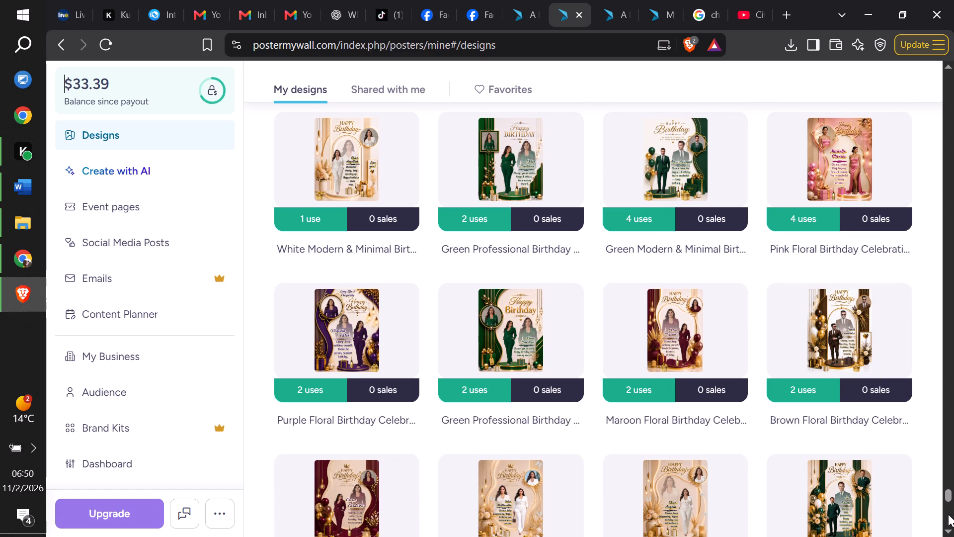
{"action": "left_click", "coordinate": [948, 498]}
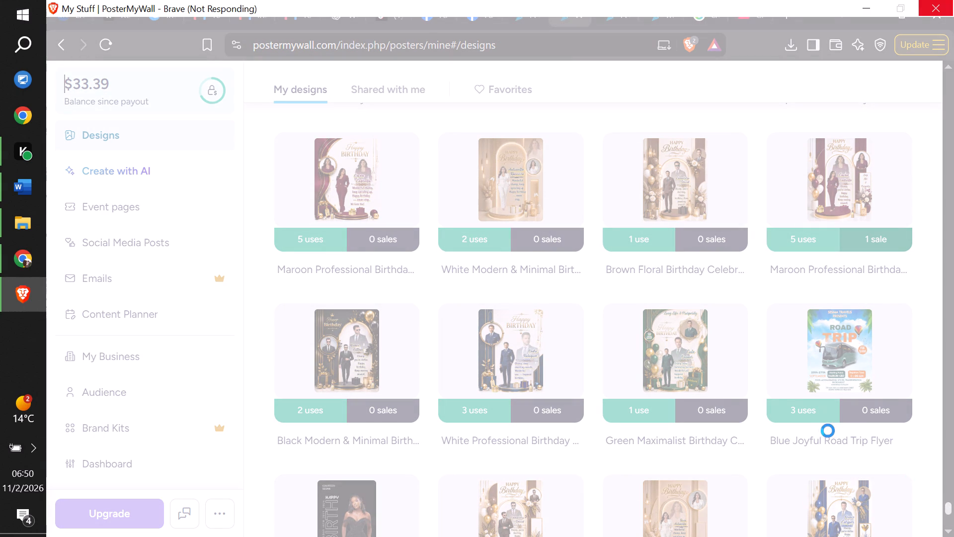
{"action": "left_click", "coordinate": [26, 261]}
{"action": "left_click", "coordinate": [25, 280]}
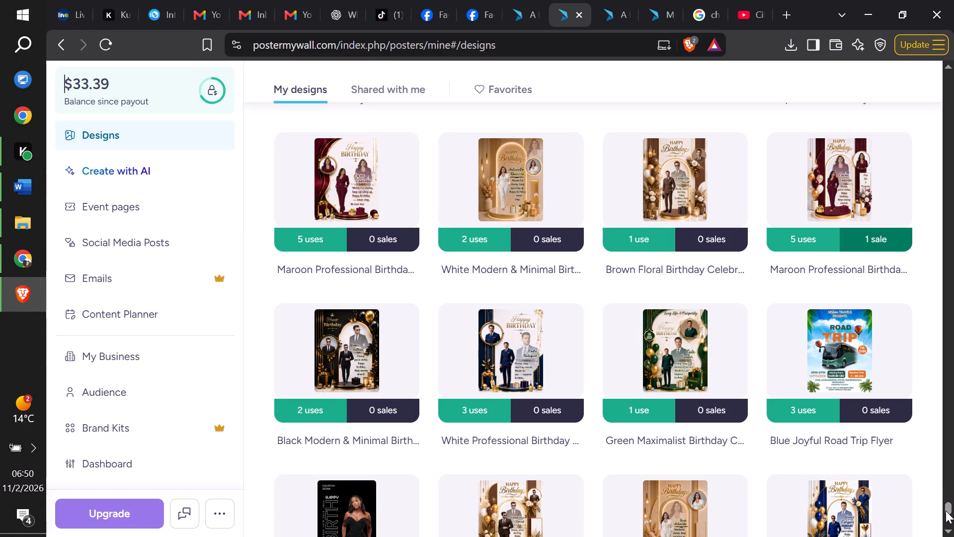
{"action": "left_click", "coordinate": [947, 489]}
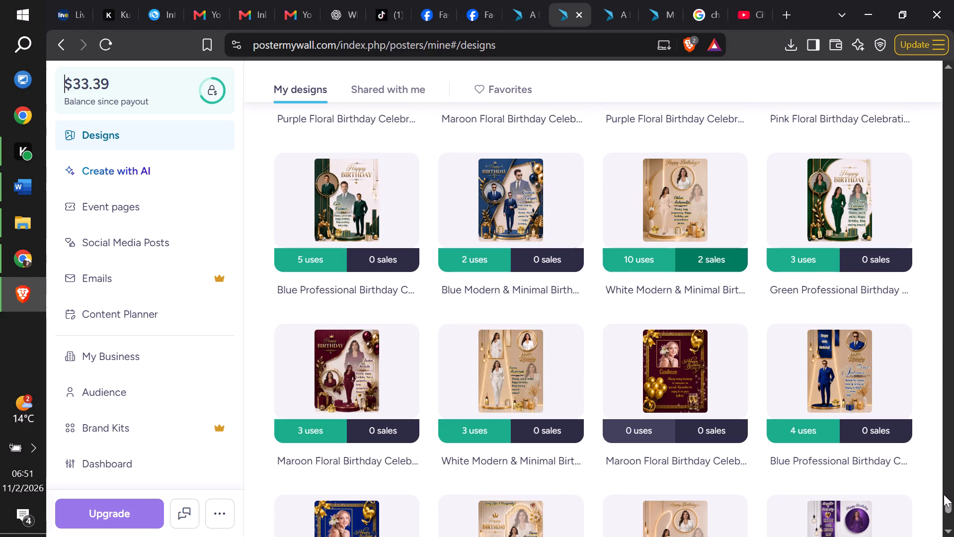
{"action": "left_click", "coordinate": [947, 505]}
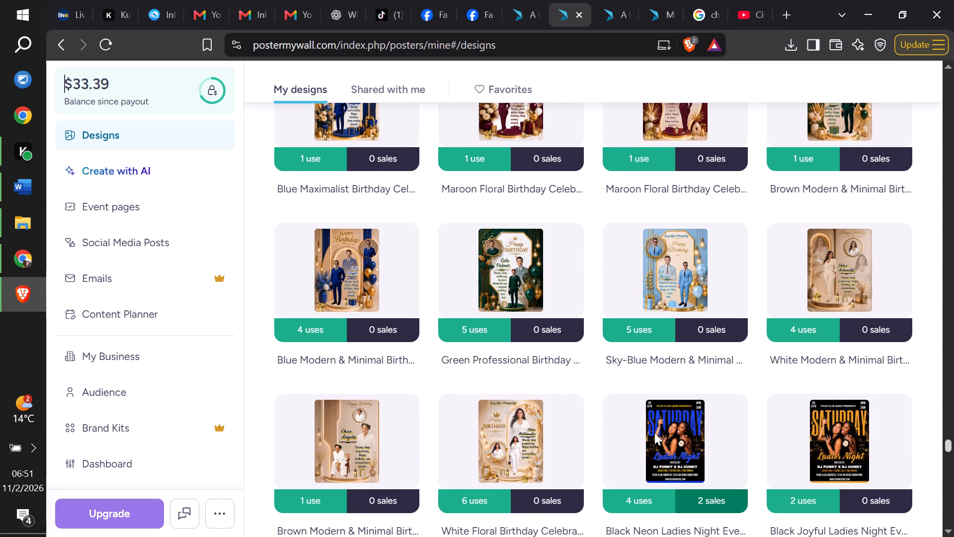
{"action": "left_click", "coordinate": [712, 456]}
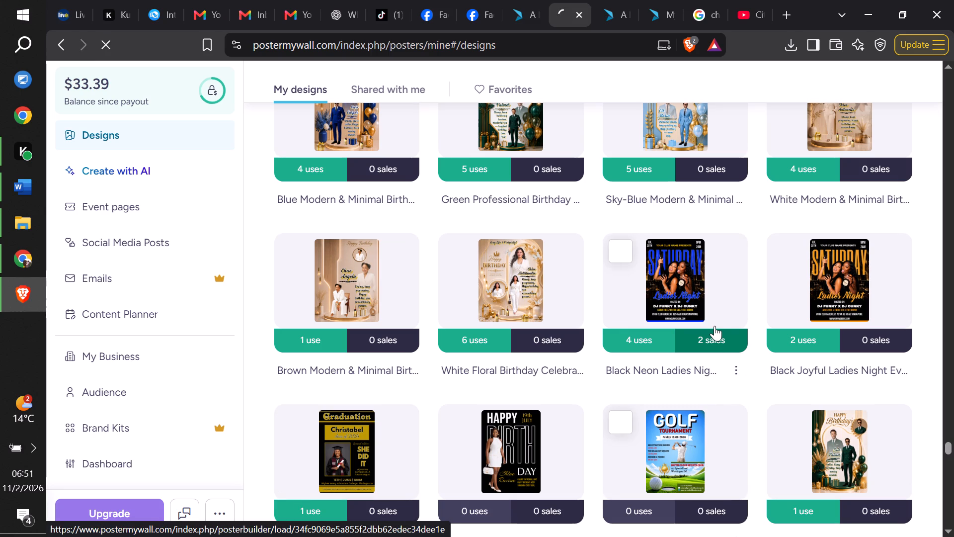
{"action": "left_click", "coordinate": [715, 311]}
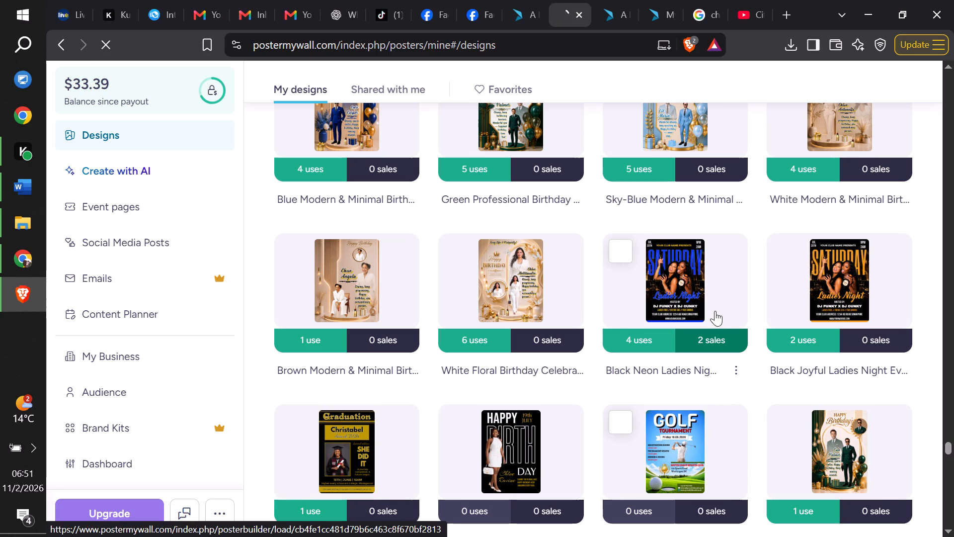
{"action": "left_click", "coordinate": [715, 311]}
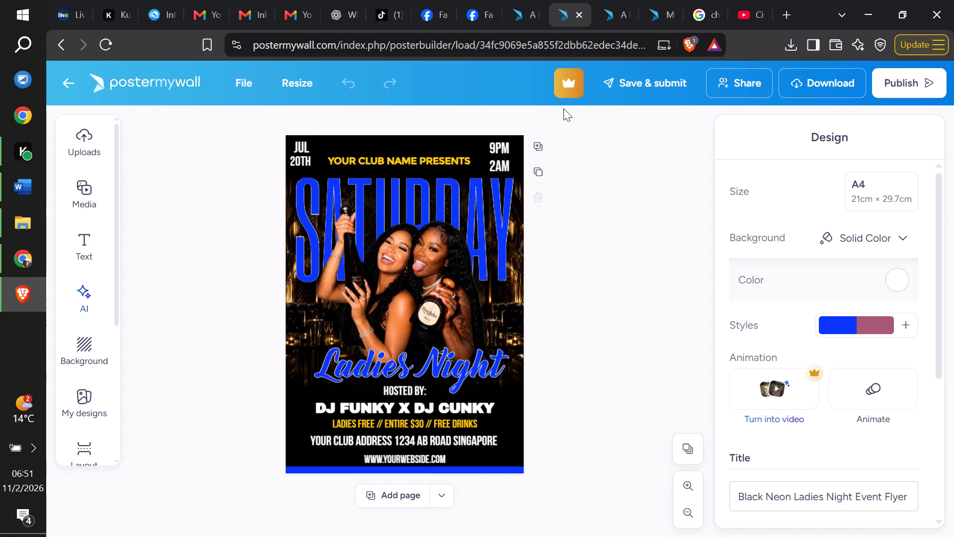
Move the SEXY flyer's browser tab directly beside the tab of the blank US Letter design.
{"action": "left_click", "coordinate": [528, 13]}
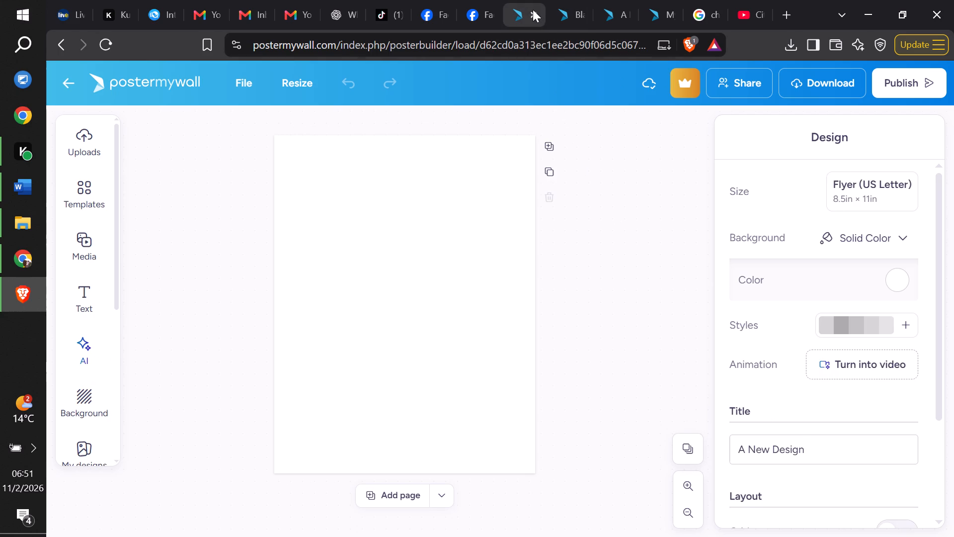
{"action": "left_click", "coordinate": [576, 0]}
{"action": "left_click", "coordinate": [612, 0]}
{"action": "left_click_drag", "start_coordinate": [612, 0], "coordinate": [610, 0]}
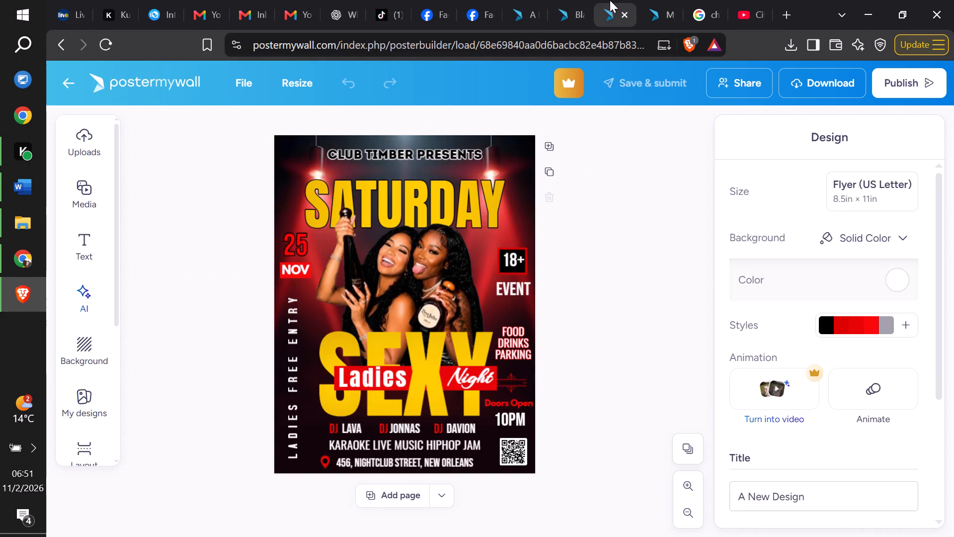
{"action": "left_click_drag", "start_coordinate": [610, 0], "coordinate": [583, 0]}
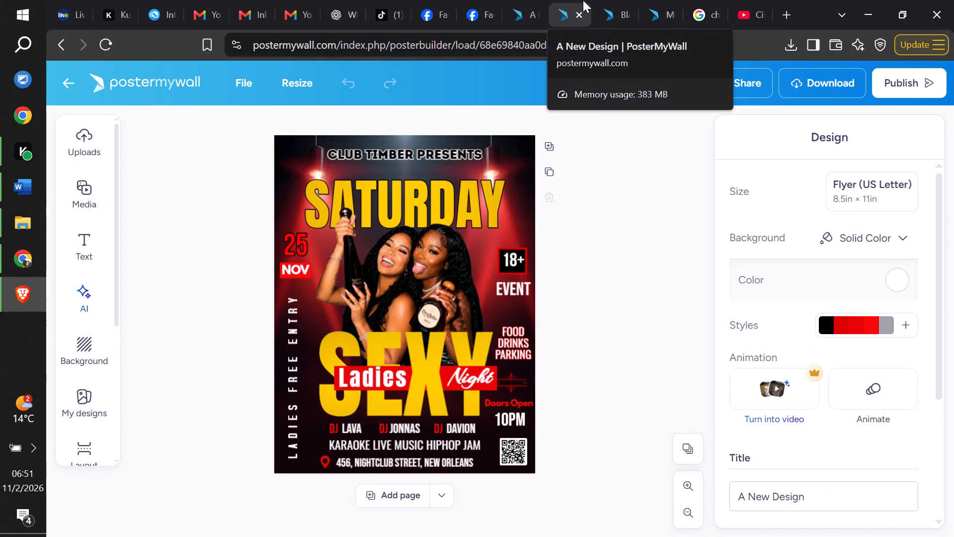
{"action": "left_click", "coordinate": [528, 0]}
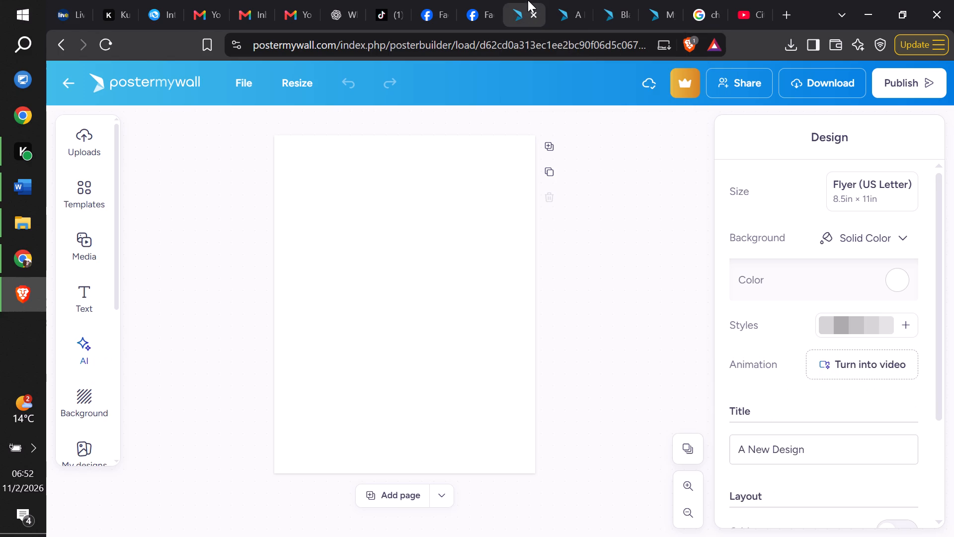
Copy all elements of the blue Saturday Ladies Night flyer into the blank US Letter design.
{"action": "left_click", "coordinate": [598, 0]}
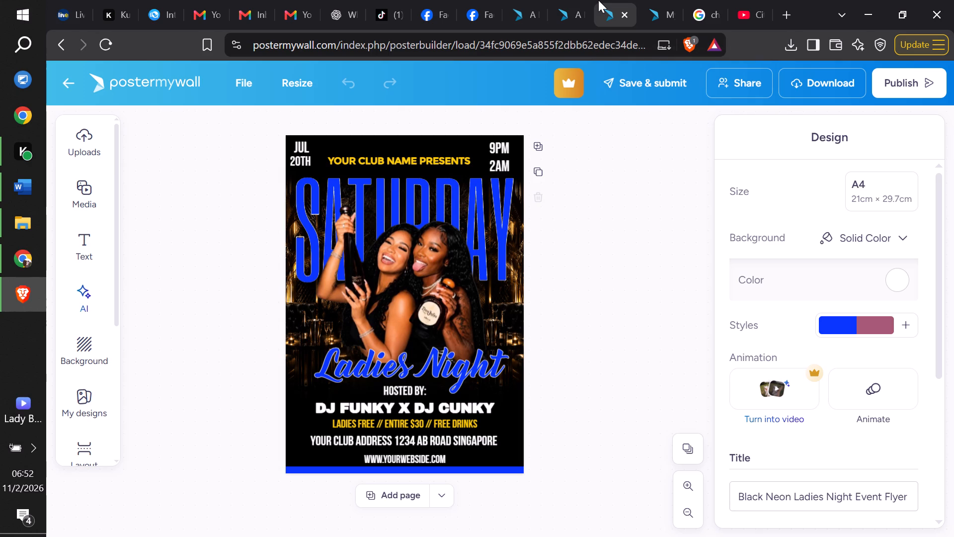
{"action": "key", "text": "ctrl+a"}
{"action": "key", "text": "ctrl+c"}
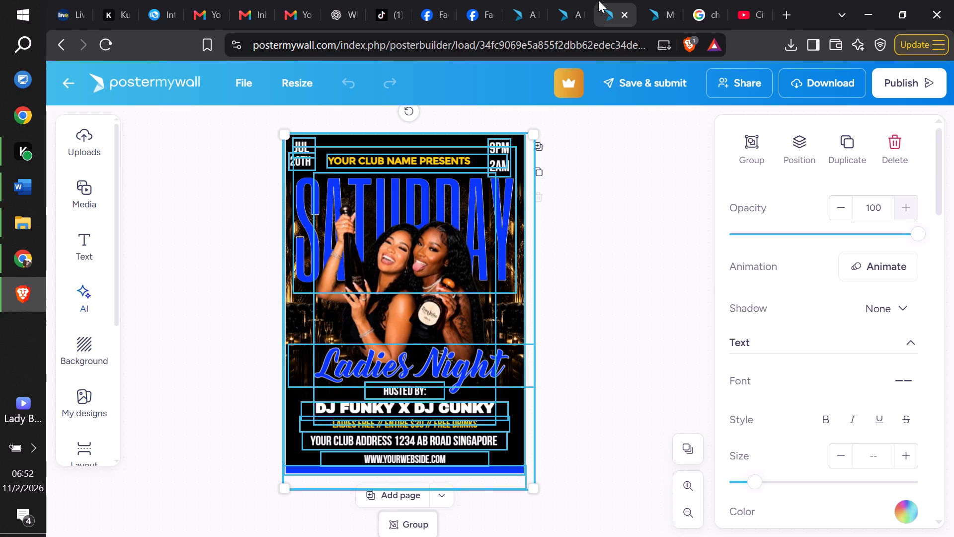
{"action": "left_click", "coordinate": [524, 0]}
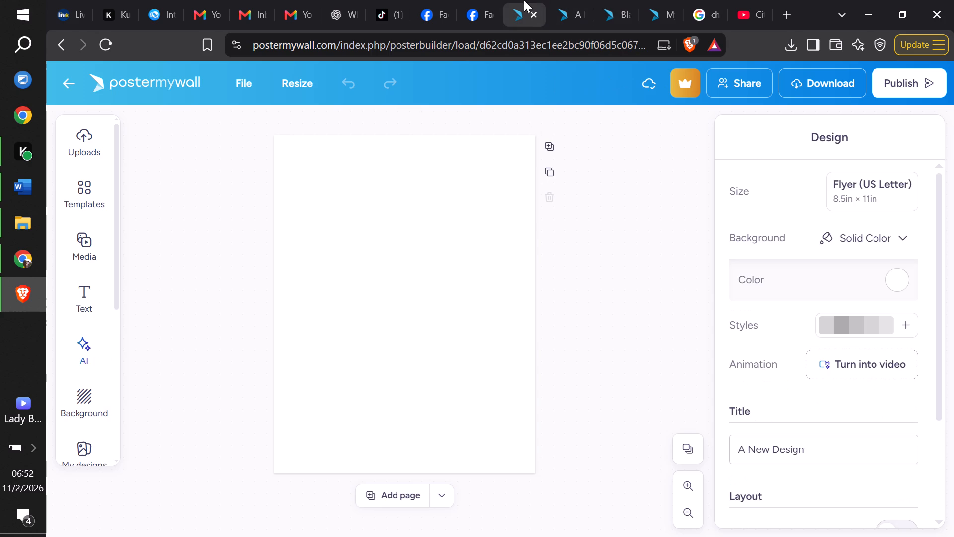
{"action": "key", "text": "ctrl+v"}
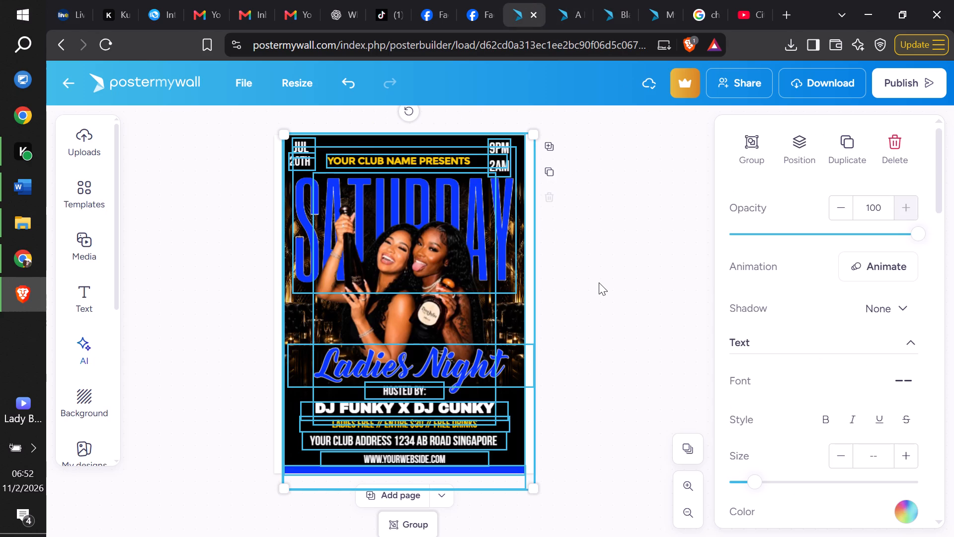
{"action": "left_click", "coordinate": [597, 292]}
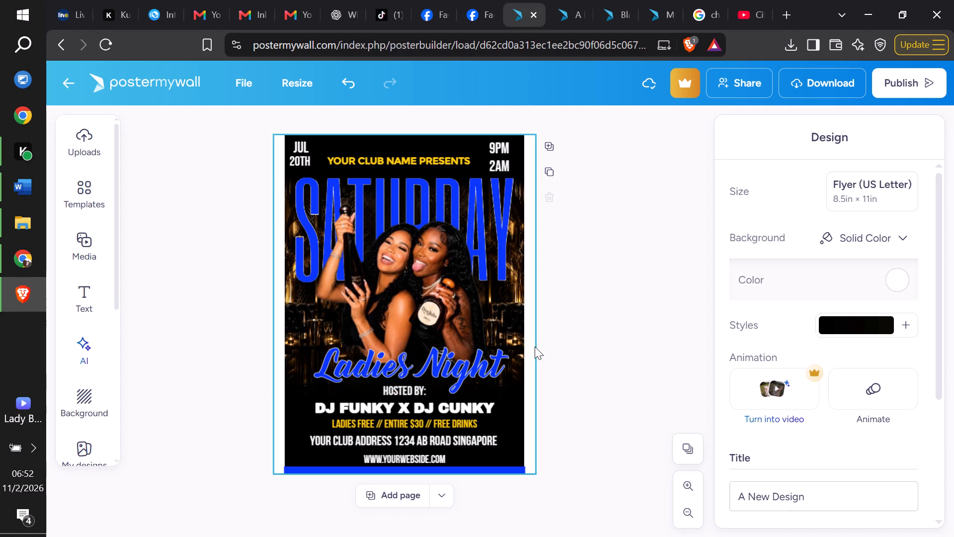
Check the blue Saturday flyer's page size and resize the new US Letter design to A4 (21cm × 29.7cm).
{"action": "left_click", "coordinate": [566, 0]}
{"action": "left_click", "coordinate": [620, 0]}
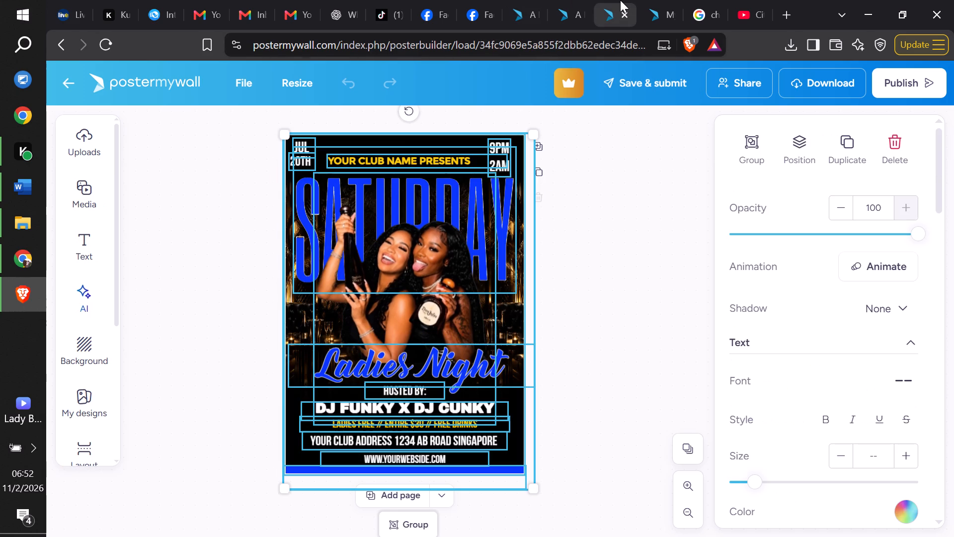
{"action": "left_click", "coordinate": [635, 301]}
{"action": "left_click_drag", "start_coordinate": [937, 256], "coordinate": [938, 201]}
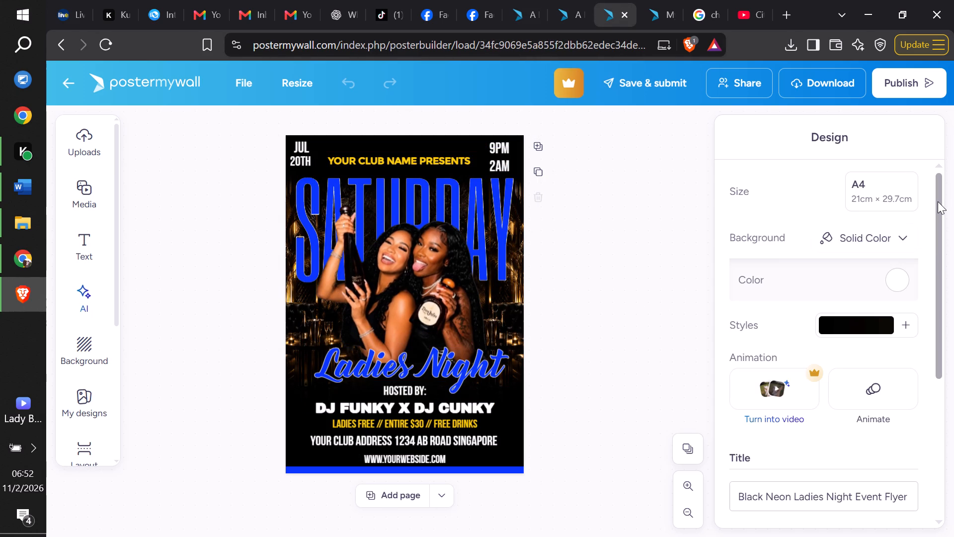
{"action": "left_click", "coordinate": [519, 13]}
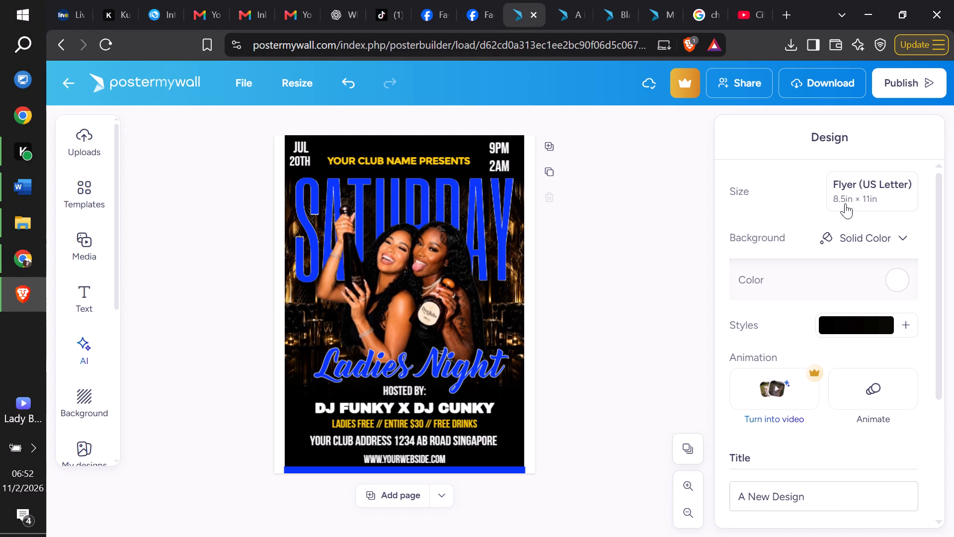
{"action": "left_click", "coordinate": [847, 202]}
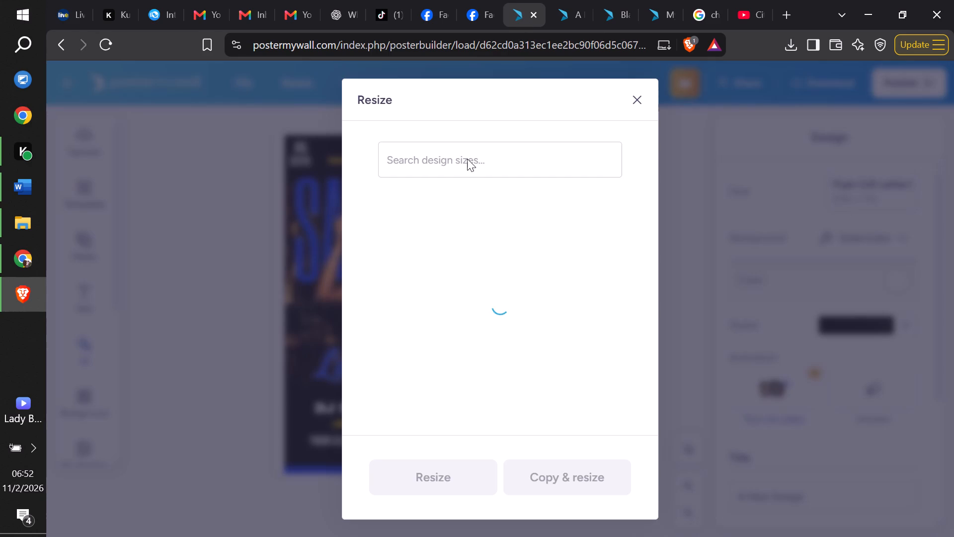
{"action": "left_click", "coordinate": [467, 157]}
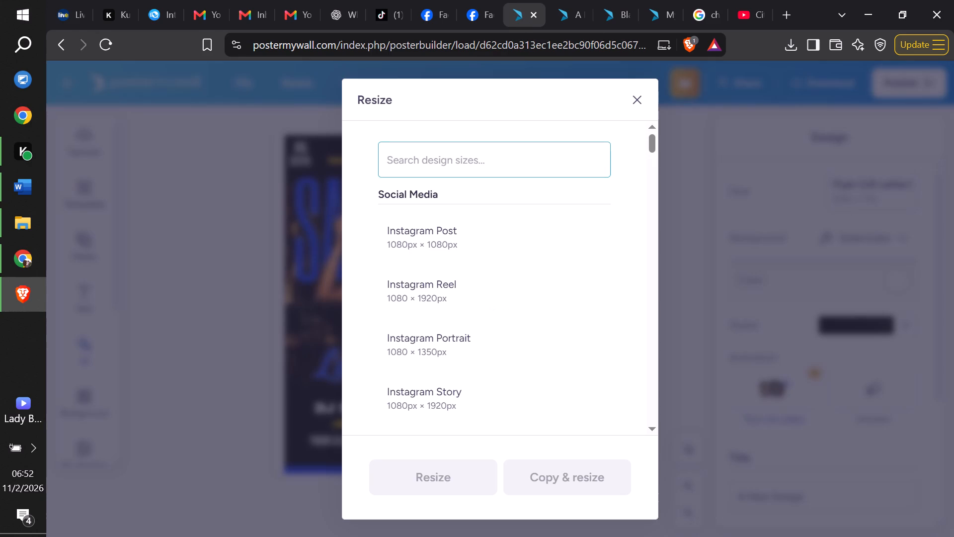
{"action": "type", "text": "A4"}
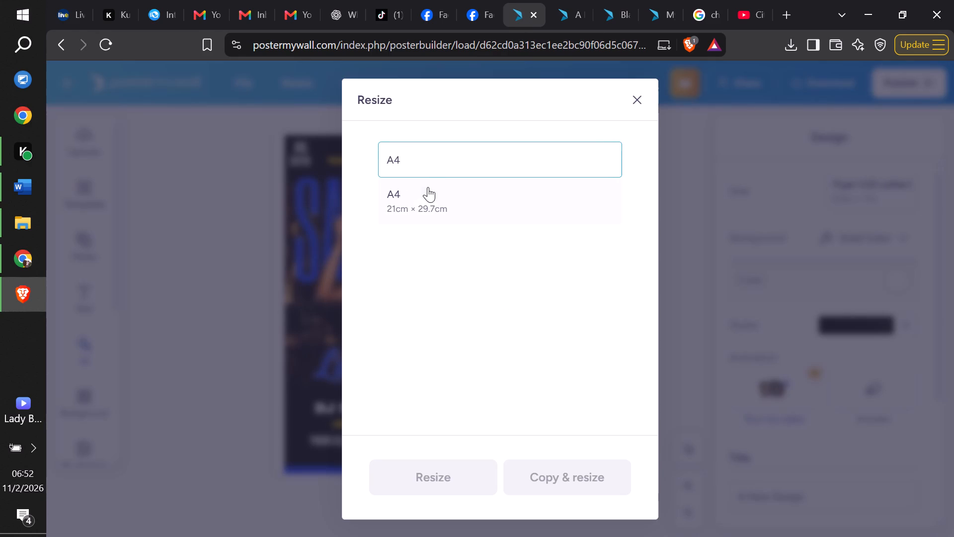
{"action": "left_click", "coordinate": [422, 195]}
{"action": "left_click", "coordinate": [419, 462]}
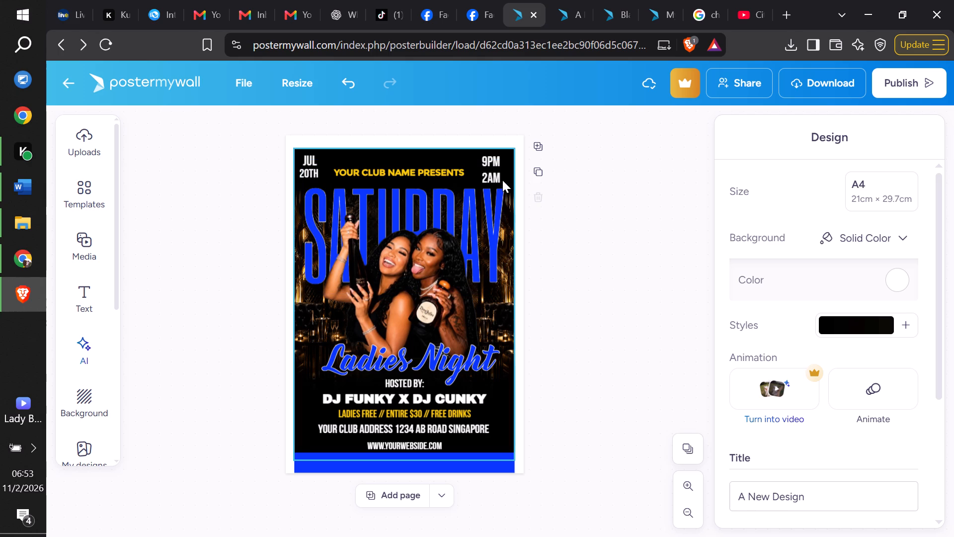
Replace everything on the A4 page with a fresh paste of the copied blue Saturday flyer elements.
{"action": "left_click", "coordinate": [561, 0]}
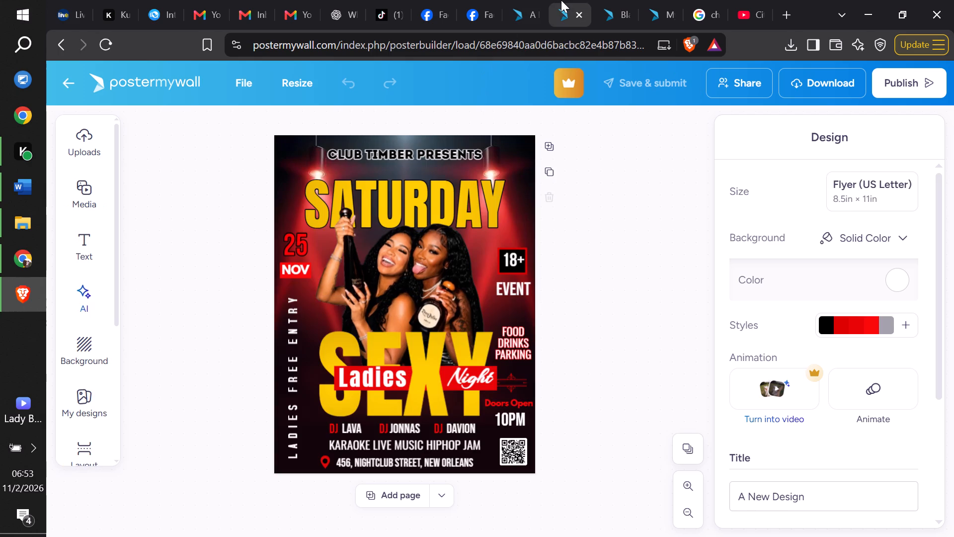
{"action": "left_click", "coordinate": [593, 0]}
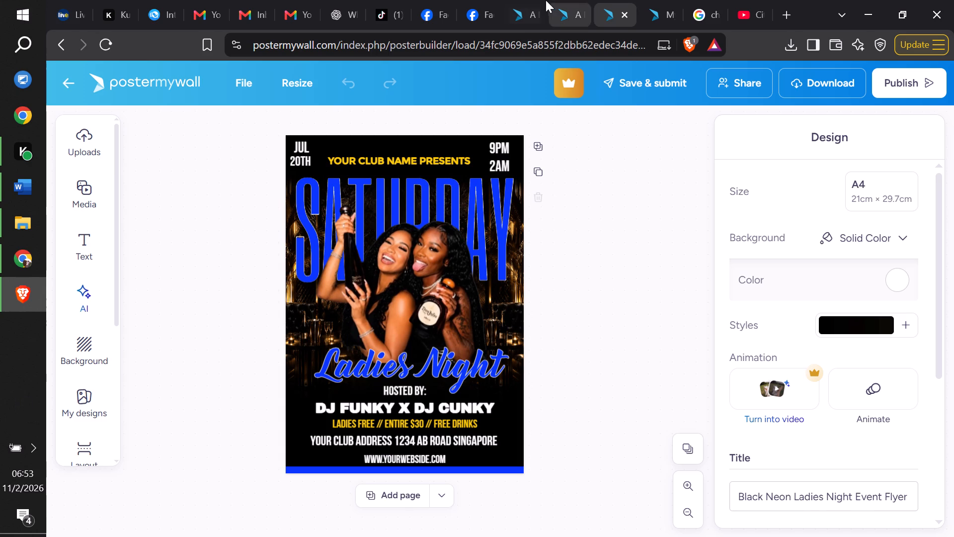
{"action": "left_click", "coordinate": [527, 0]}
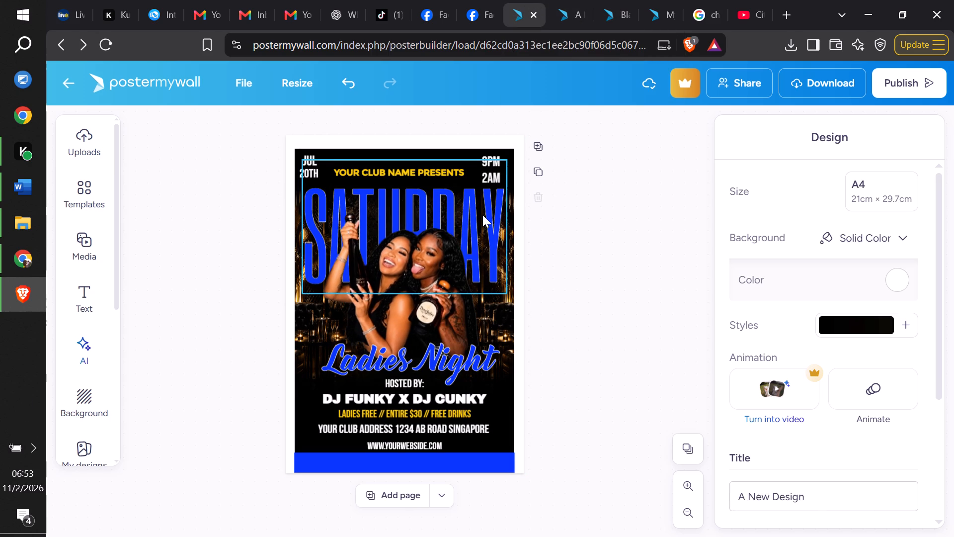
{"action": "key", "text": "ctrl+a"}
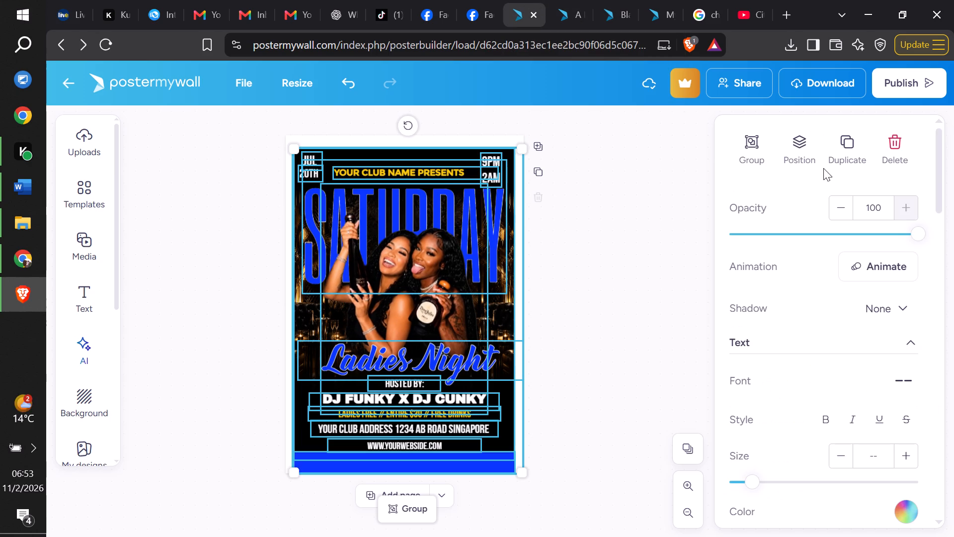
{"action": "left_click", "coordinate": [884, 149]}
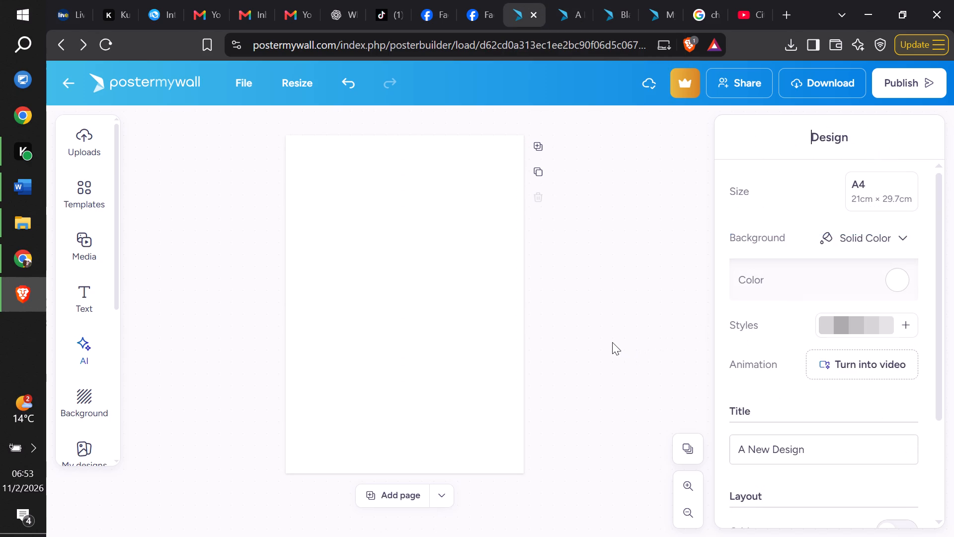
{"action": "key", "text": "ctrl+v"}
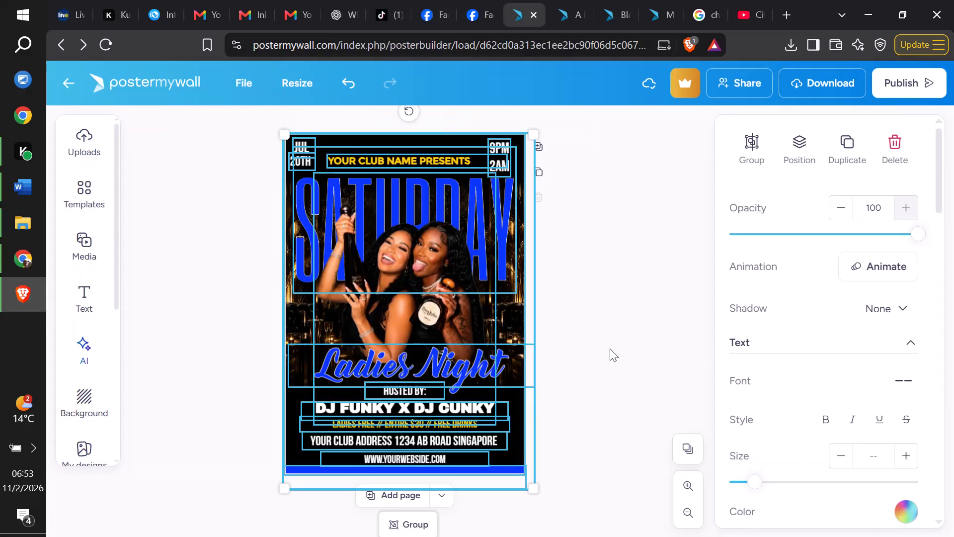
{"action": "left_click", "coordinate": [610, 349]}
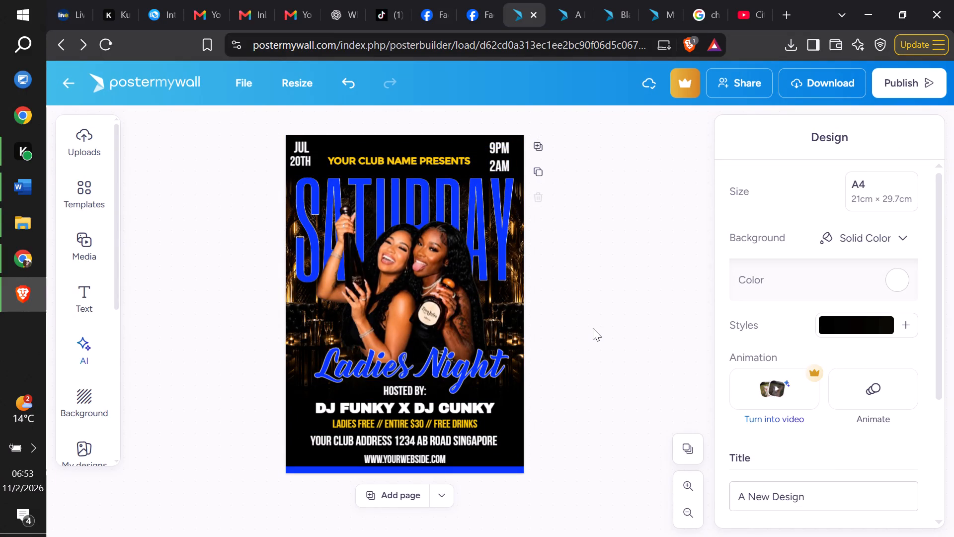
{"action": "left_click", "coordinate": [593, 328]}
Move the Ladies Night script text up to the top of the flyer, over the YOUR CLUB NAME PRESENTS line.
{"action": "left_click_drag", "start_coordinate": [475, 375], "coordinate": [445, 268]}
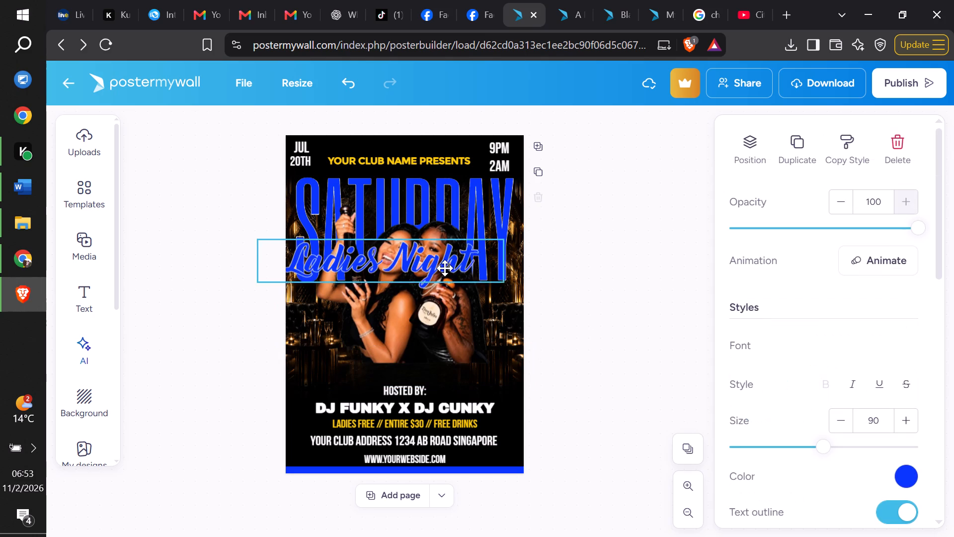
{"action": "left_click_drag", "start_coordinate": [445, 268], "coordinate": [455, 172]}
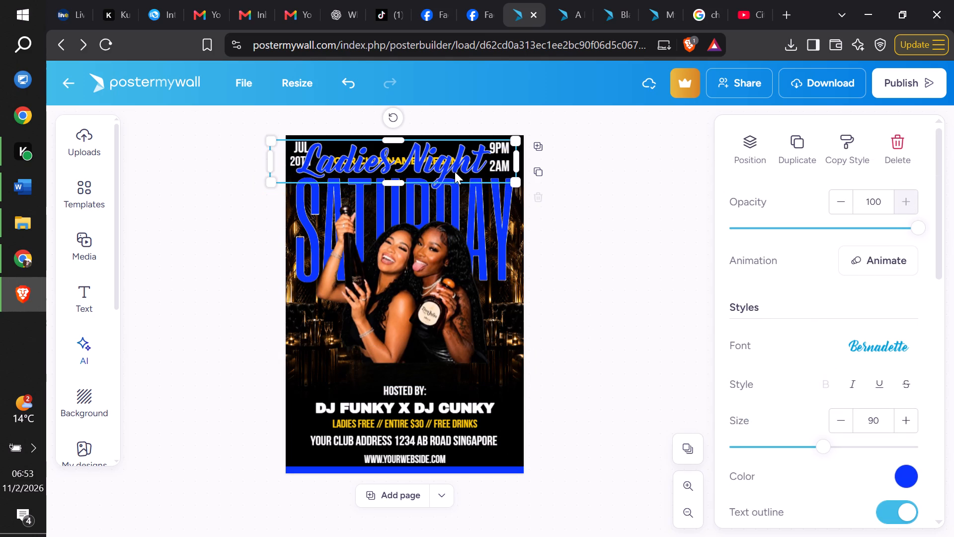
Copy all elements of the SEXY Ladies Night flyer and paste them over the blue design on the A4 page.
{"action": "left_click", "coordinate": [580, 0]}
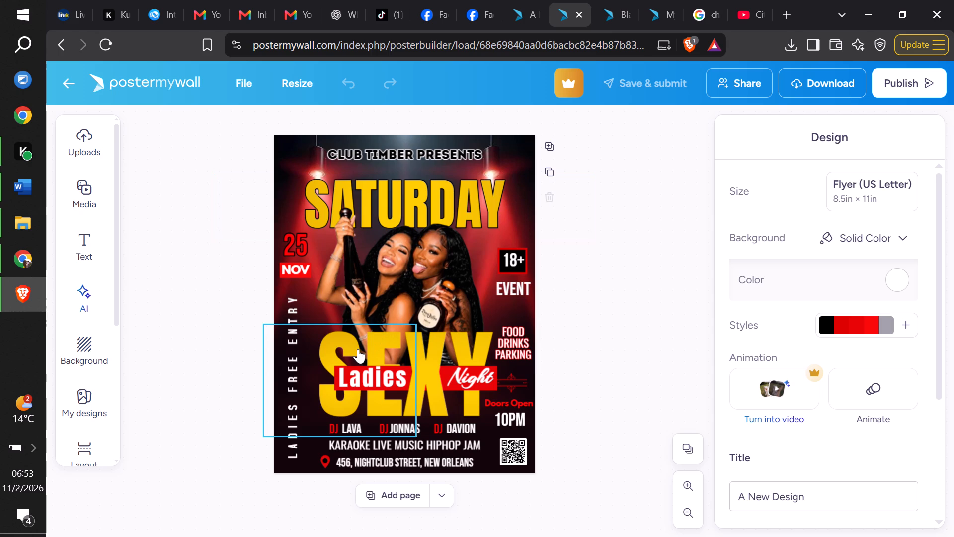
{"action": "key", "text": "ctrl+a"}
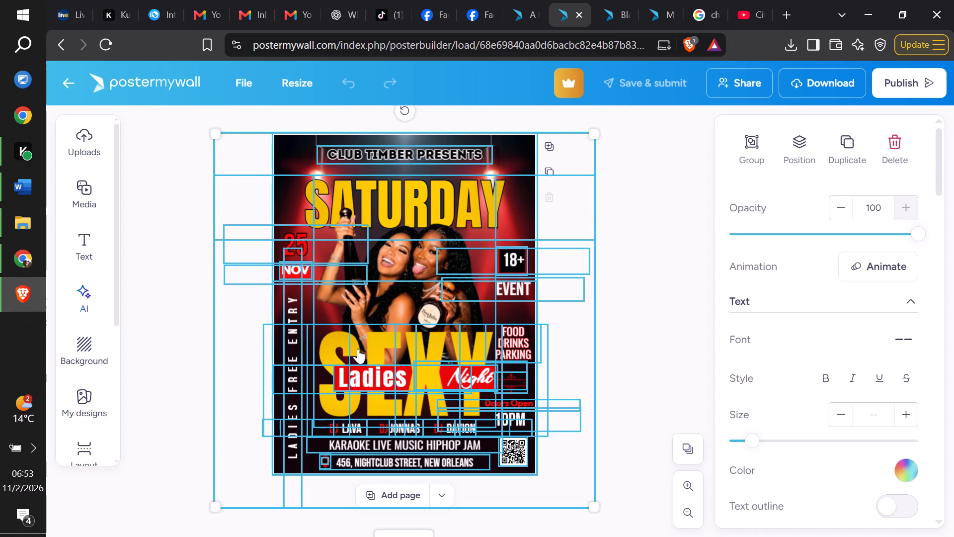
{"action": "key", "text": "ctrl+c"}
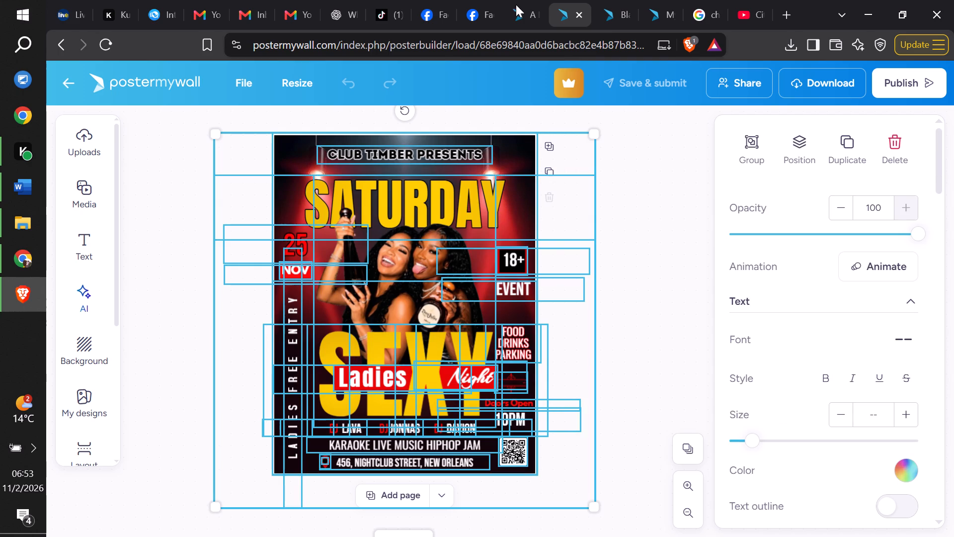
{"action": "left_click", "coordinate": [516, 3]}
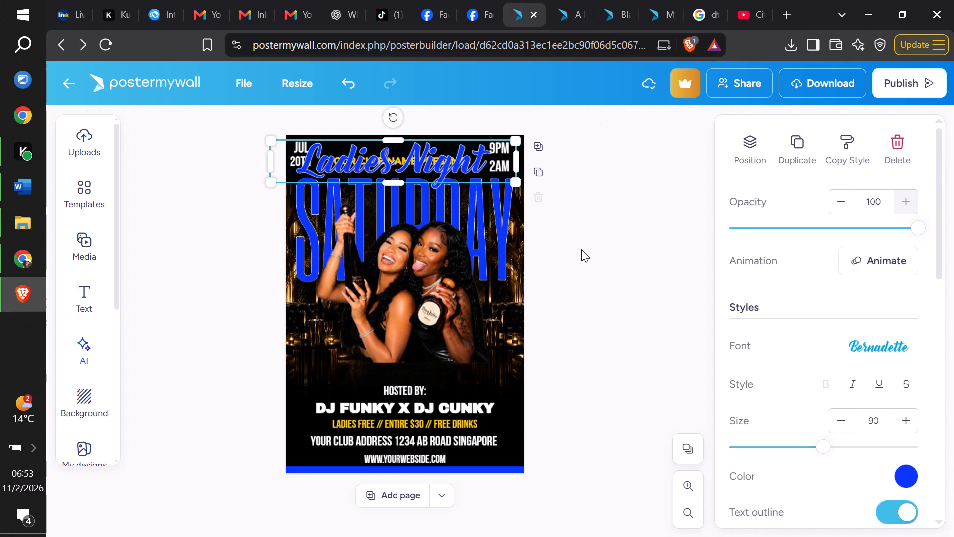
{"action": "left_click", "coordinate": [581, 250]}
{"action": "key", "text": "ctrl+v"}
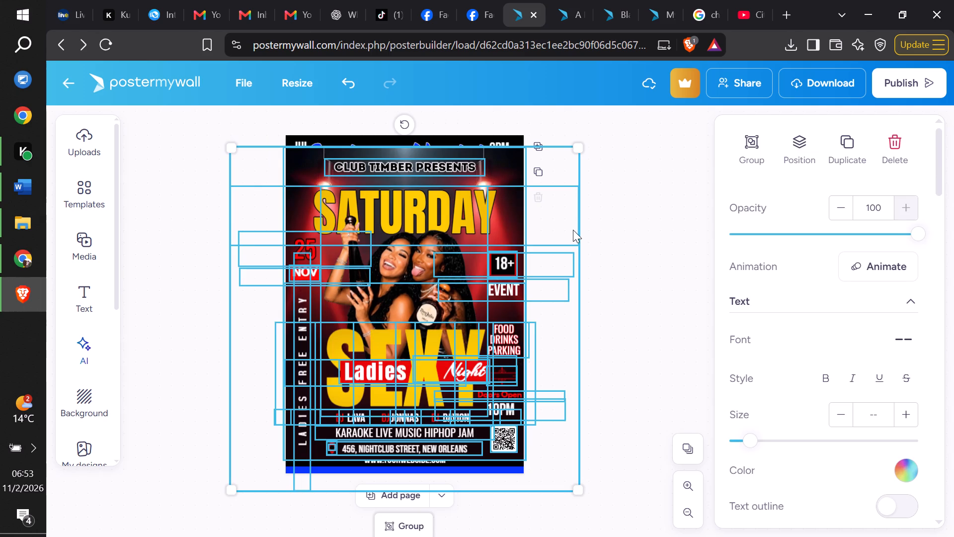
{"action": "left_click", "coordinate": [465, 218]}
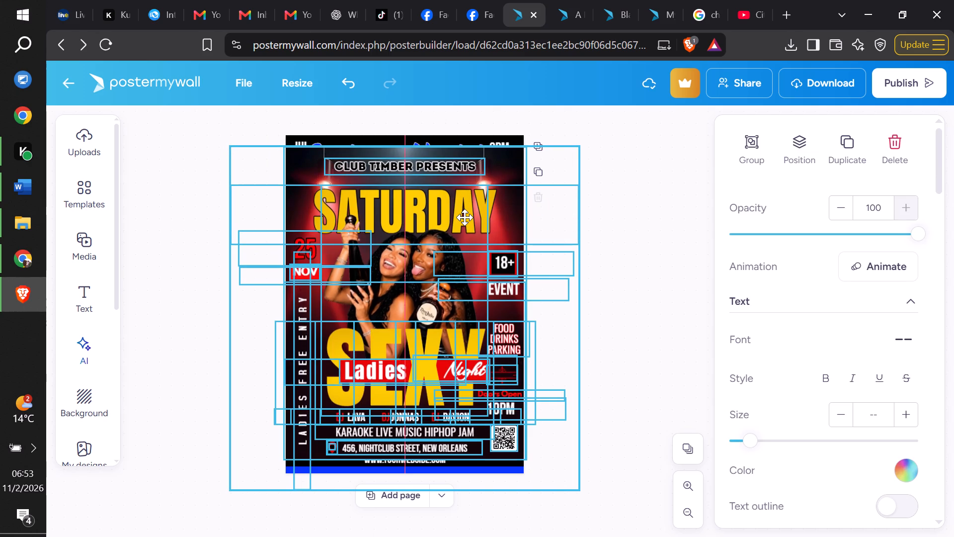
{"action": "left_click", "coordinate": [641, 226]}
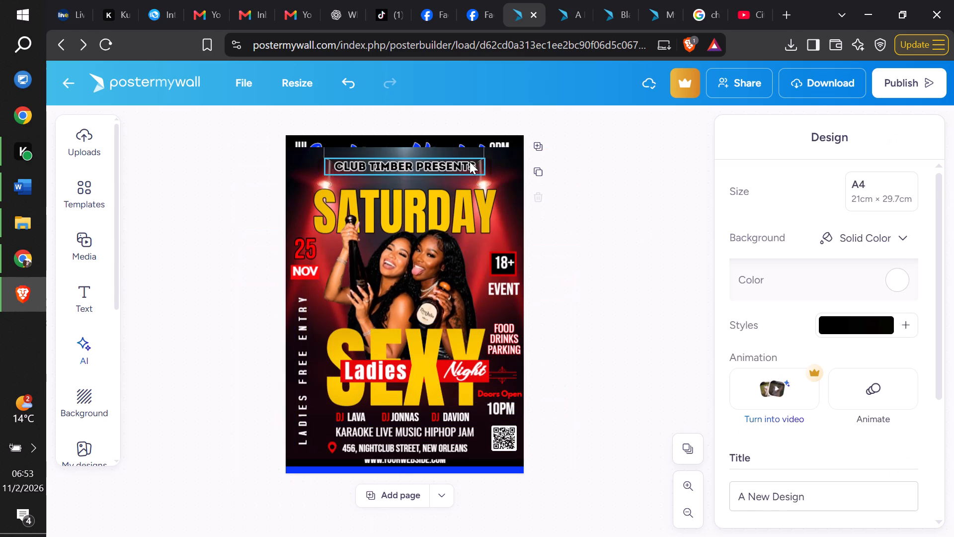
Delete the pasted CLUB TIMBER PRESENTS line, the photo of the two women and the yellow SATURDAY title.
{"action": "left_click", "coordinate": [470, 162]}
{"action": "left_click", "coordinate": [896, 130]}
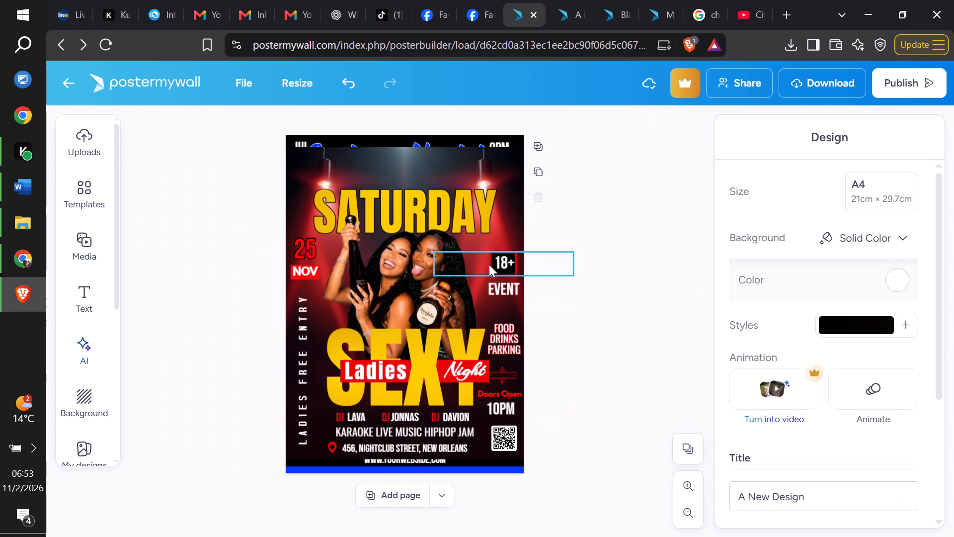
{"action": "left_click", "coordinate": [445, 228]}
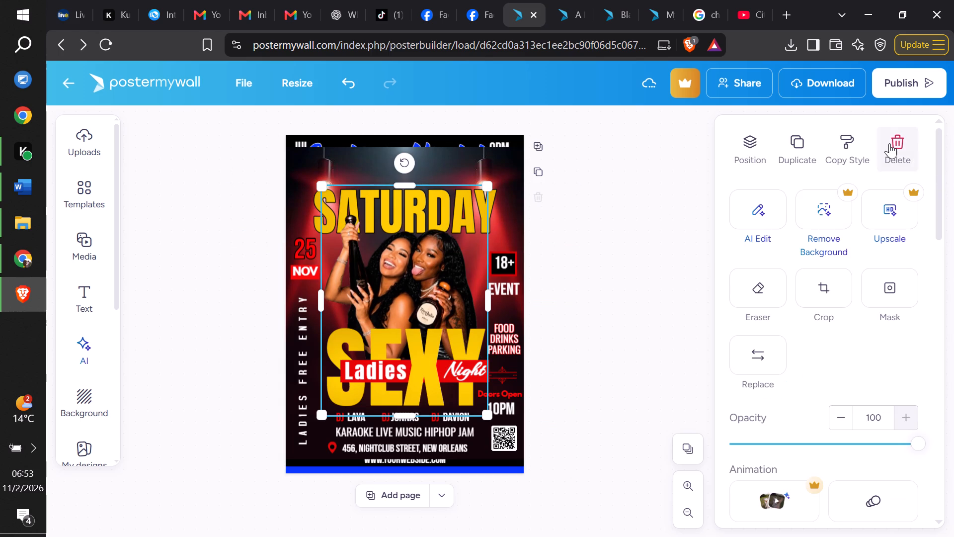
{"action": "left_click", "coordinate": [889, 143]}
{"action": "left_click", "coordinate": [476, 215]}
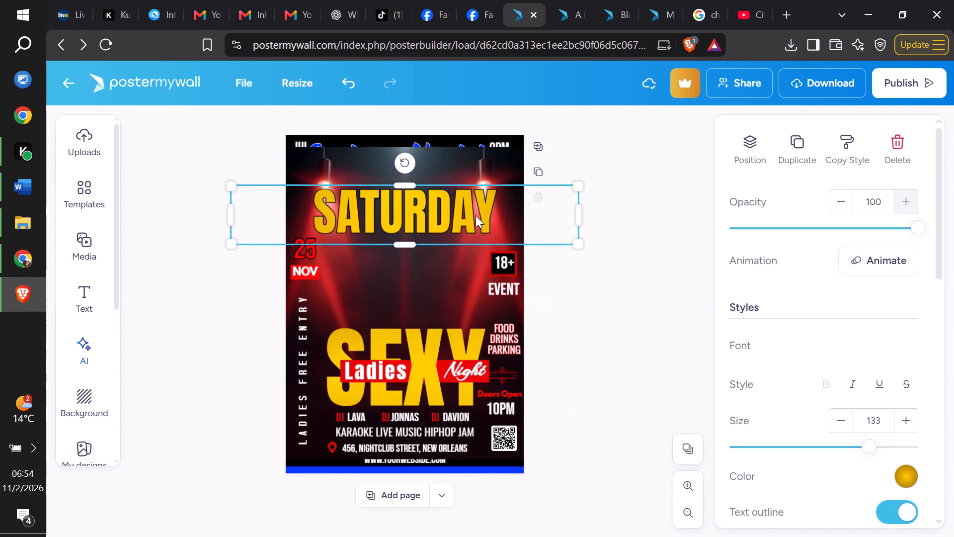
{"action": "left_click", "coordinate": [895, 142]}
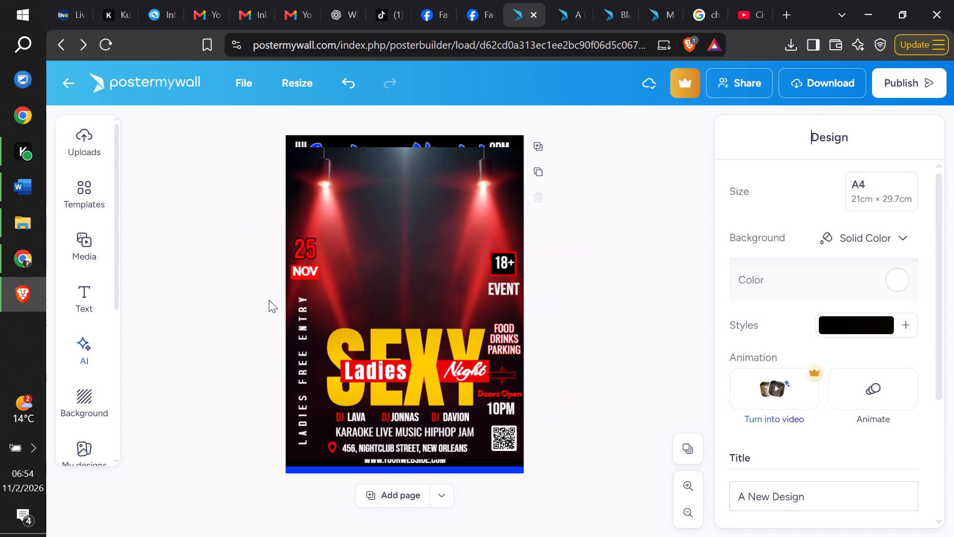
Delete the pasted date, removing the 25, the NOV text and the red box behind it.
{"action": "left_click", "coordinate": [302, 247]}
{"action": "left_click", "coordinate": [883, 140]}
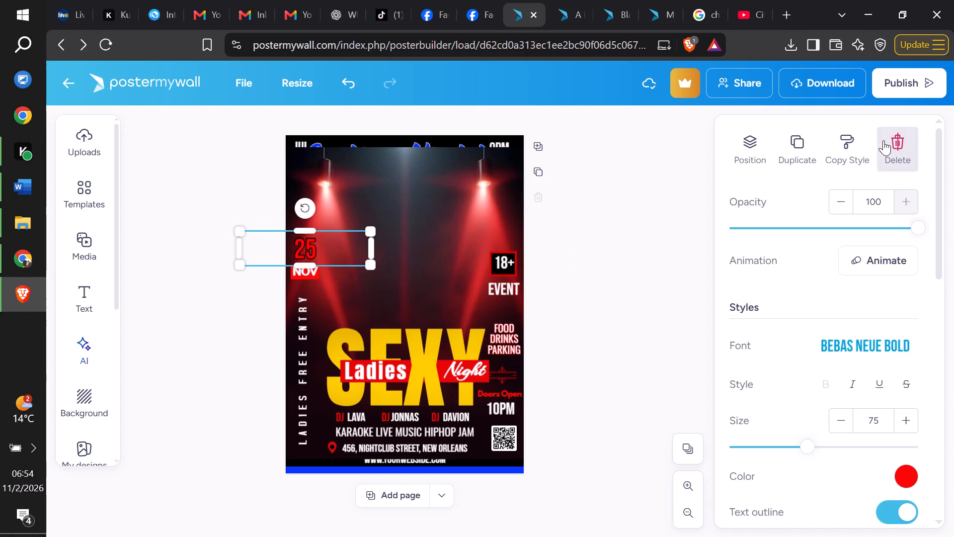
{"action": "left_click", "coordinate": [306, 276]}
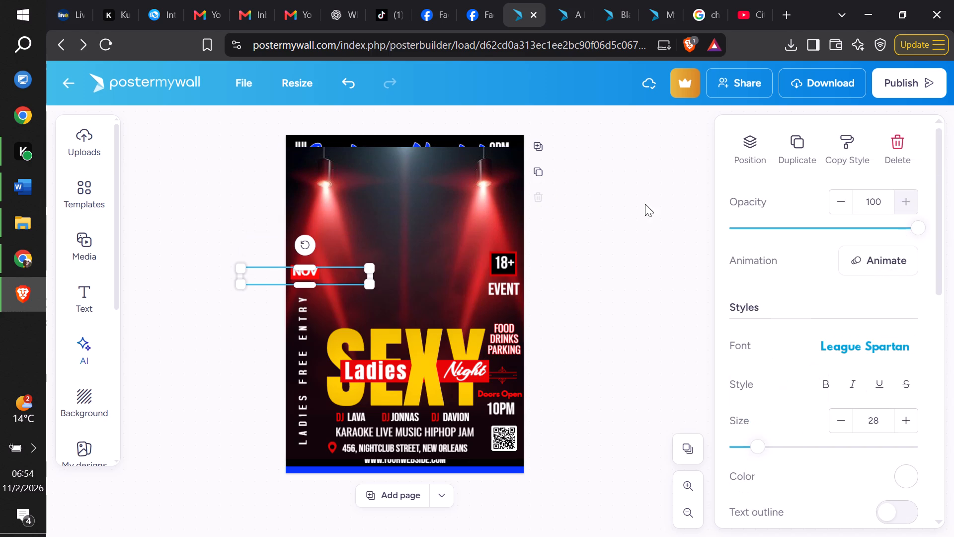
{"action": "left_click", "coordinate": [888, 155]}
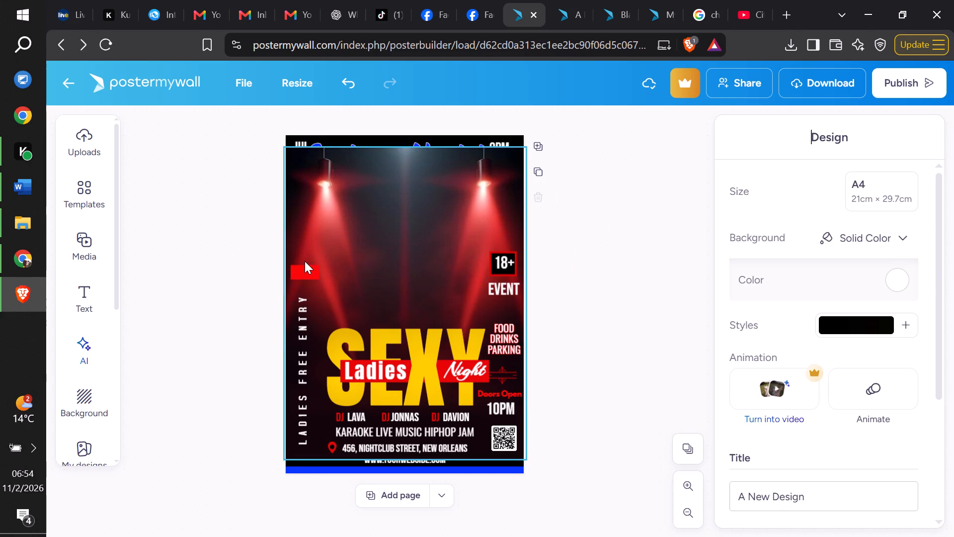
{"action": "left_click", "coordinate": [305, 273]}
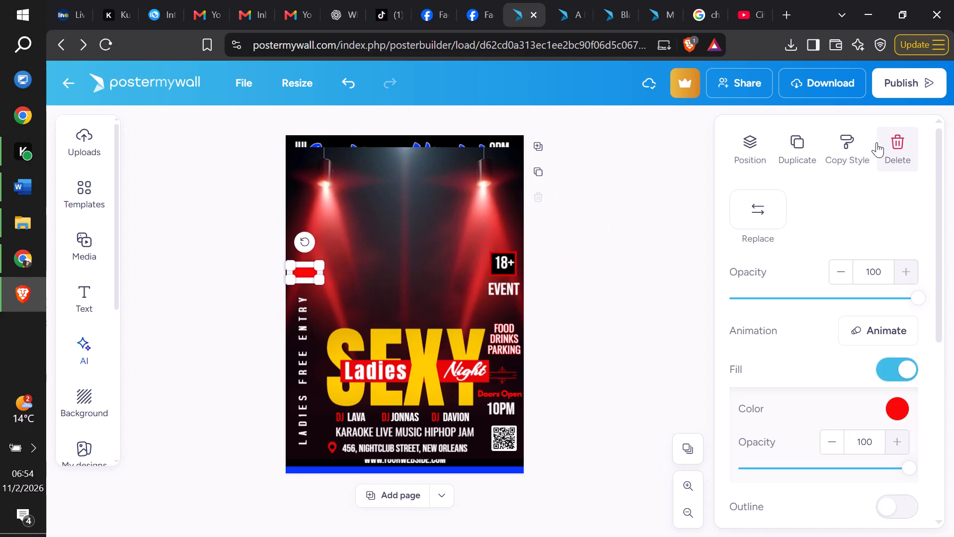
{"action": "left_click", "coordinate": [890, 144]}
Delete the pasted 18+ text and its red-outlined black box above EVENT.
{"action": "left_click", "coordinate": [509, 266]}
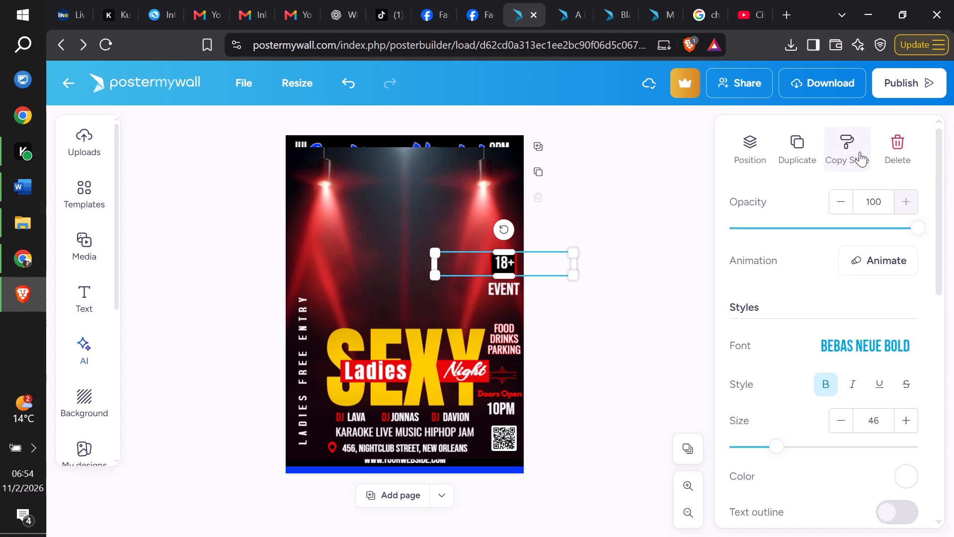
{"action": "left_click", "coordinate": [895, 150]}
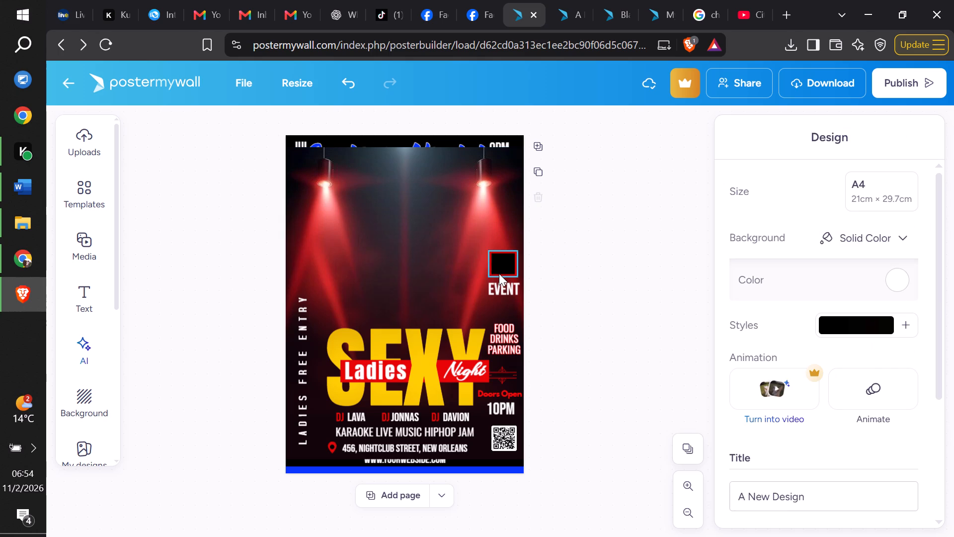
{"action": "left_click", "coordinate": [499, 273]}
{"action": "left_click", "coordinate": [878, 154]}
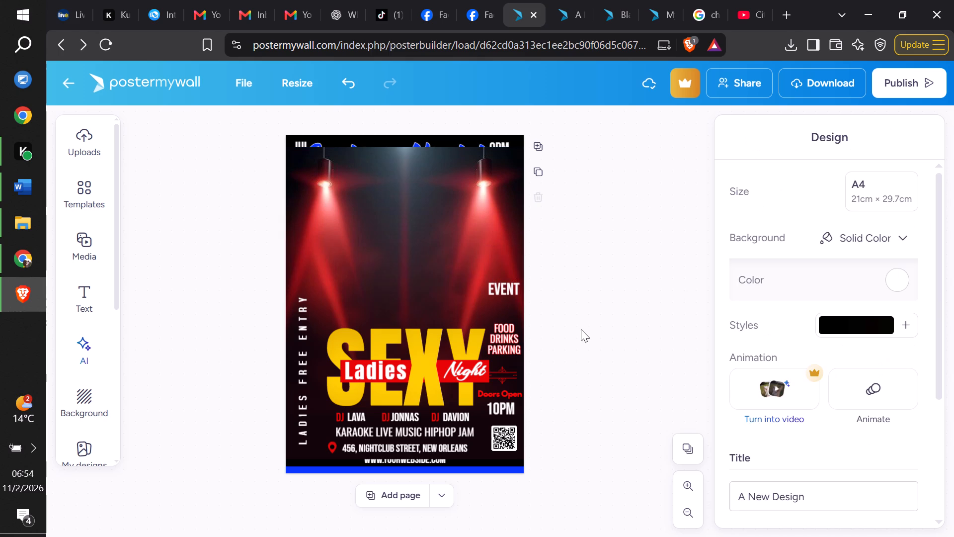
Delete the pasted EVENT text, the FOOD DRINKS PARKING text and the vertical LADIES FREE ENTRY text.
{"action": "left_click", "coordinate": [498, 289]}
{"action": "left_click", "coordinate": [886, 146]}
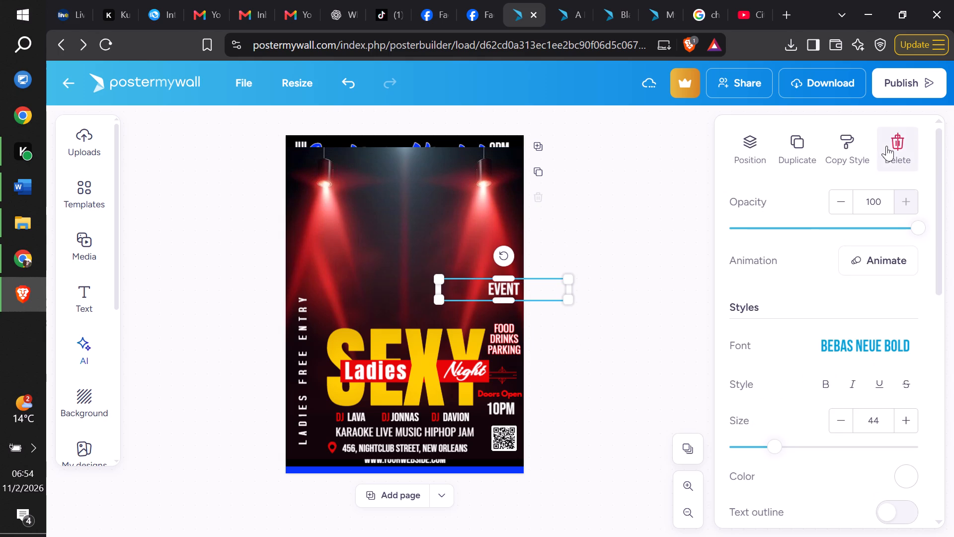
{"action": "left_click", "coordinate": [518, 356]}
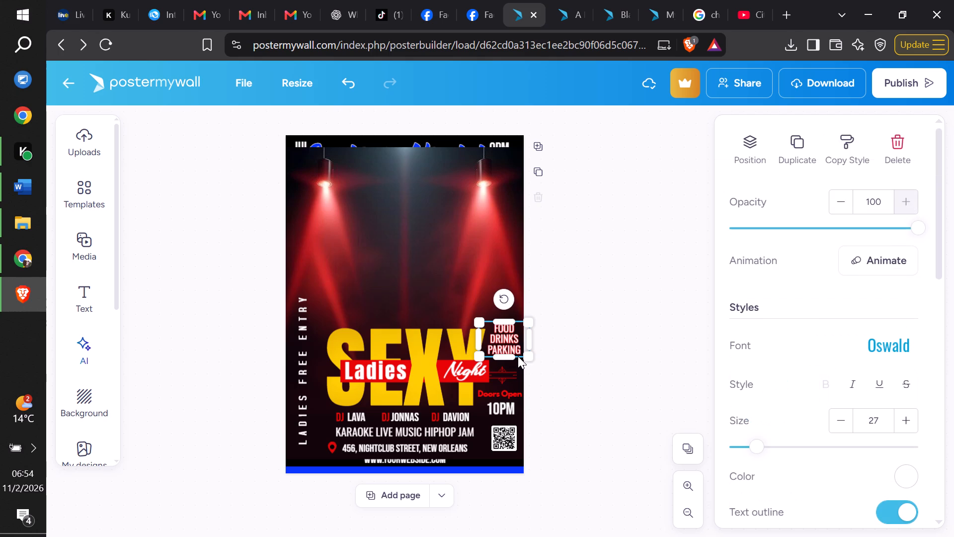
{"action": "left_click", "coordinate": [904, 138]}
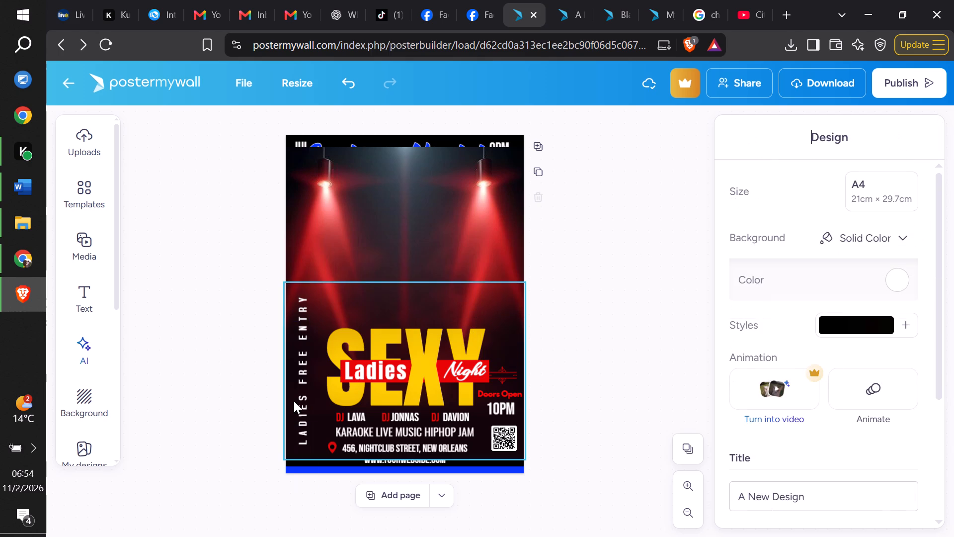
{"action": "left_click", "coordinate": [296, 392]}
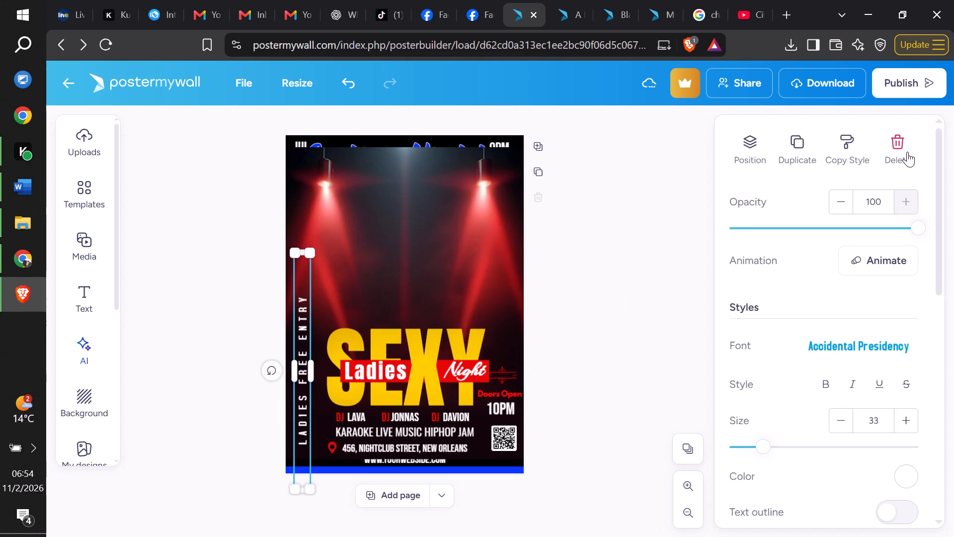
{"action": "left_click", "coordinate": [903, 142]}
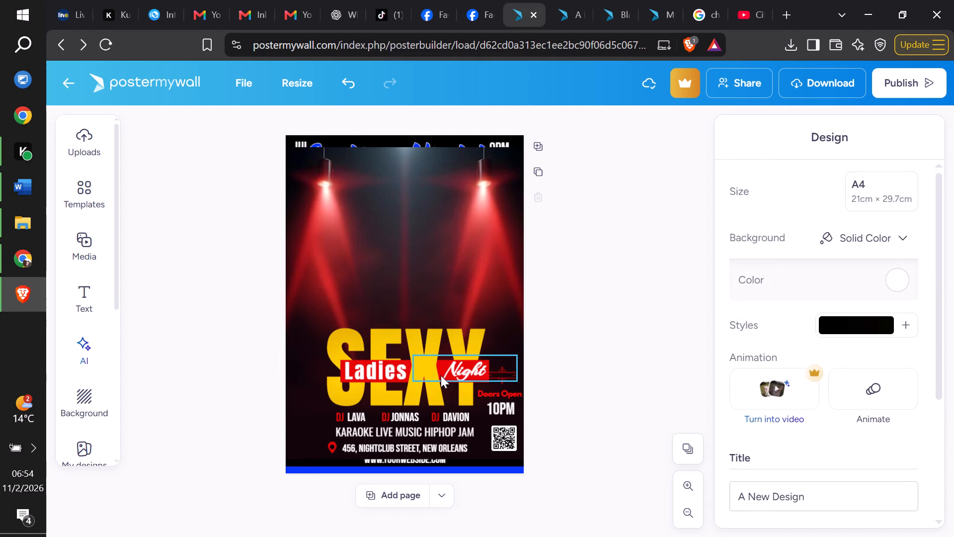
Delete the pasted words Night and Ladies from the red bar across the SEXY title.
{"action": "left_click", "coordinate": [467, 376]}
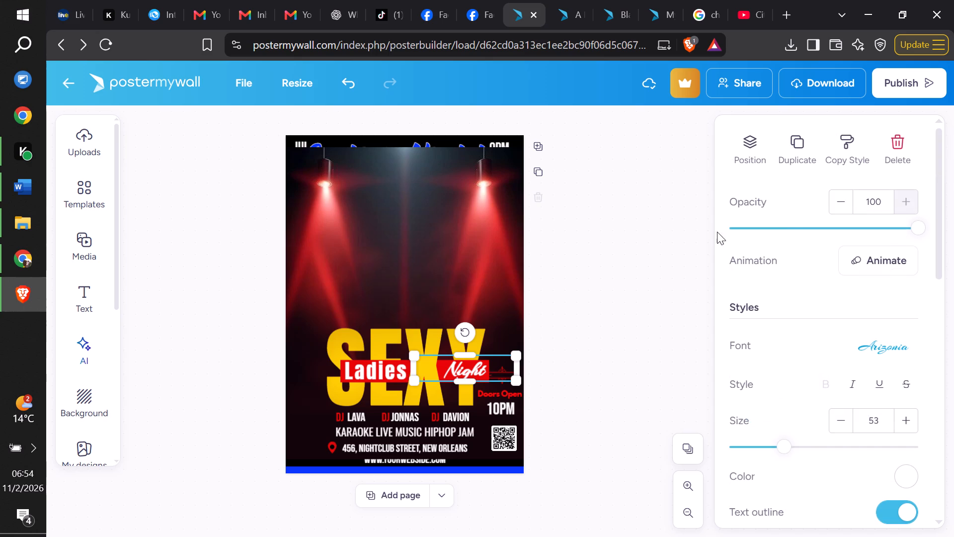
{"action": "left_click", "coordinate": [895, 133]}
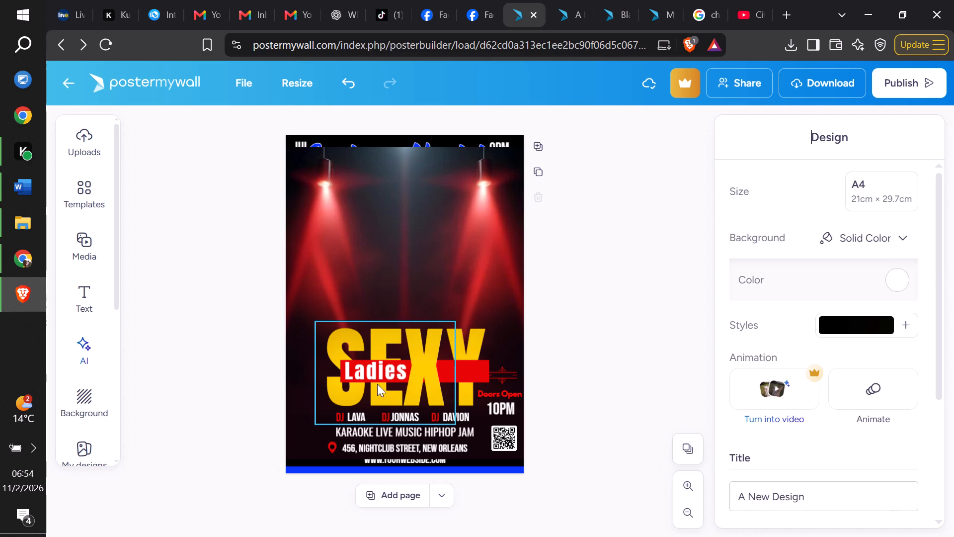
{"action": "left_click", "coordinate": [380, 377]}
{"action": "left_click", "coordinate": [908, 151]}
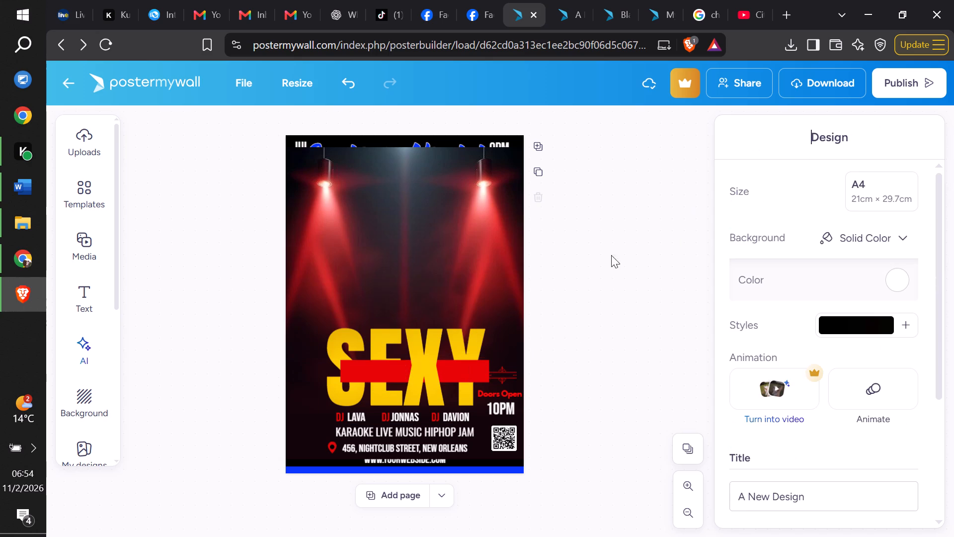
Delete the small red ornament beside the SEXY title and the red Doors Open text below it.
{"action": "left_click", "coordinate": [509, 379]}
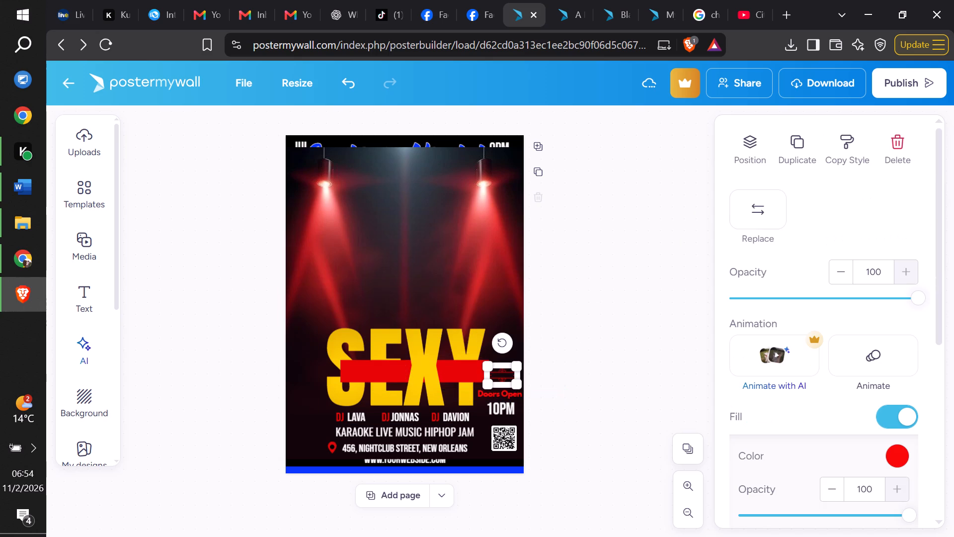
{"action": "left_click", "coordinate": [898, 142]}
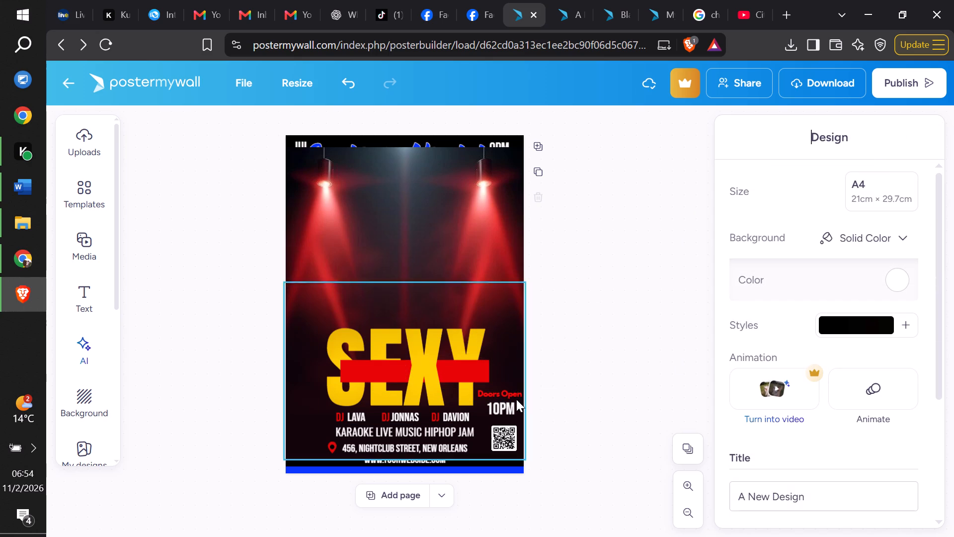
{"action": "left_click", "coordinate": [516, 399]}
{"action": "left_click", "coordinate": [893, 140]}
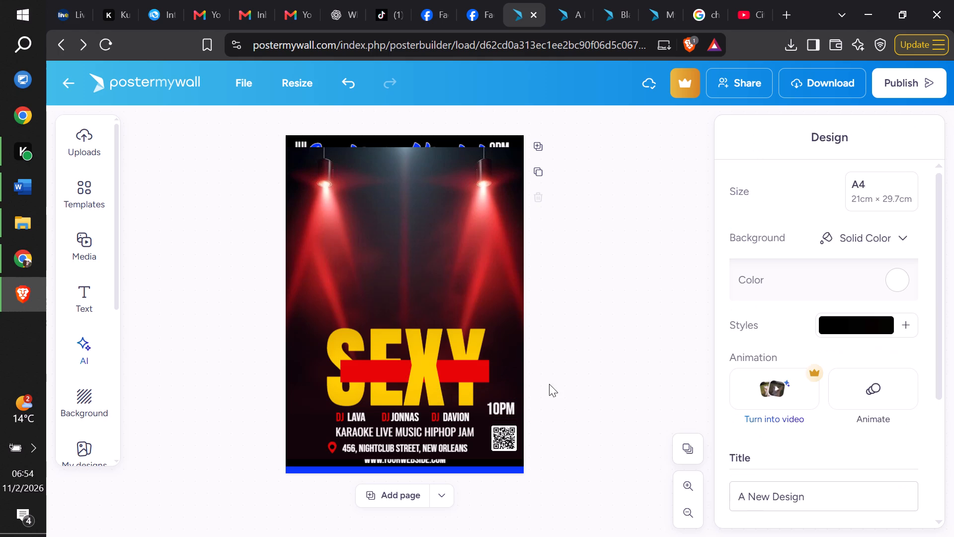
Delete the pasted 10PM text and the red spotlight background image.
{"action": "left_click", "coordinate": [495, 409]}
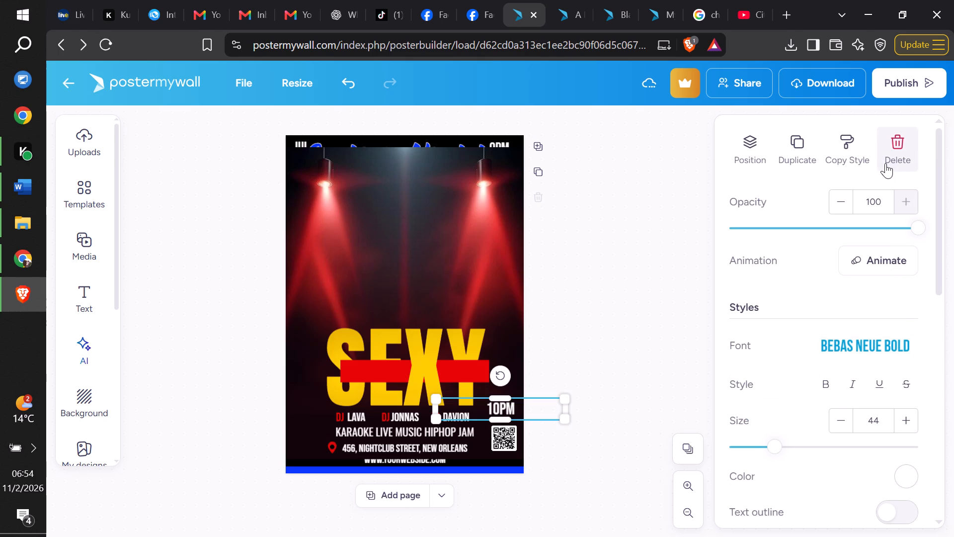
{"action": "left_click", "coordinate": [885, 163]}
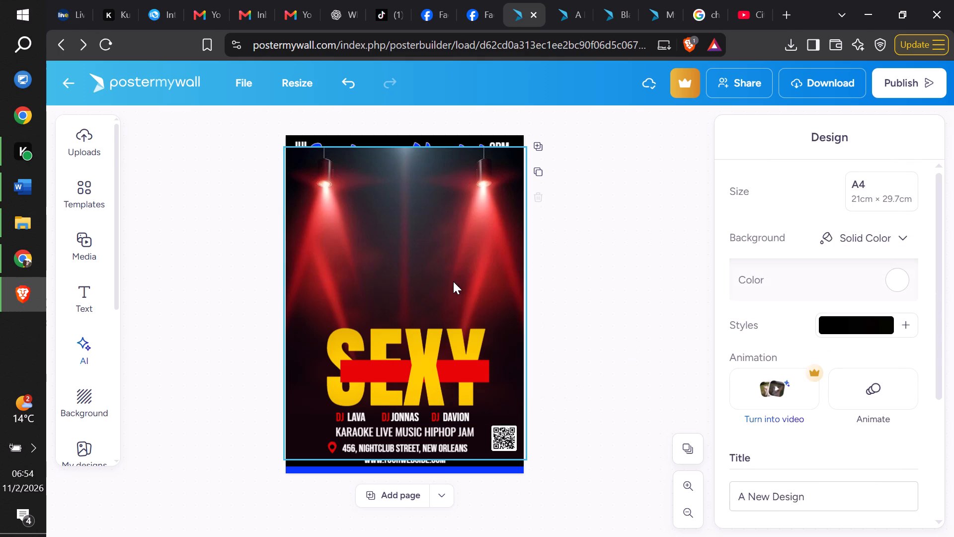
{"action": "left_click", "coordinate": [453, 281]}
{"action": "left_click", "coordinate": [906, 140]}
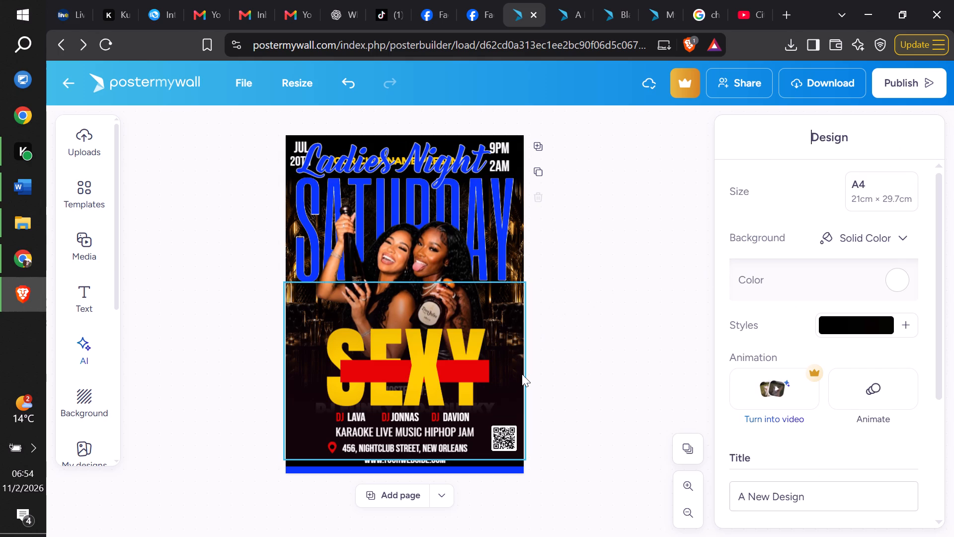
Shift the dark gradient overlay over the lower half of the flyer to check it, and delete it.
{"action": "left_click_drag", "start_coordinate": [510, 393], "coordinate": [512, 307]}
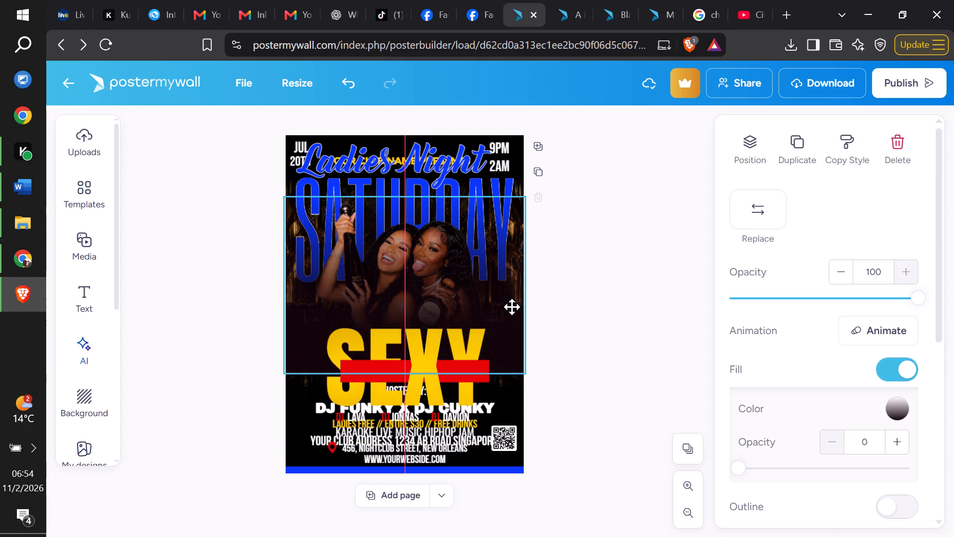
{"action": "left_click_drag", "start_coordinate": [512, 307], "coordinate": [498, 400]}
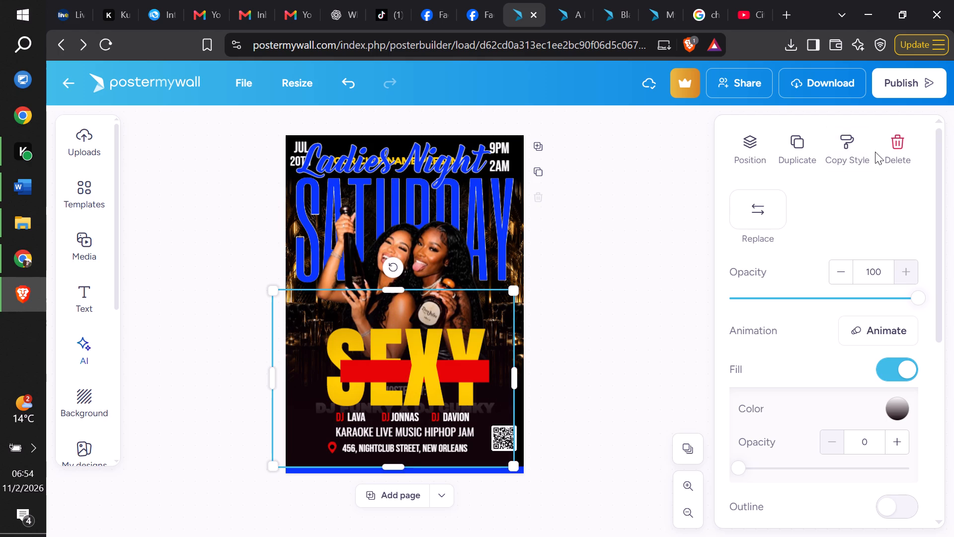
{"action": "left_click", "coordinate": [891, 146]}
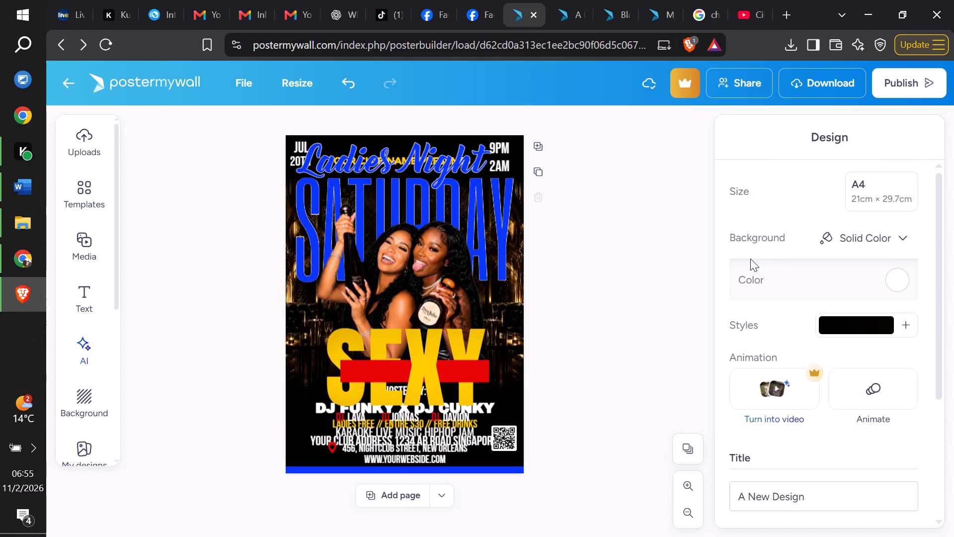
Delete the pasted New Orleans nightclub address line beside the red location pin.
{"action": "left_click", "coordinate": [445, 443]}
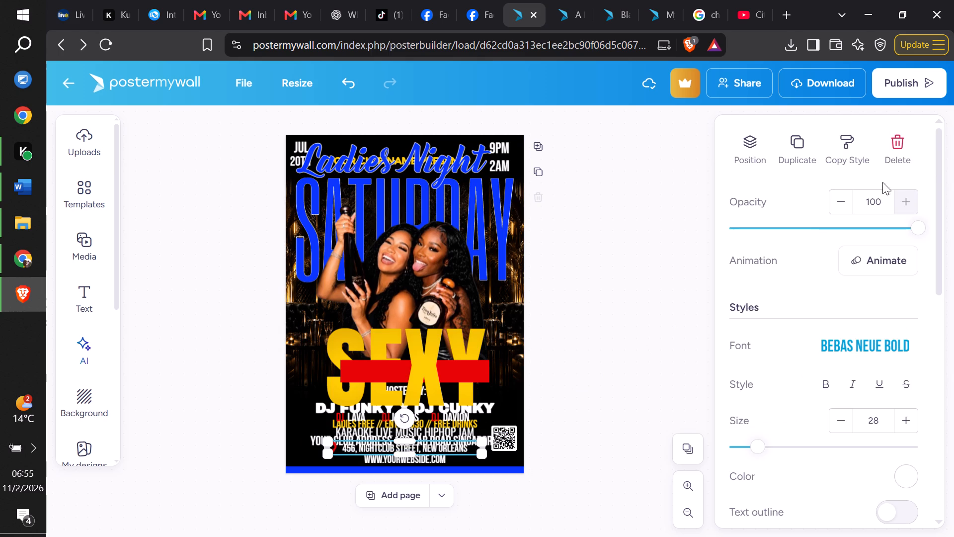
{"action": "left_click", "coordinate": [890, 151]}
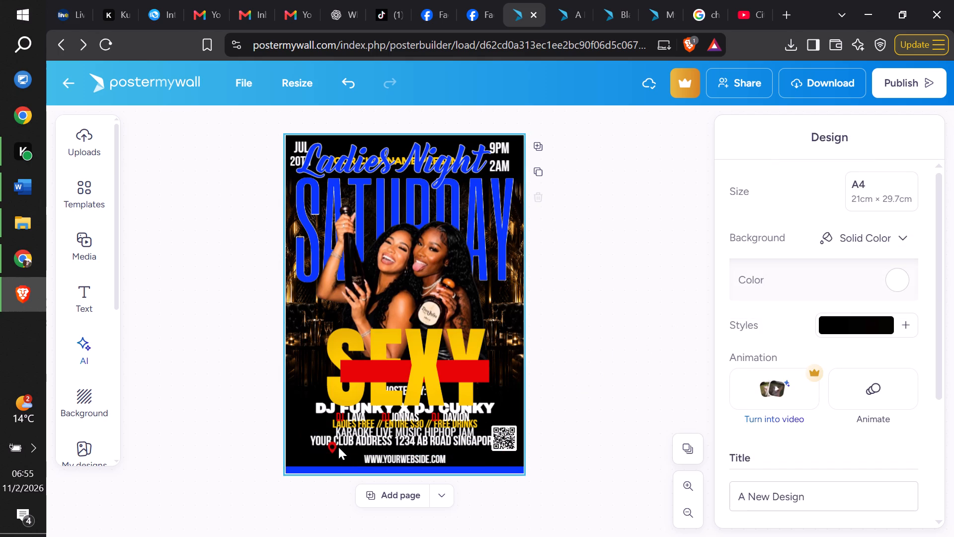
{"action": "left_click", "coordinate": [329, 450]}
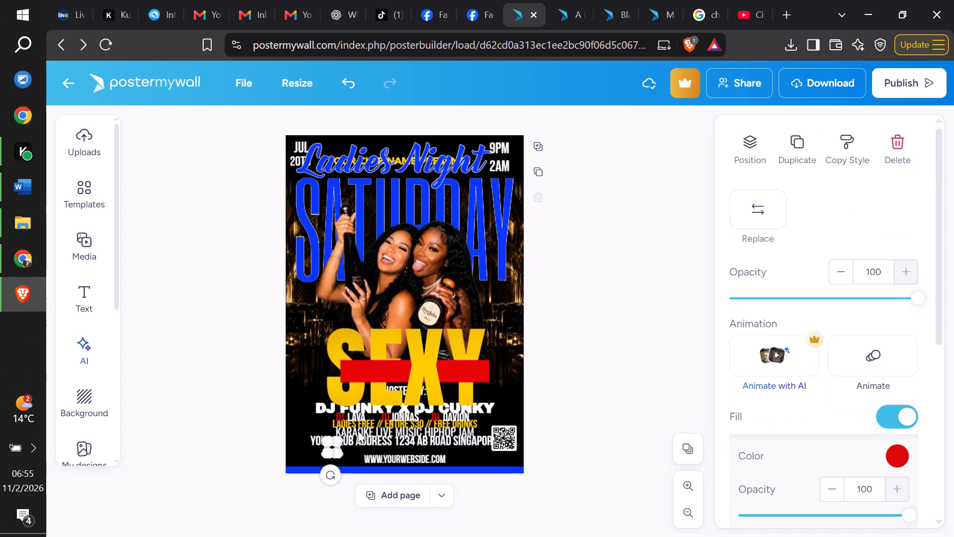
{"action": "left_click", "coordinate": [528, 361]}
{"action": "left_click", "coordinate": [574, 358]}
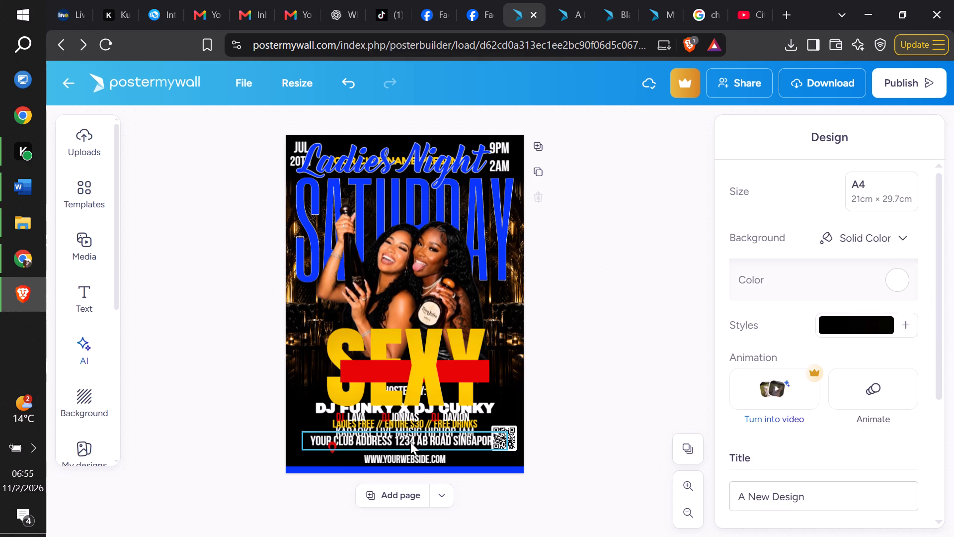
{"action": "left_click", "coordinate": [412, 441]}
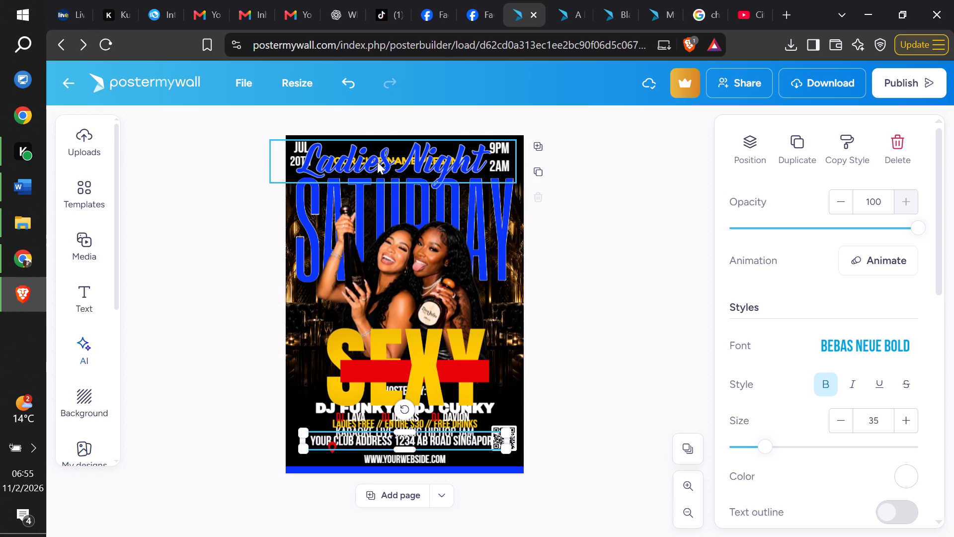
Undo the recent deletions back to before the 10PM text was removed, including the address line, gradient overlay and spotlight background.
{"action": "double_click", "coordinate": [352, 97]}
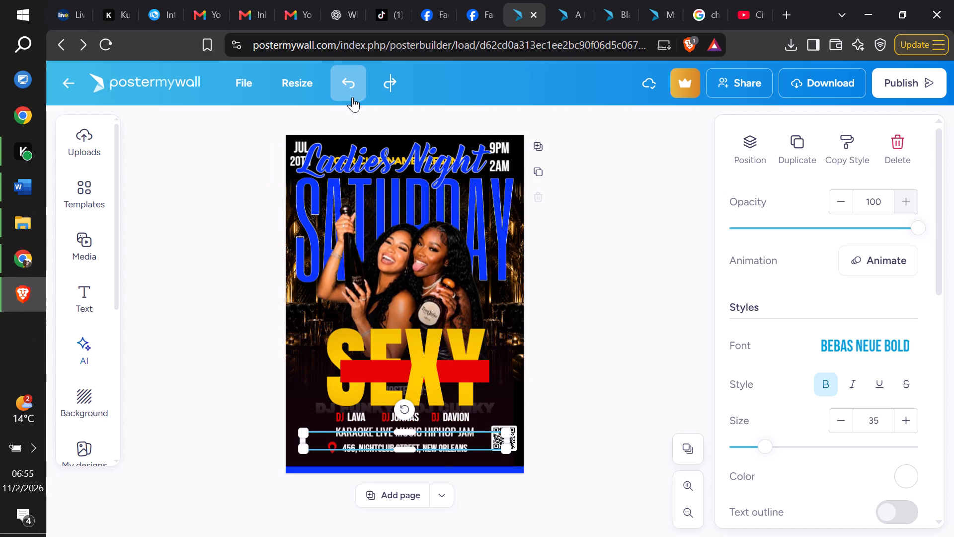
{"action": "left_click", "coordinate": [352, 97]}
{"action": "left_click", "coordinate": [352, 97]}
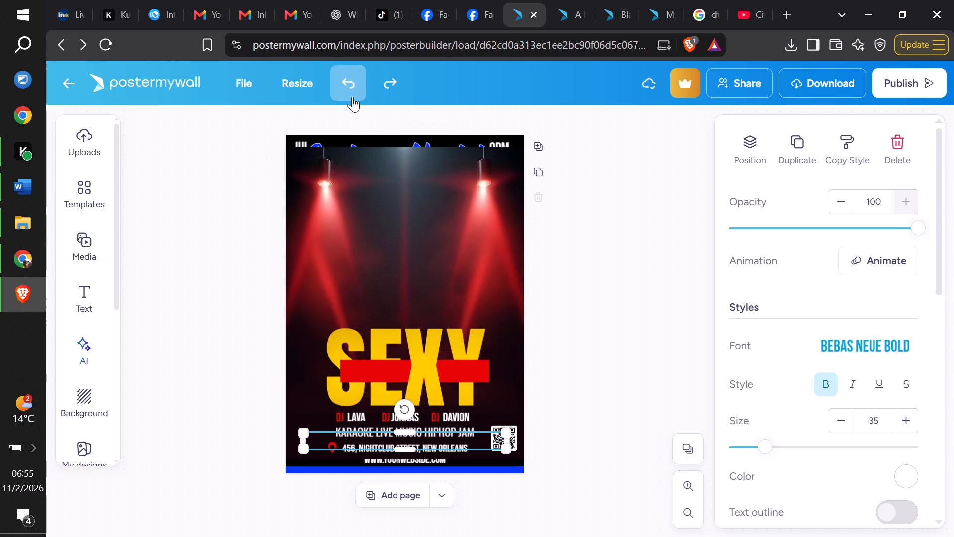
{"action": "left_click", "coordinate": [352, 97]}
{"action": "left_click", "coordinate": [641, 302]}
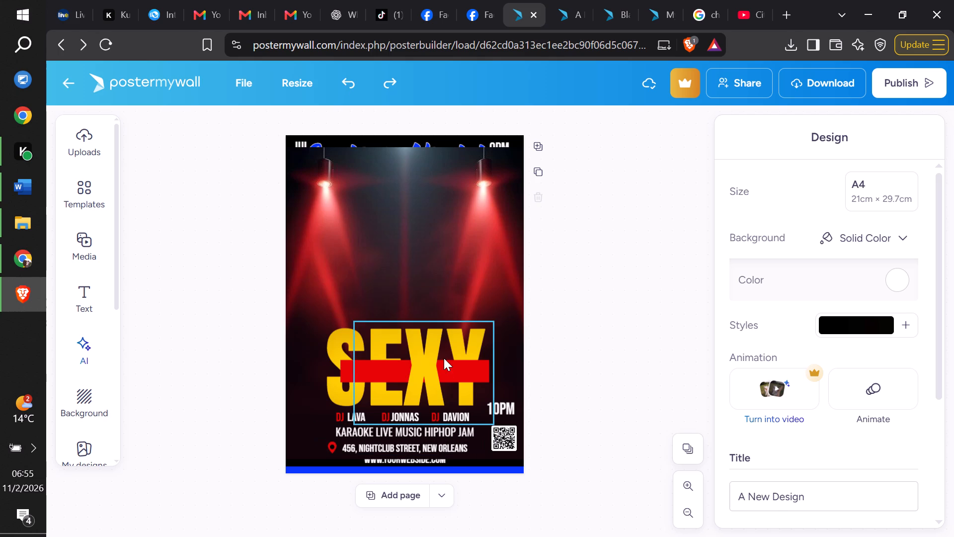
Delete the pasted red spotlight background image covering the blue design.
{"action": "left_click", "coordinate": [456, 262]}
{"action": "left_click", "coordinate": [881, 152]}
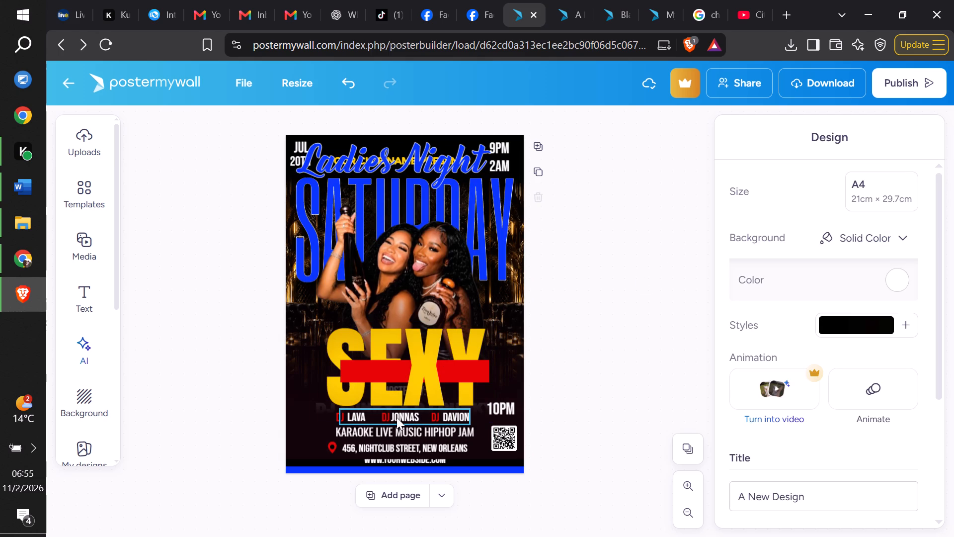
Delete the pasted DJ line-up text: the names Lava, Jonnas and Davion together with their red DJ labels.
{"action": "left_click", "coordinate": [358, 418]}
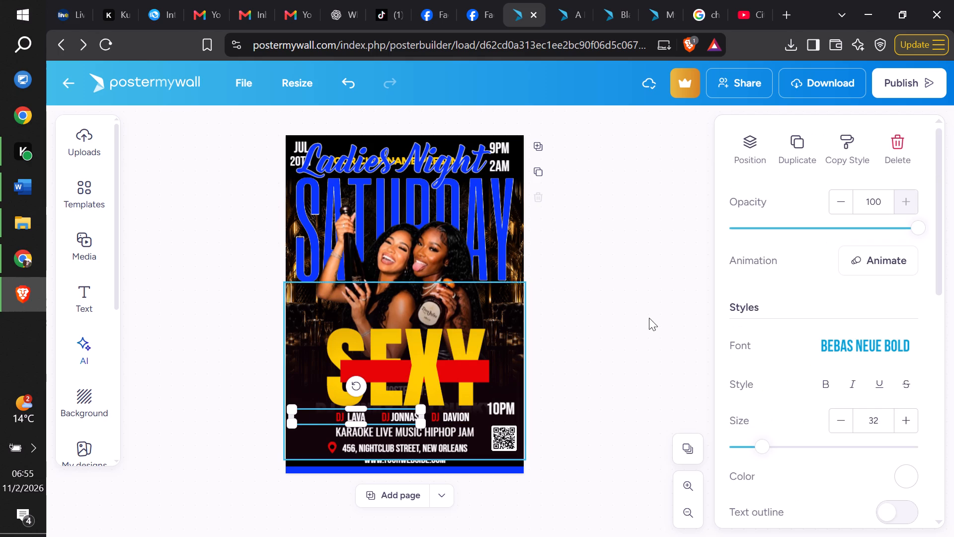
{"action": "left_click", "coordinate": [891, 146]}
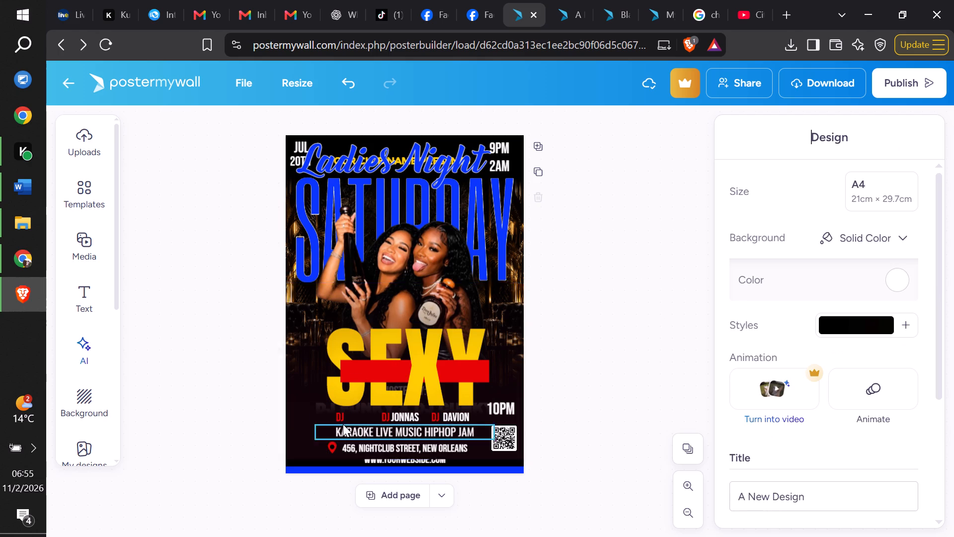
{"action": "left_click", "coordinate": [340, 415]}
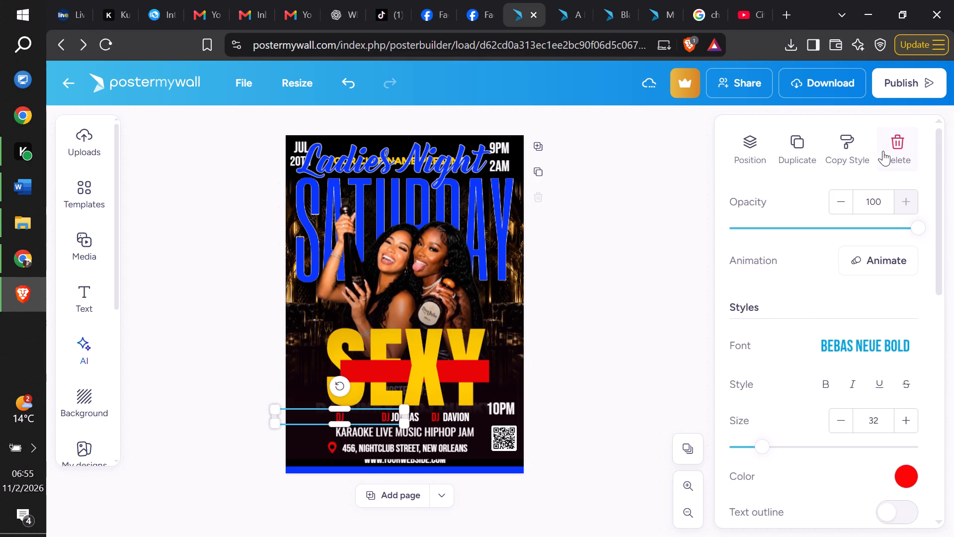
{"action": "left_click", "coordinate": [883, 151]}
{"action": "left_click", "coordinate": [408, 422]}
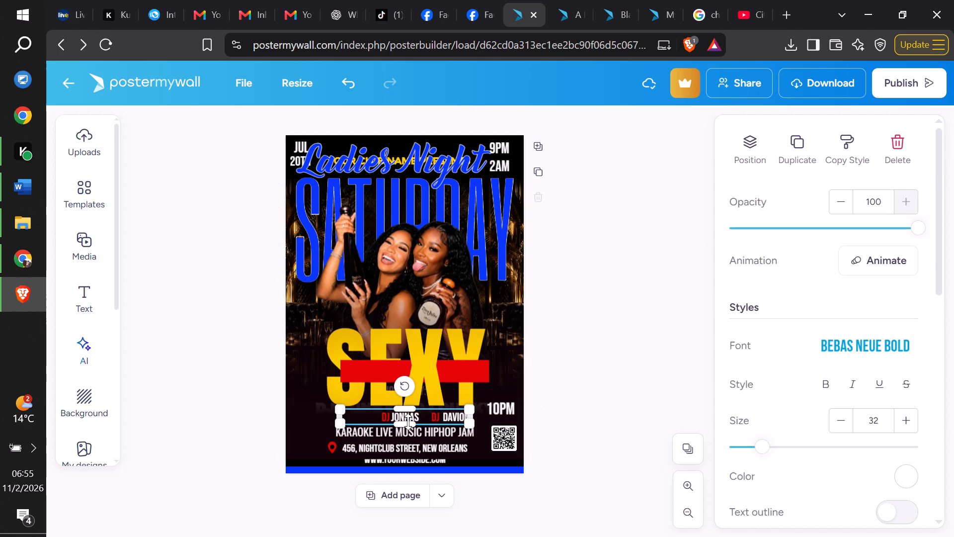
{"action": "left_click", "coordinate": [893, 154]}
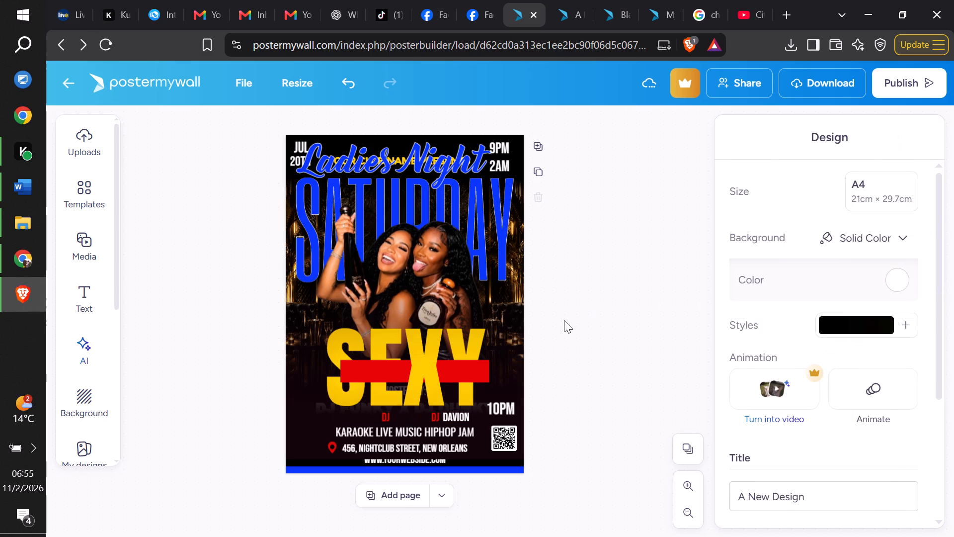
{"action": "left_click", "coordinate": [385, 418]}
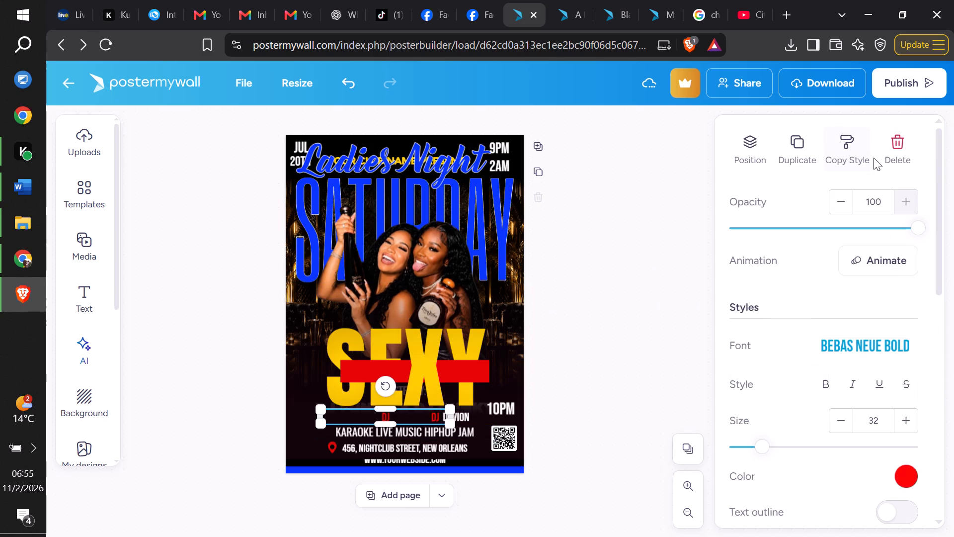
{"action": "left_click", "coordinate": [888, 148]}
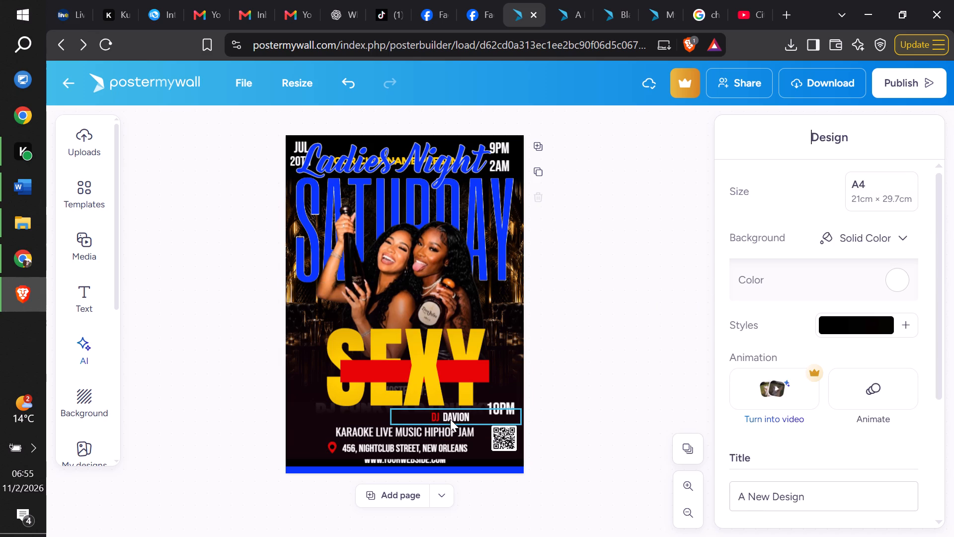
{"action": "left_click", "coordinate": [450, 419]}
{"action": "left_click", "coordinate": [911, 129]}
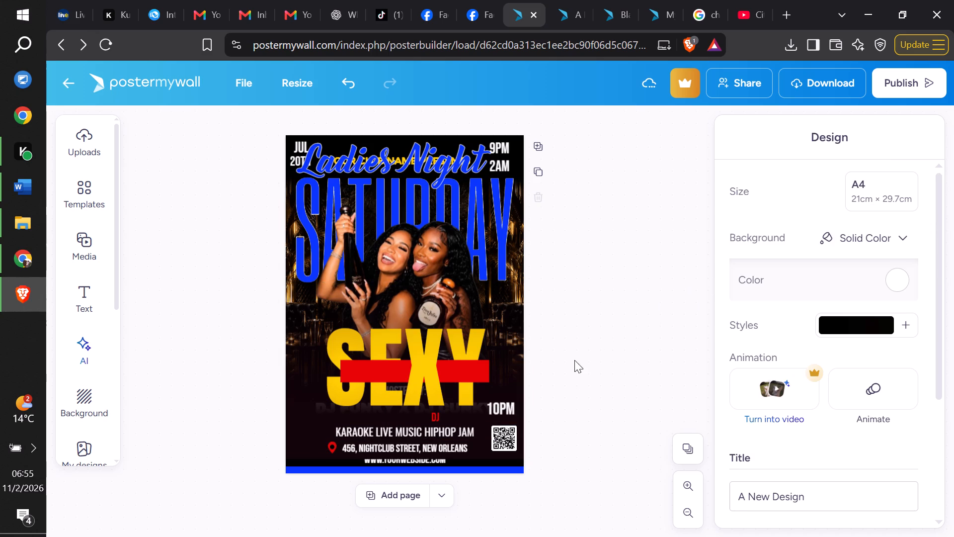
{"action": "left_click", "coordinate": [436, 422]}
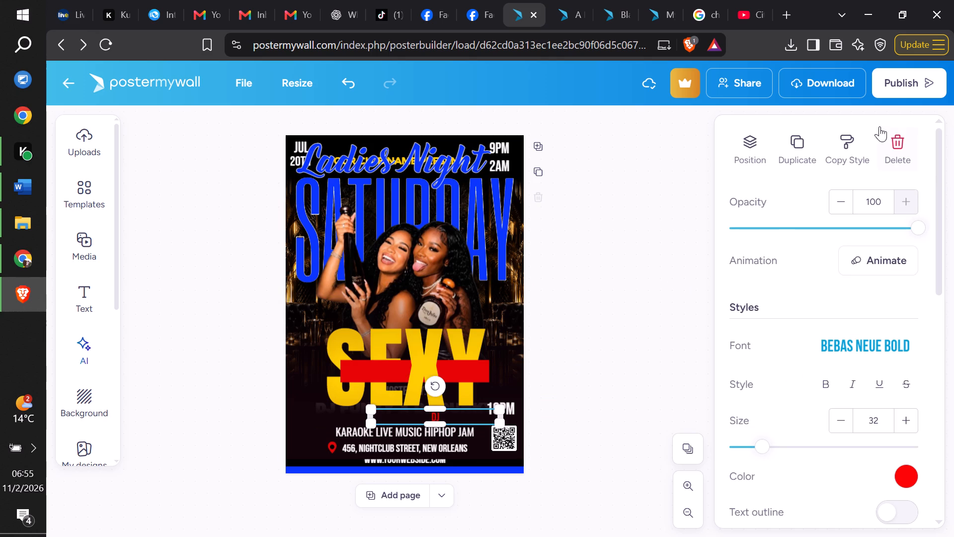
{"action": "left_click", "coordinate": [888, 128]}
Delete the remaining pasted text around the QR code: 10PM, the karaoke live music line and the New Orleans nightclub address line.
{"action": "left_click", "coordinate": [512, 416]}
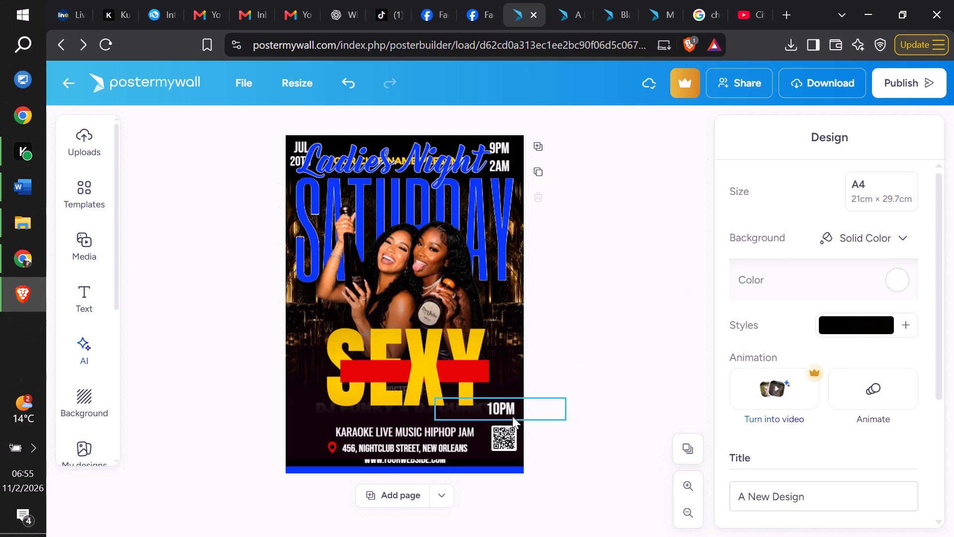
{"action": "left_click", "coordinate": [904, 162]}
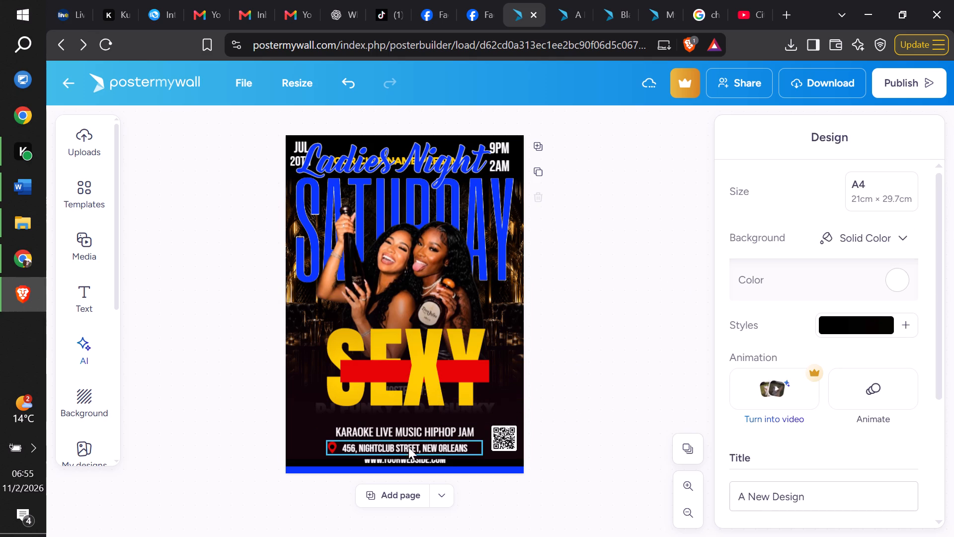
{"action": "left_click", "coordinate": [417, 434]}
{"action": "left_click", "coordinate": [905, 141]}
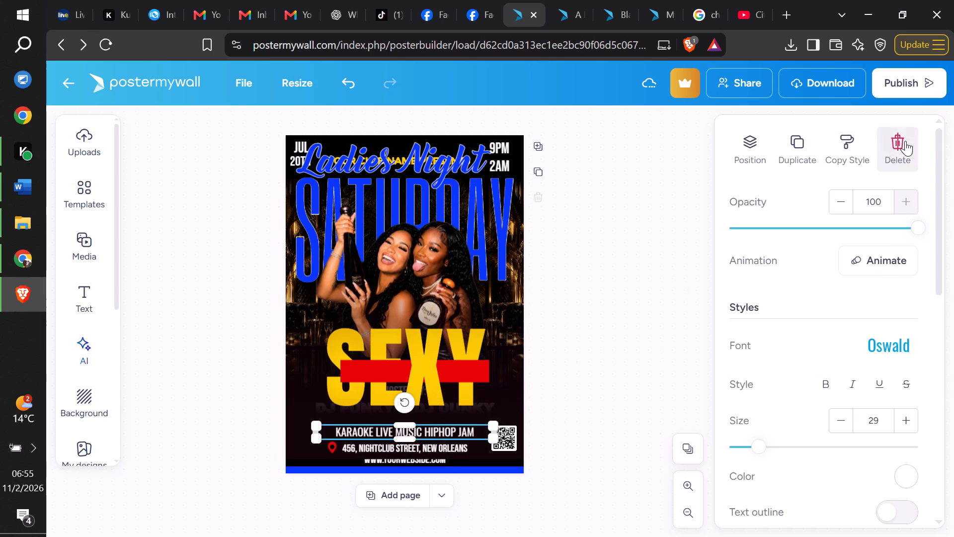
{"action": "left_click", "coordinate": [441, 447]}
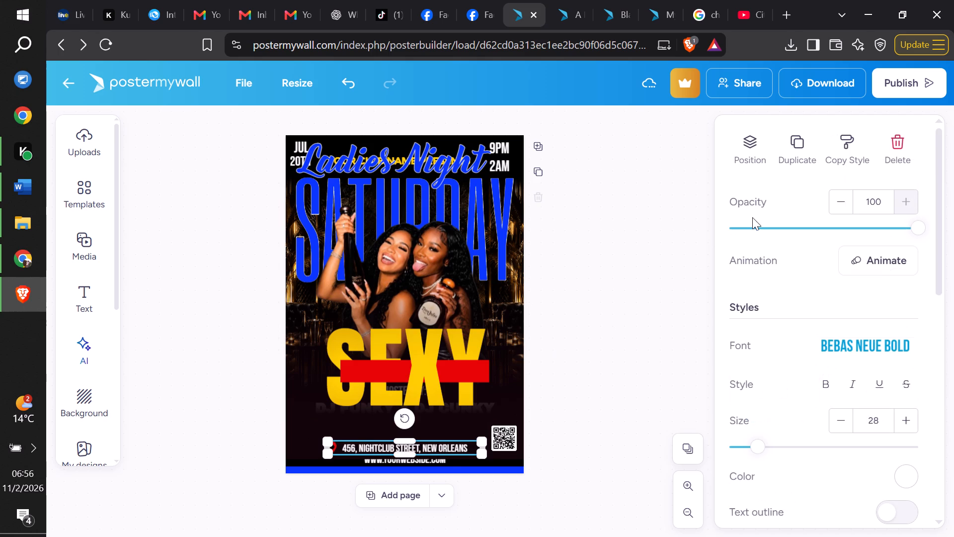
{"action": "left_click", "coordinate": [918, 141]}
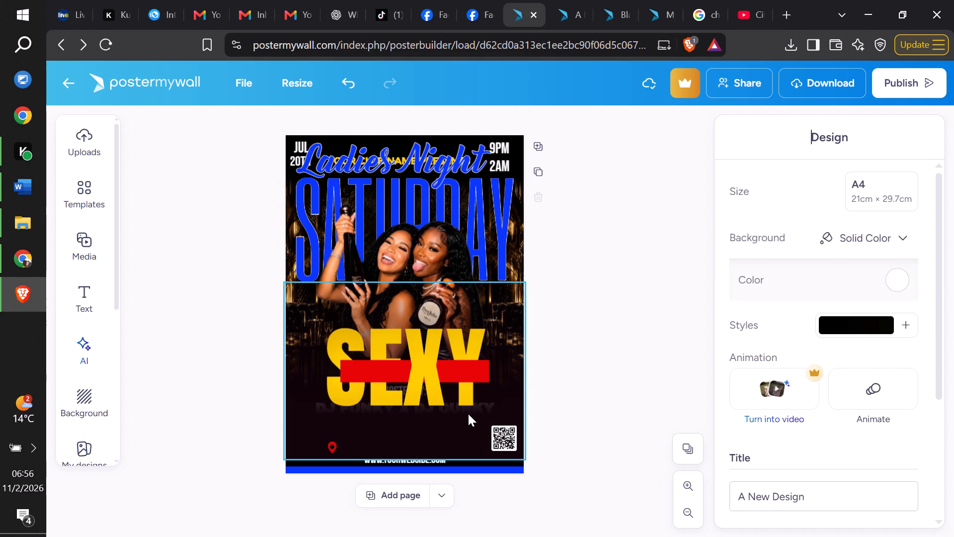
Delete the pasted dark gradient overlay covering the lower half of the flyer.
{"action": "left_click", "coordinate": [468, 414]}
{"action": "left_click", "coordinate": [904, 157]}
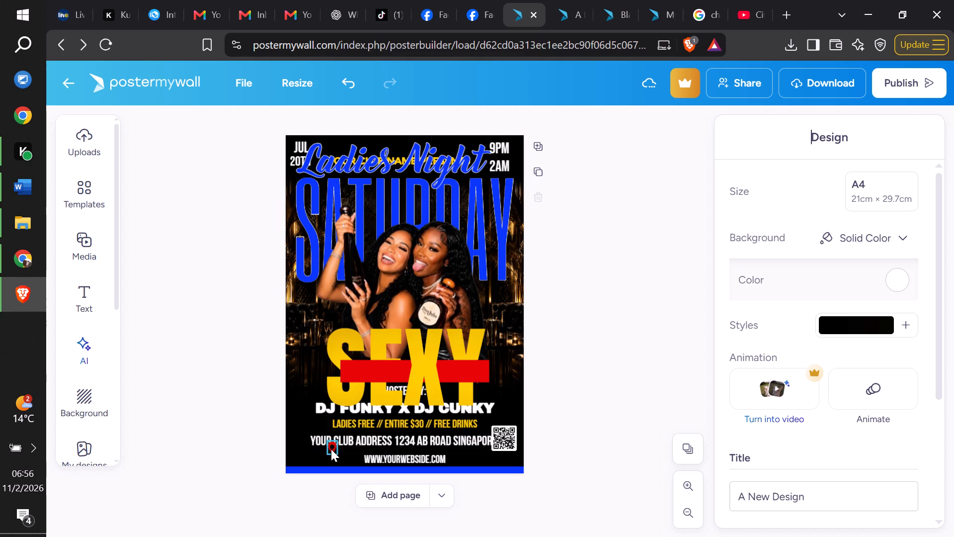
Move the red location pin to just before the start of the YOUR CLUB ADDRESS line.
{"action": "left_click_drag", "start_coordinate": [333, 450], "coordinate": [325, 450]}
{"action": "left_click_drag", "start_coordinate": [325, 450], "coordinate": [305, 447]}
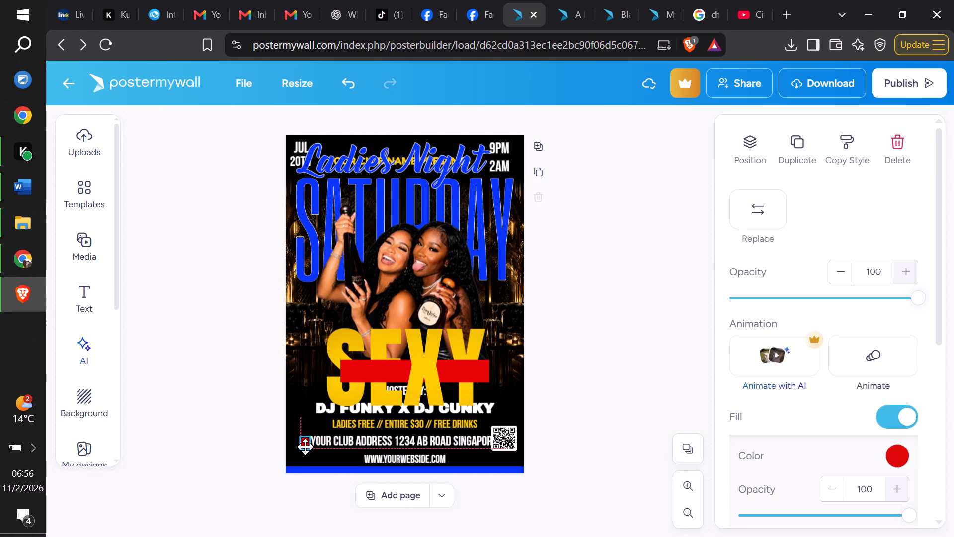
{"action": "left_click_drag", "start_coordinate": [305, 447], "coordinate": [304, 445]}
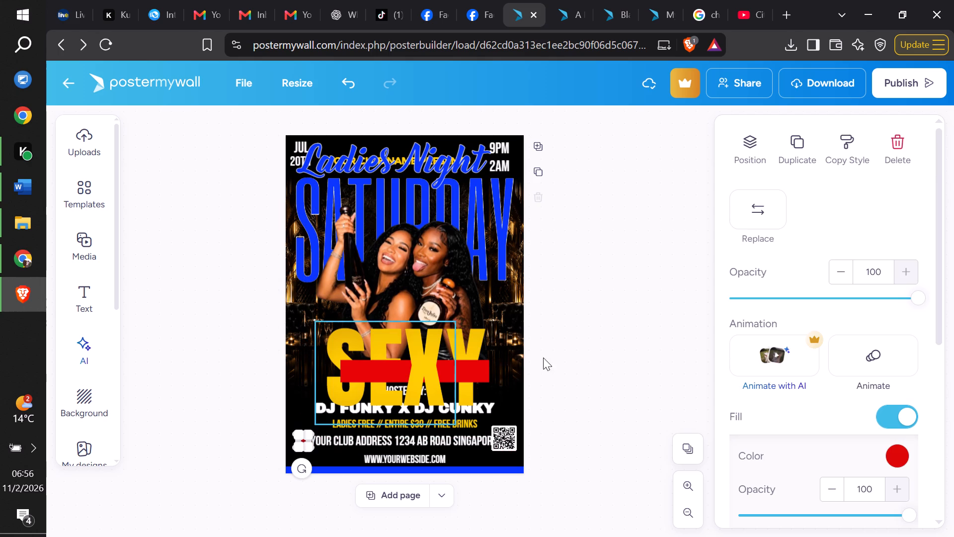
{"action": "left_click", "coordinate": [579, 357]}
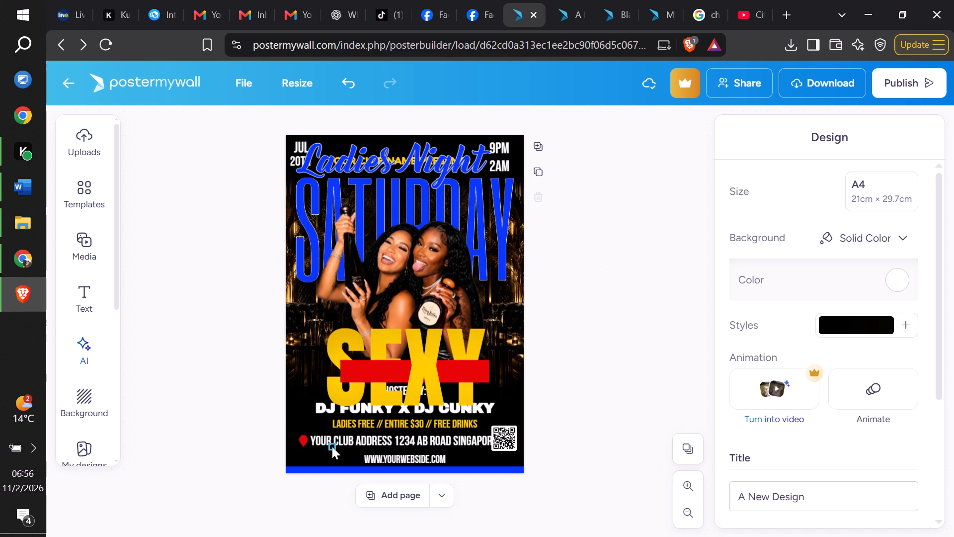
Move the small black dot onto the centre of the relocated red location pin.
{"action": "left_click_drag", "start_coordinate": [332, 447], "coordinate": [304, 440]}
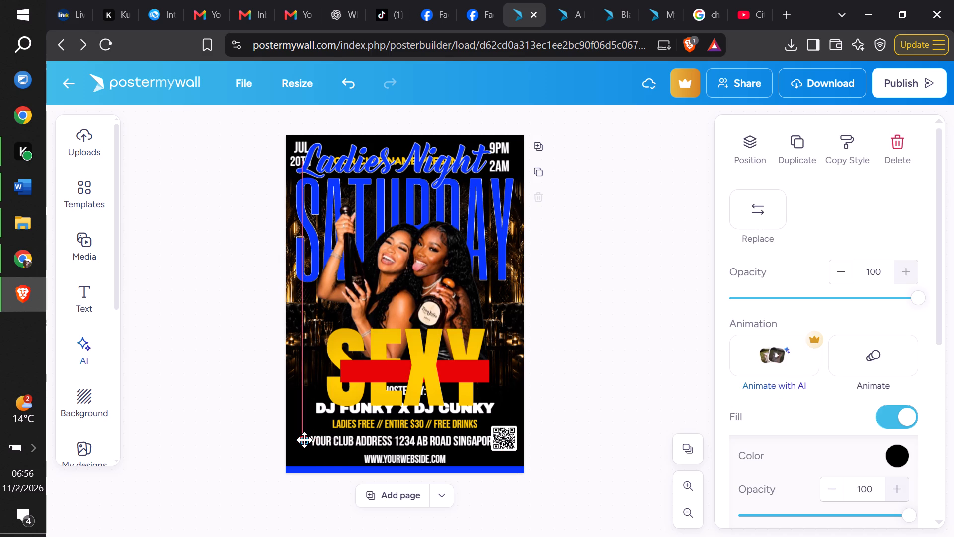
{"action": "left_click_drag", "start_coordinate": [304, 440], "coordinate": [304, 439]}
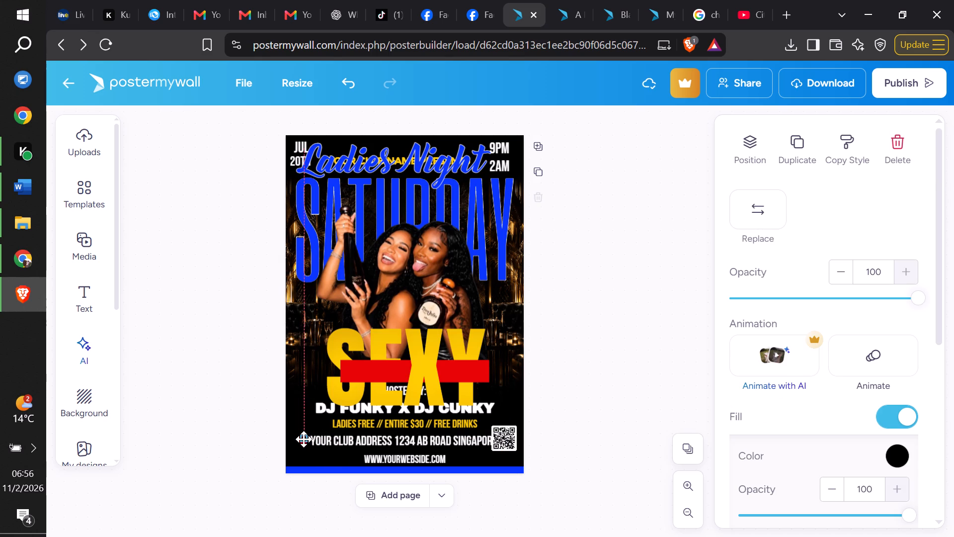
{"action": "left_click_drag", "start_coordinate": [304, 439], "coordinate": [303, 440]}
{"action": "left_click", "coordinate": [588, 376]}
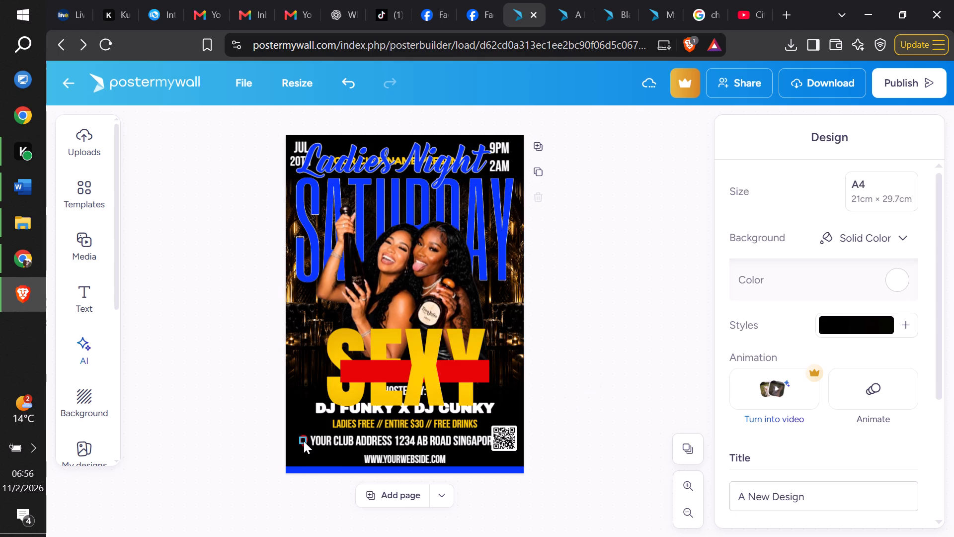
{"action": "left_click", "coordinate": [304, 441]}
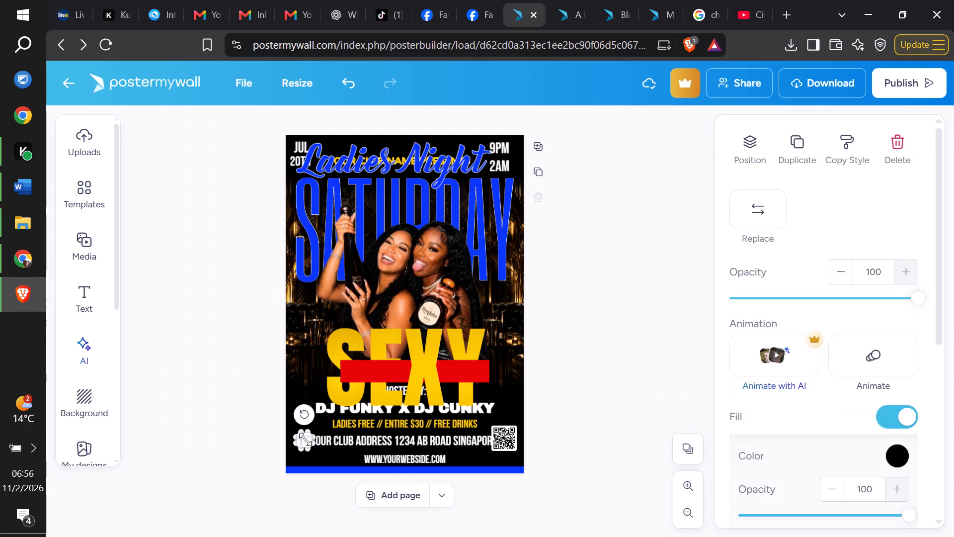
{"action": "left_click", "coordinate": [608, 319]}
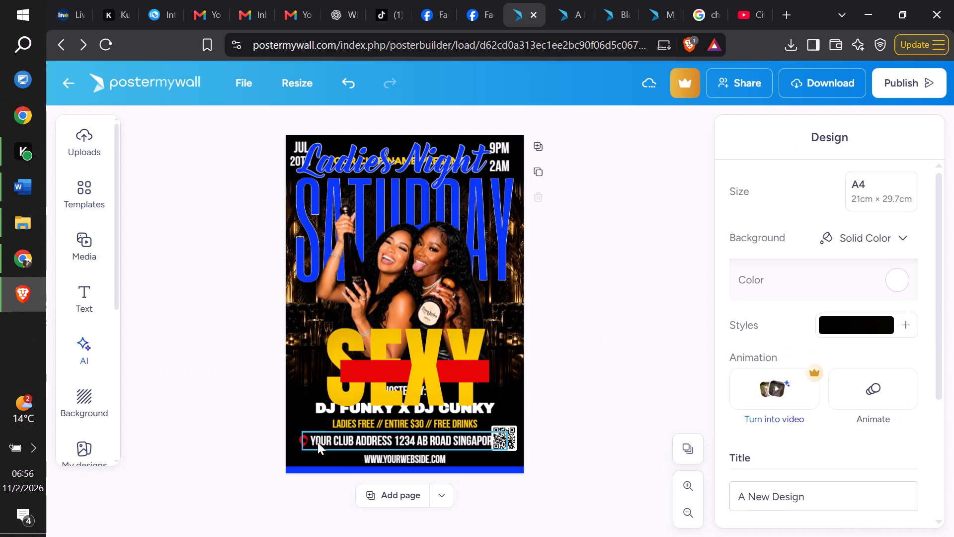
{"action": "left_click", "coordinate": [305, 440]}
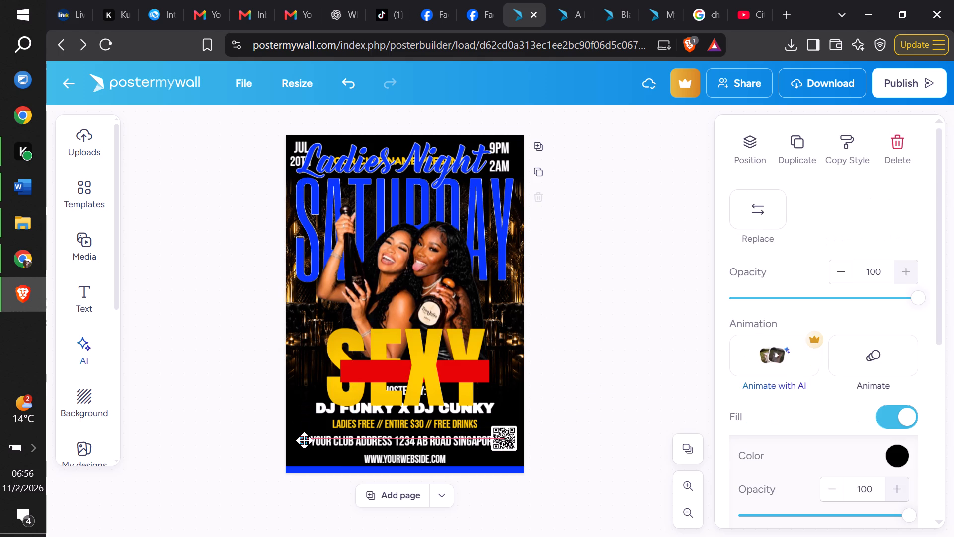
{"action": "left_click", "coordinate": [572, 362]}
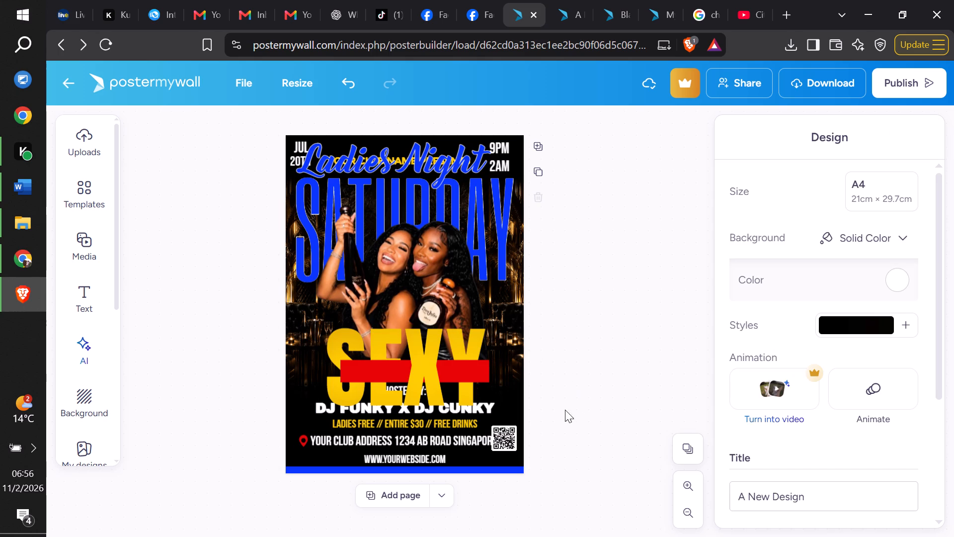
Resize the black dot to about 0.4 by 0.4 px so it fits inside the red location pin.
{"action": "left_click", "coordinate": [304, 440]}
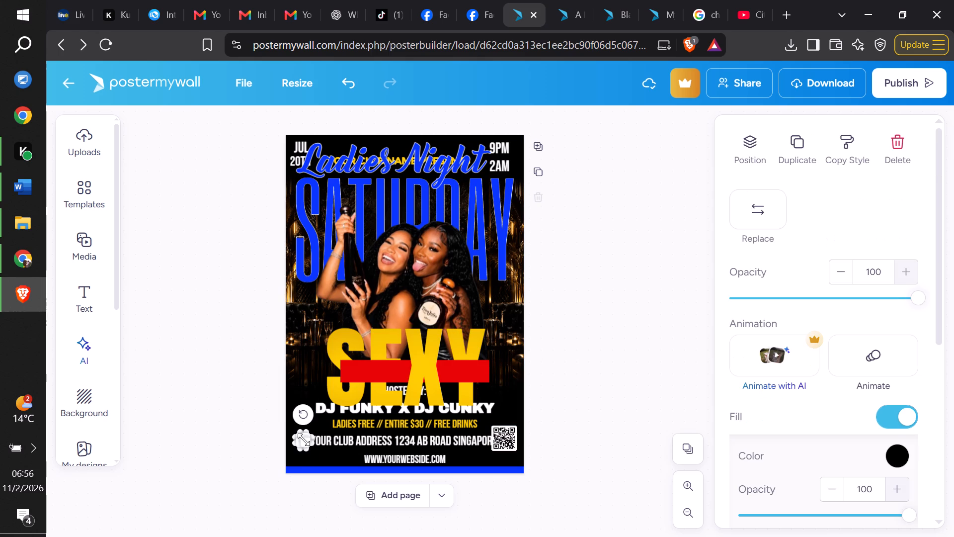
{"action": "left_click", "coordinate": [307, 435]}
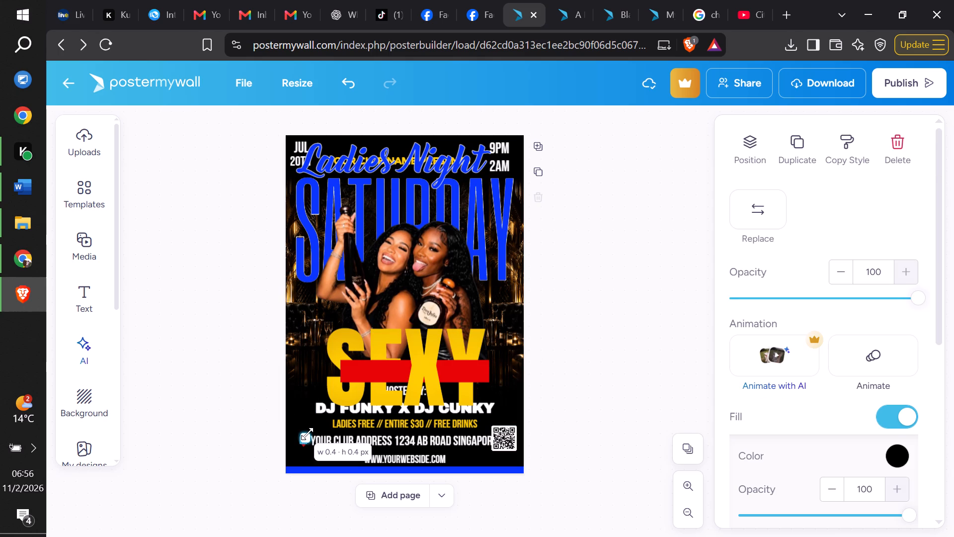
{"action": "left_click", "coordinate": [599, 318]}
{"action": "left_click", "coordinate": [599, 318]}
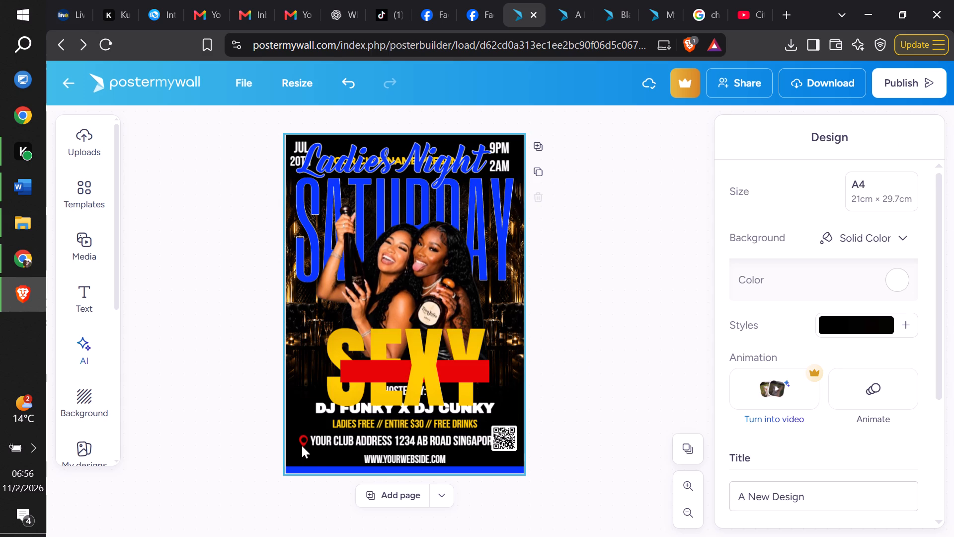
{"action": "left_click", "coordinate": [302, 440]}
{"action": "left_click", "coordinate": [309, 443]}
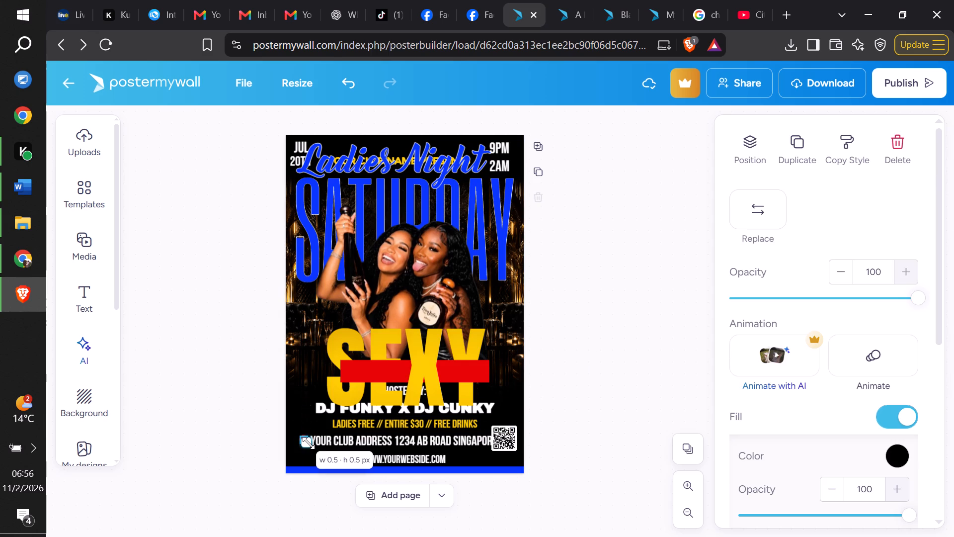
{"action": "left_click", "coordinate": [629, 315]}
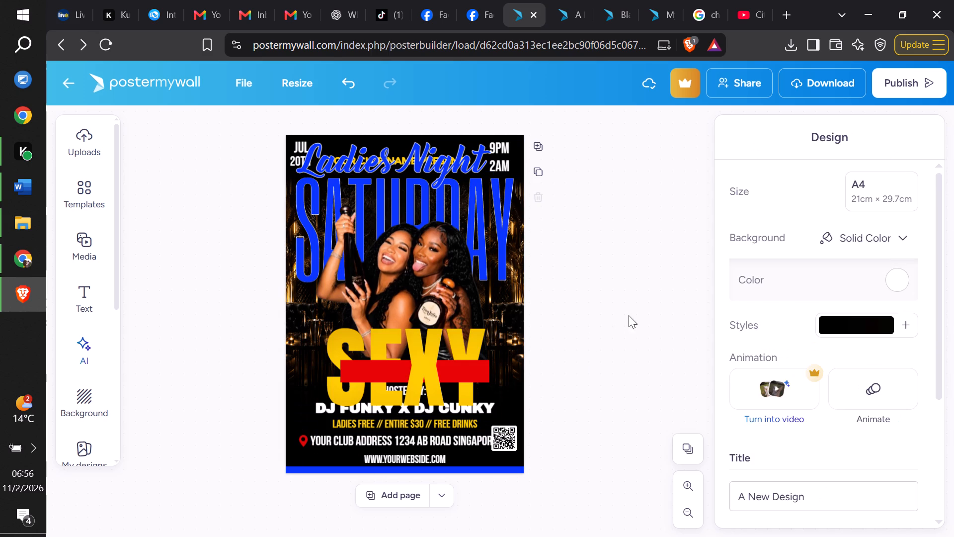
{"action": "left_click", "coordinate": [303, 442]}
{"action": "left_click", "coordinate": [267, 442]}
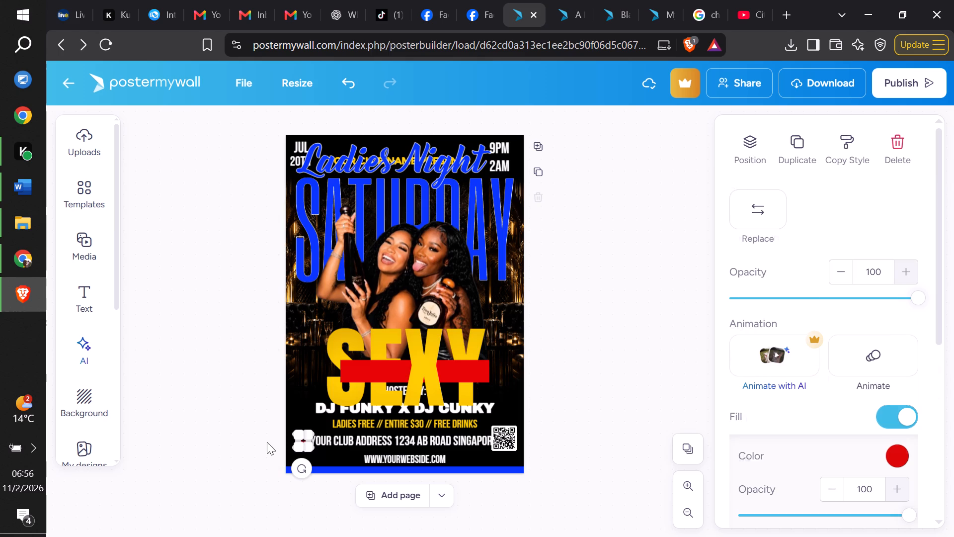
{"action": "left_click", "coordinate": [301, 441]}
{"action": "left_click", "coordinate": [308, 441]}
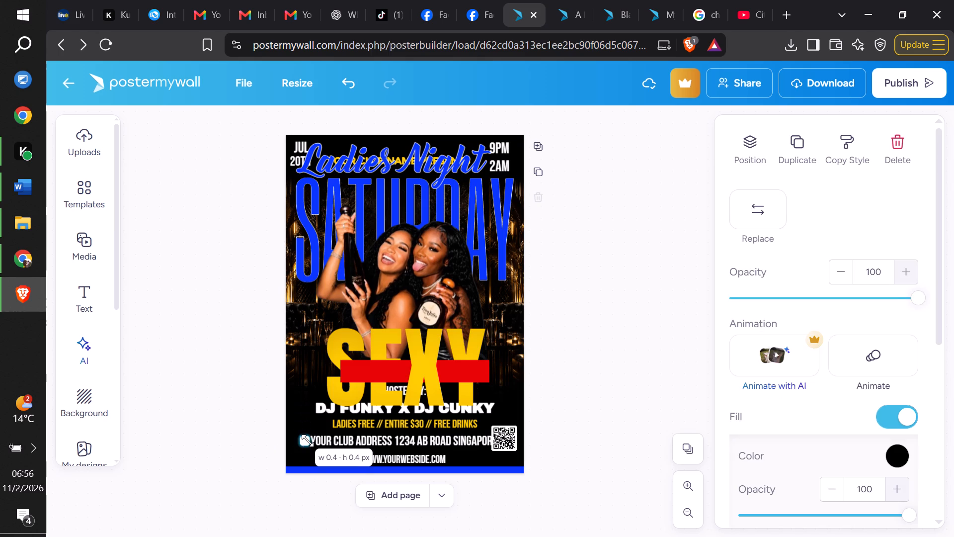
{"action": "left_click", "coordinate": [228, 406]}
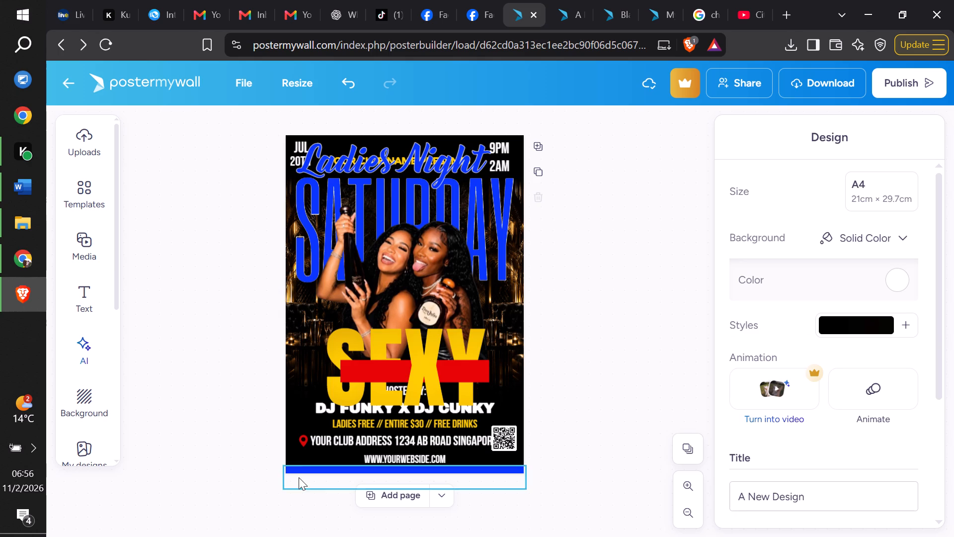
Recolour the red location pin beside the club address with the bright blue already used in the design.
{"action": "left_click", "coordinate": [305, 445]}
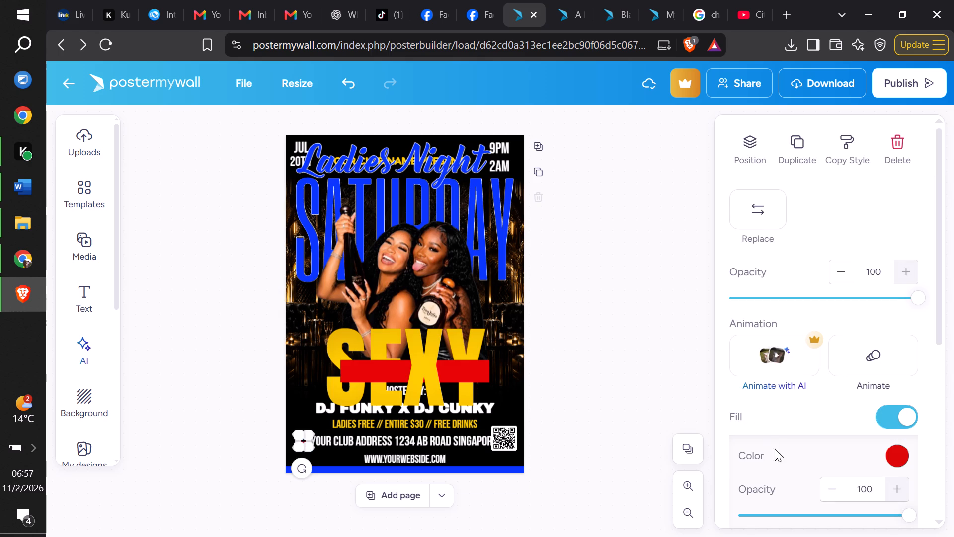
{"action": "left_click", "coordinate": [893, 458]}
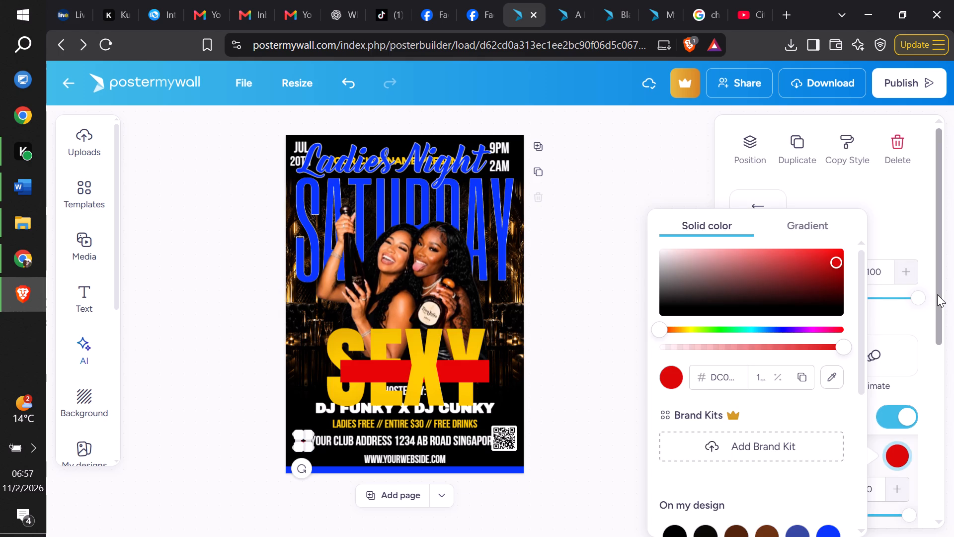
{"action": "left_click_drag", "start_coordinate": [940, 288], "coordinate": [943, 322]}
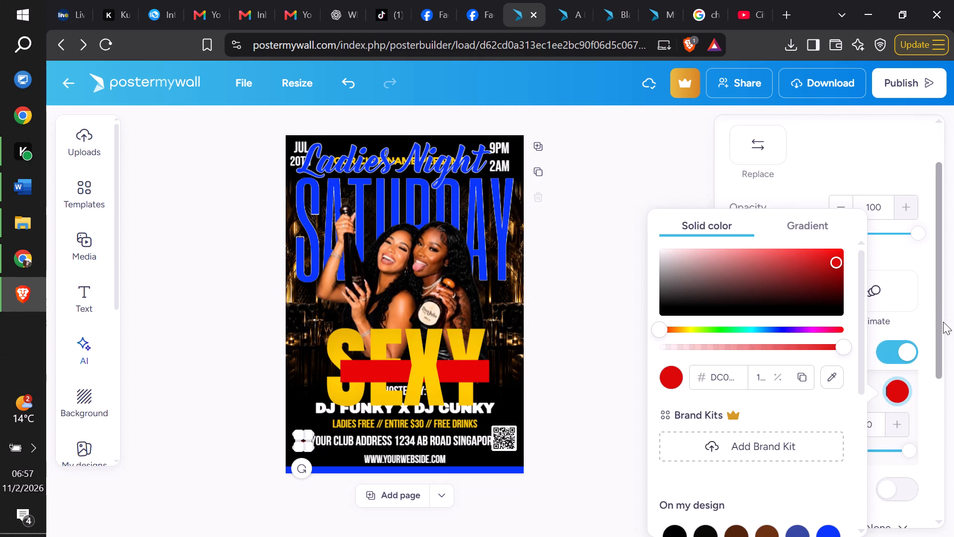
{"action": "left_click", "coordinate": [831, 531]}
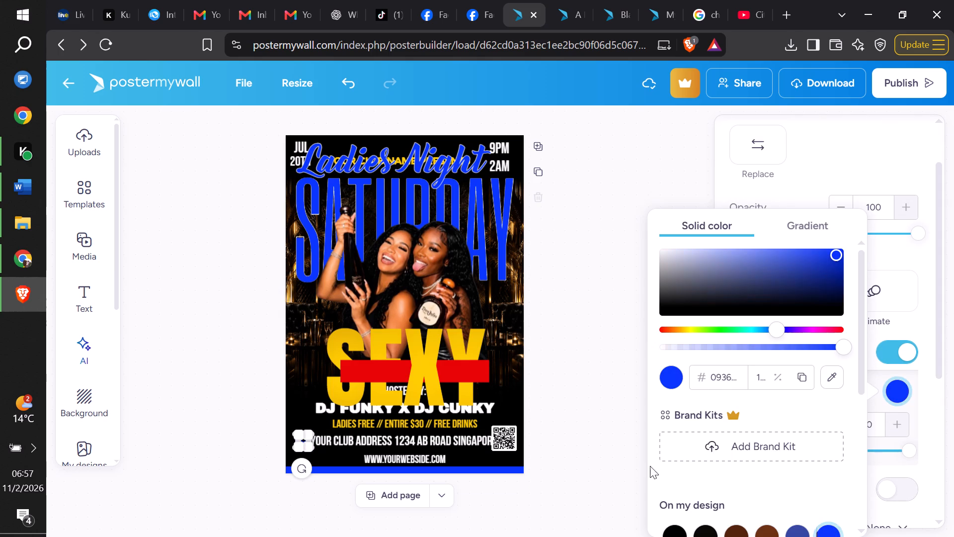
{"action": "left_click", "coordinate": [633, 458]}
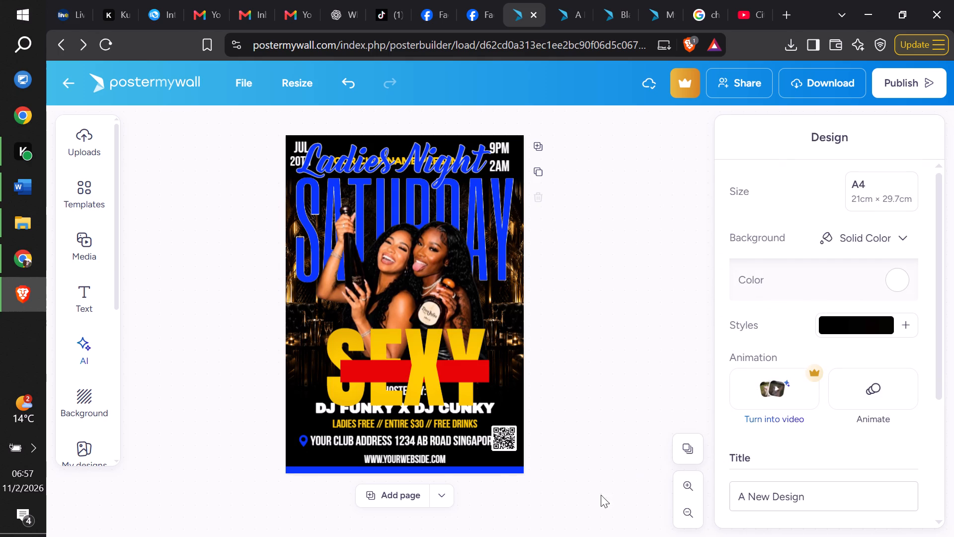
Move the QR code into the flyer's lower-right corner, clear of the address text, and shrink it slightly.
{"action": "left_click_drag", "start_coordinate": [505, 432], "coordinate": [514, 444]}
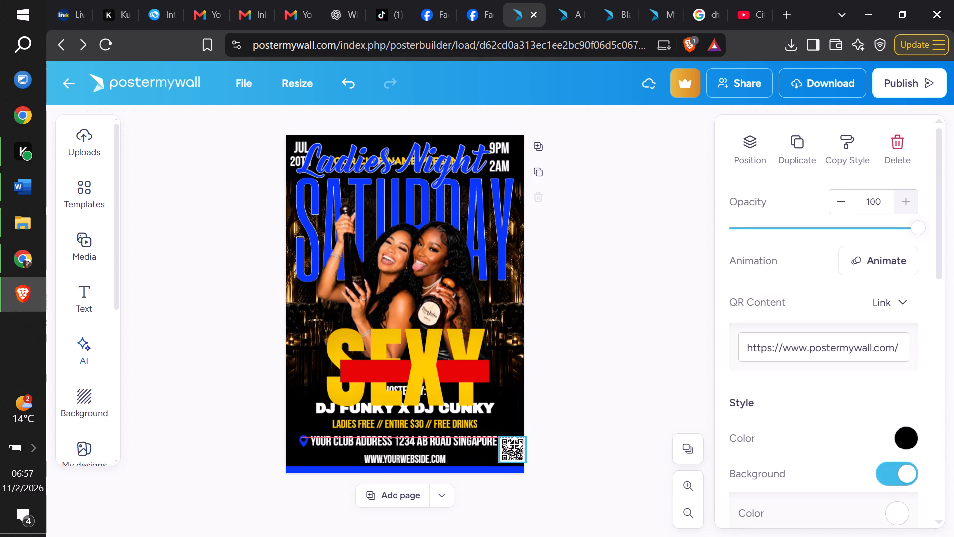
{"action": "left_click_drag", "start_coordinate": [514, 444], "coordinate": [514, 445]}
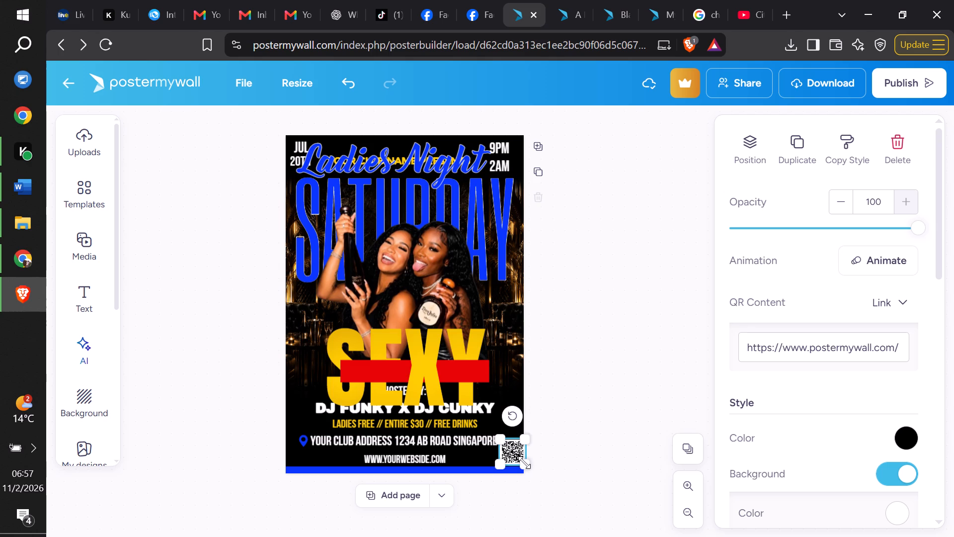
{"action": "left_click_drag", "start_coordinate": [523, 463], "coordinate": [511, 463]}
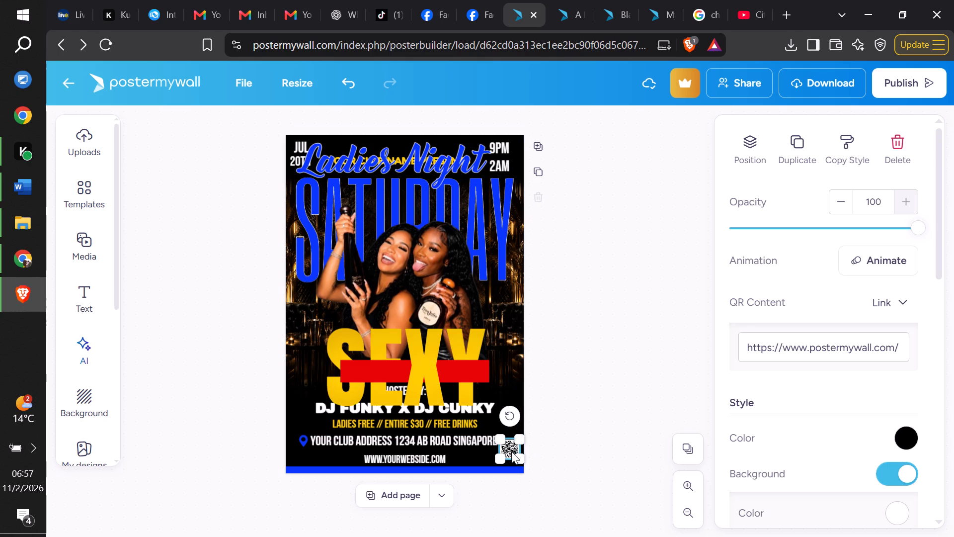
{"action": "left_click", "coordinate": [501, 437]}
{"action": "left_click_drag", "start_coordinate": [605, 400], "coordinate": [610, 398]}
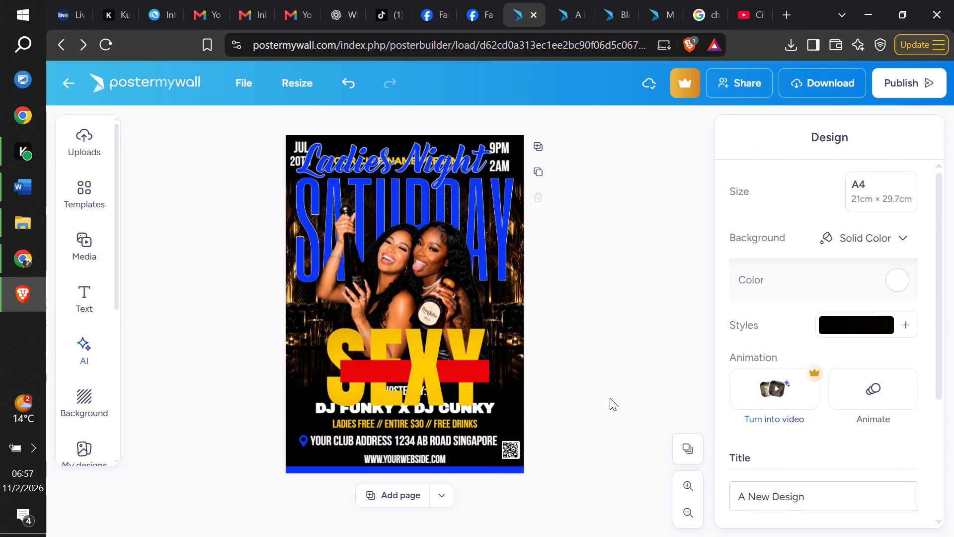
Shrink the YOUR CLUB ADDRESS line to text size 34 and centre it horizontally on the flyer.
{"action": "left_click", "coordinate": [428, 438]}
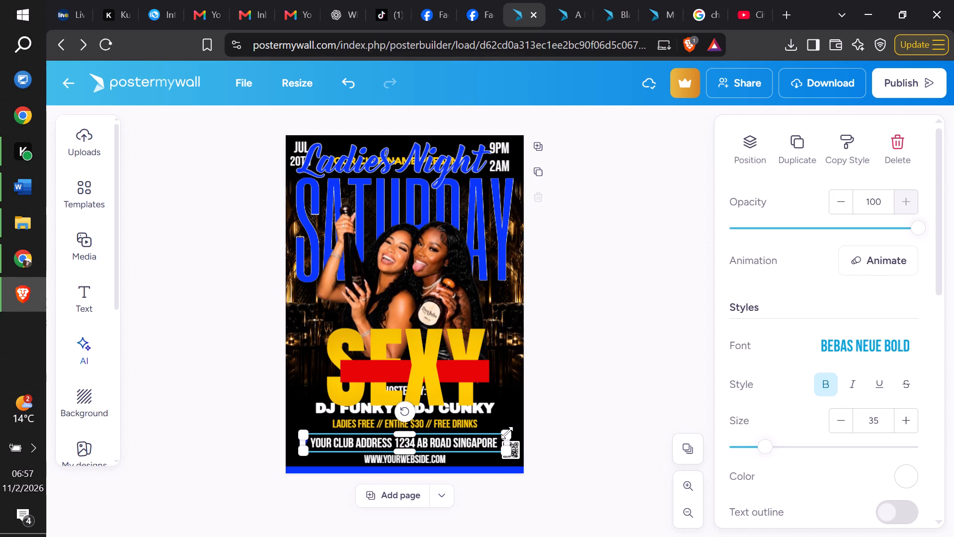
{"action": "left_click_drag", "start_coordinate": [507, 433], "coordinate": [501, 433]}
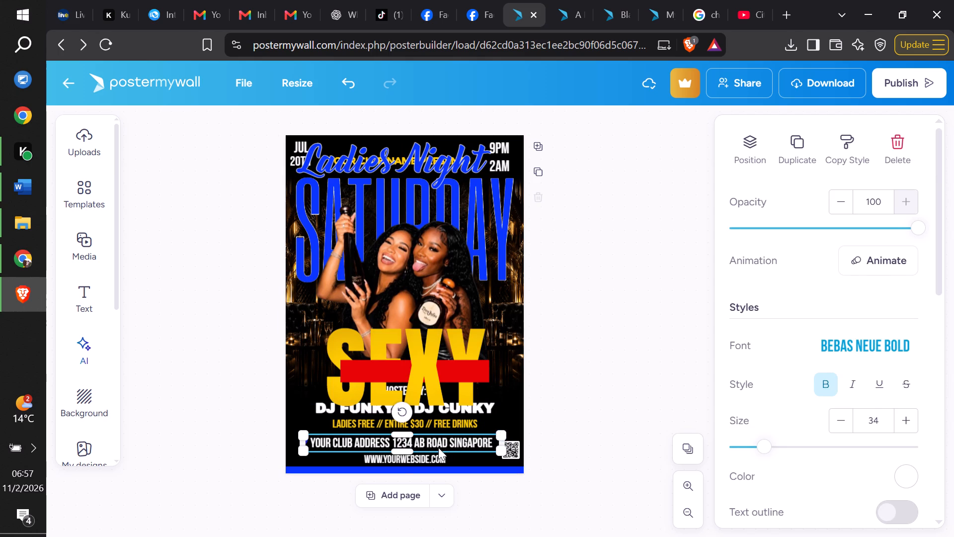
{"action": "left_click", "coordinate": [438, 447]}
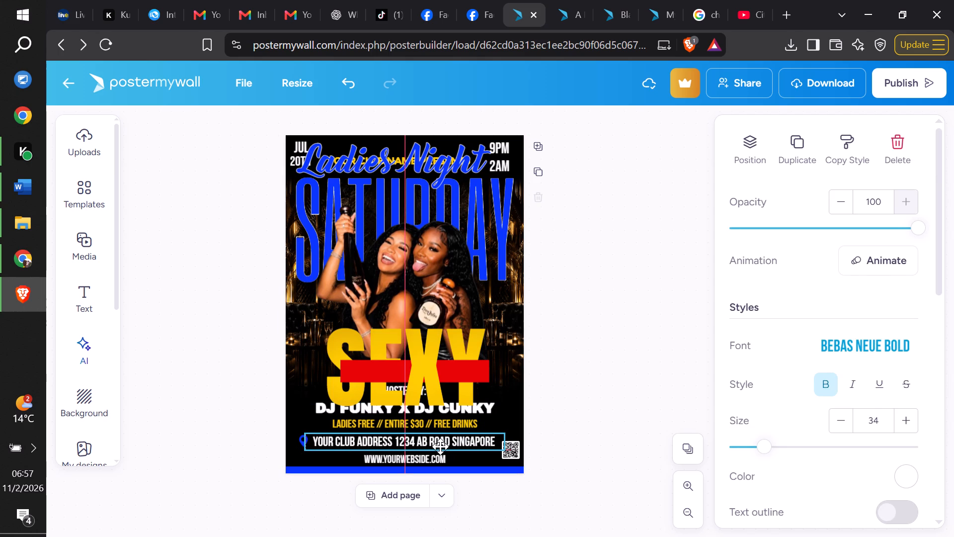
{"action": "left_click", "coordinate": [632, 371]}
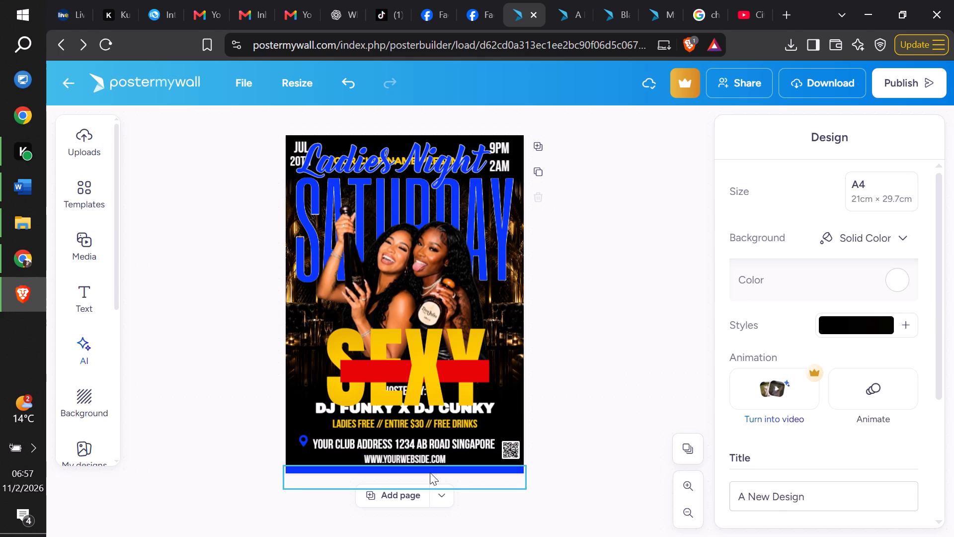
Lower the blue bar at the flyer's bottom edge until only a thin strip remains on the page.
{"action": "left_click_drag", "start_coordinate": [439, 467], "coordinate": [439, 470]}
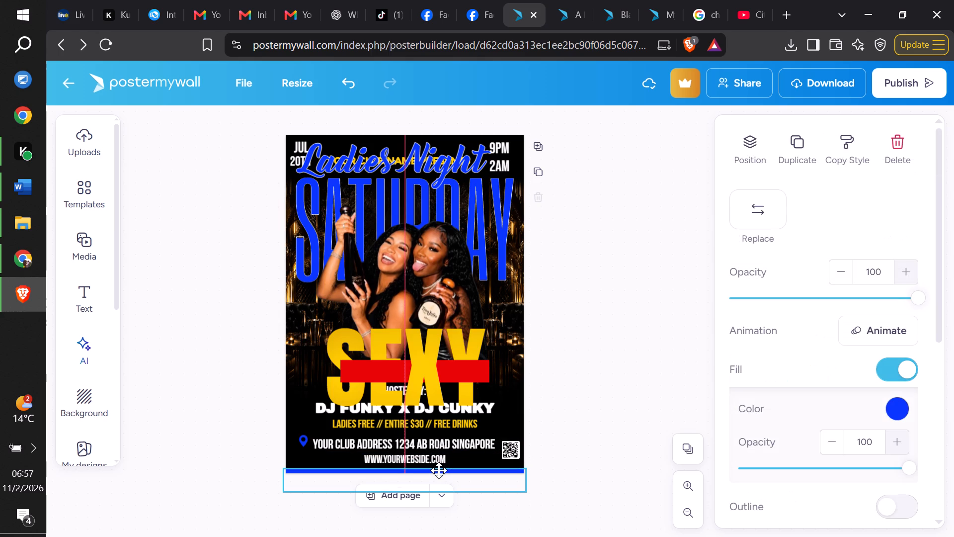
{"action": "left_click_drag", "start_coordinate": [439, 470], "coordinate": [439, 471]}
{"action": "left_click", "coordinate": [565, 391]}
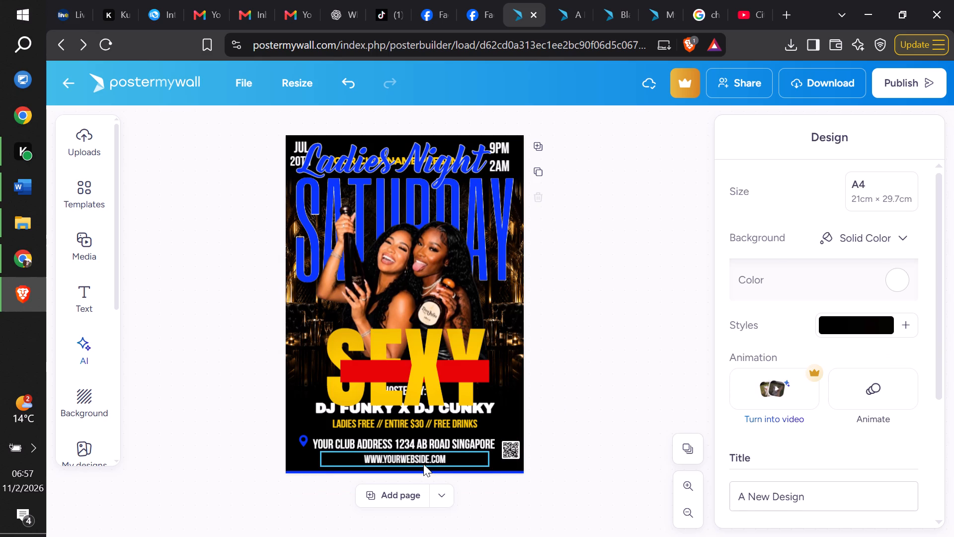
Shift the website line down to just above the blue strip and lower the address line to sit closely above it.
{"action": "left_click_drag", "start_coordinate": [423, 464], "coordinate": [423, 468]}
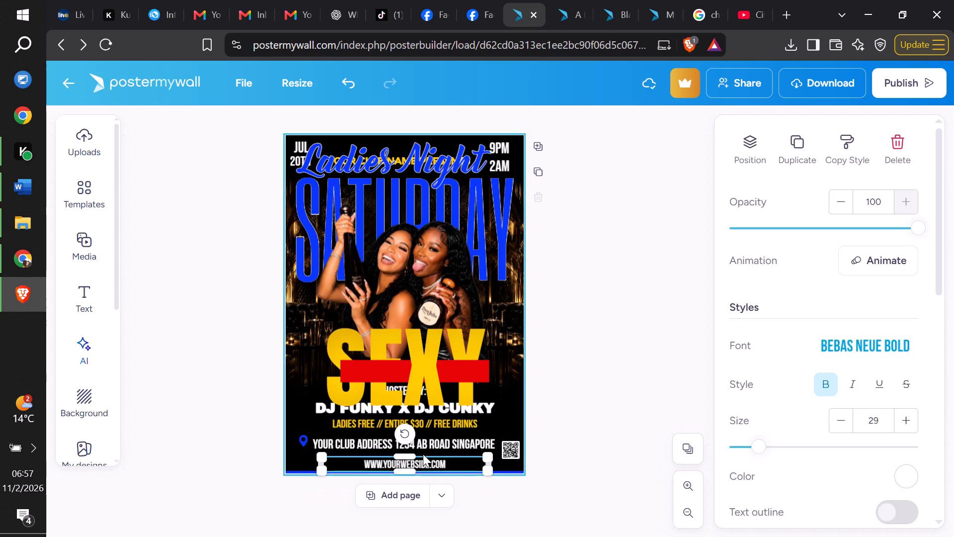
{"action": "left_click_drag", "start_coordinate": [423, 445], "coordinate": [423, 451]}
{"action": "left_click", "coordinate": [612, 421]}
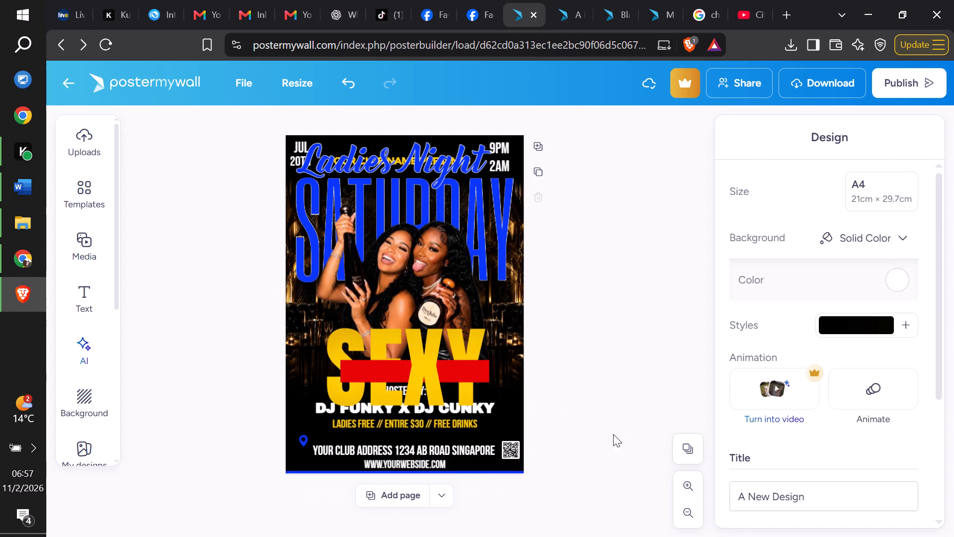
Move the LADIES FREE and DJ FUNKY X DJ CUNKY lines down, stacking them closely above the address and clear of SEXY.
{"action": "left_click_drag", "start_coordinate": [455, 426], "coordinate": [455, 436]}
{"action": "left_click_drag", "start_coordinate": [458, 417], "coordinate": [459, 423]}
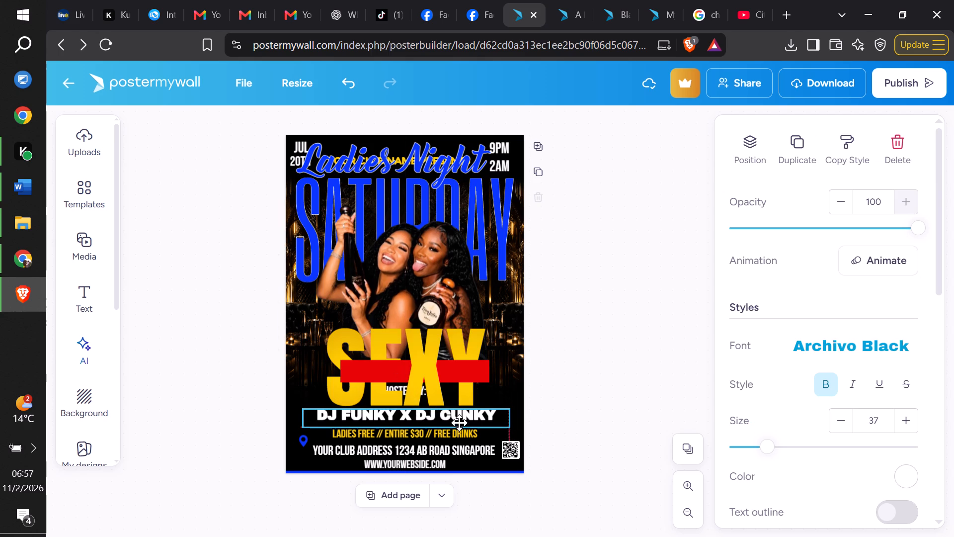
{"action": "left_click_drag", "start_coordinate": [459, 423], "coordinate": [459, 426]}
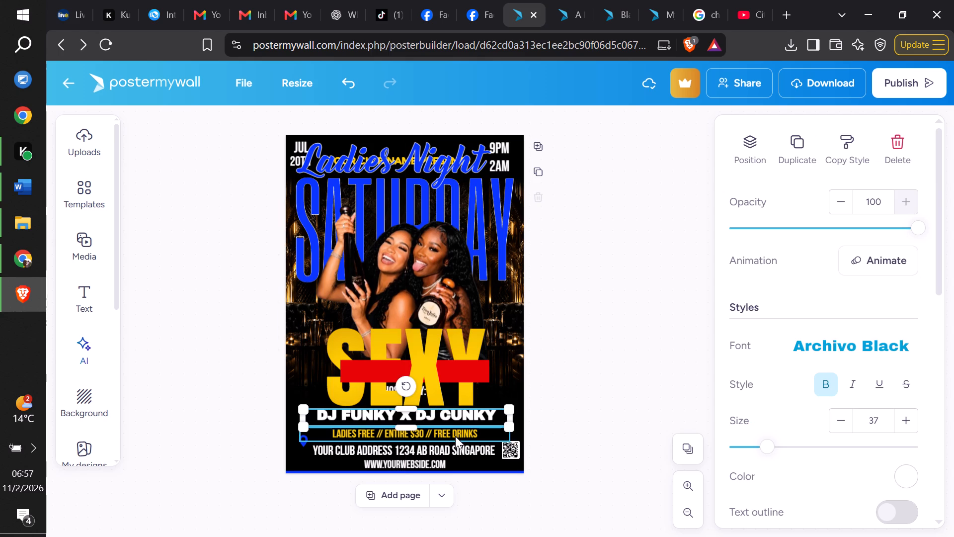
{"action": "left_click", "coordinate": [455, 436]}
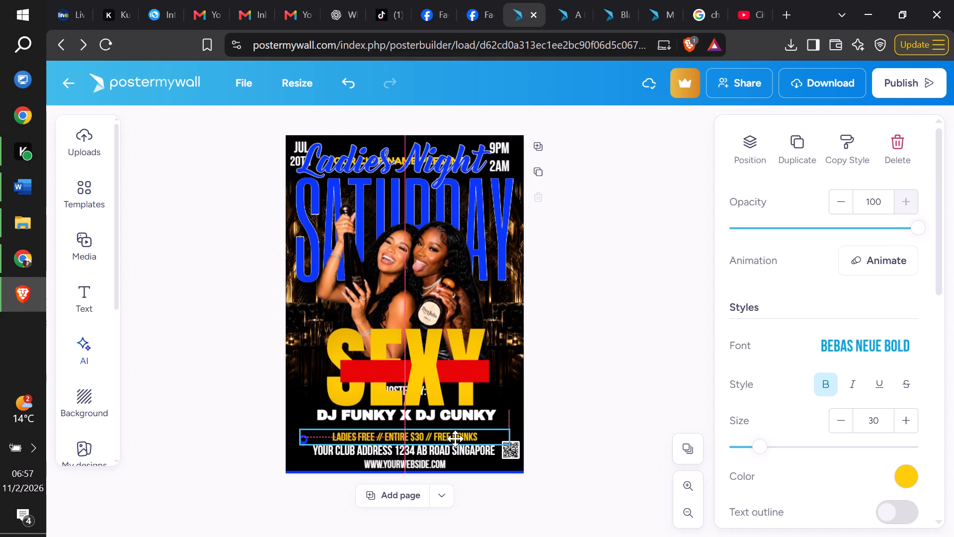
{"action": "left_click_drag", "start_coordinate": [455, 420], "coordinate": [455, 424]}
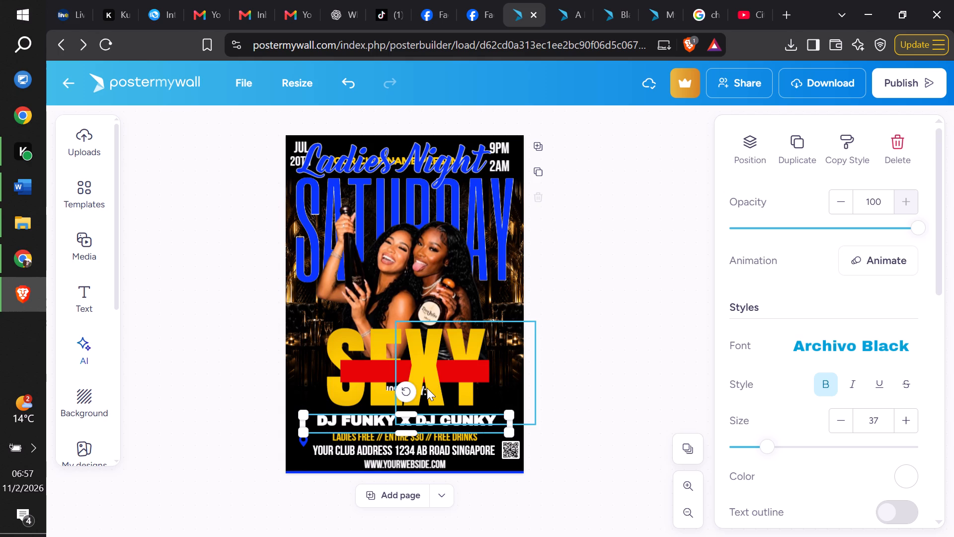
{"action": "left_click", "coordinate": [612, 431]}
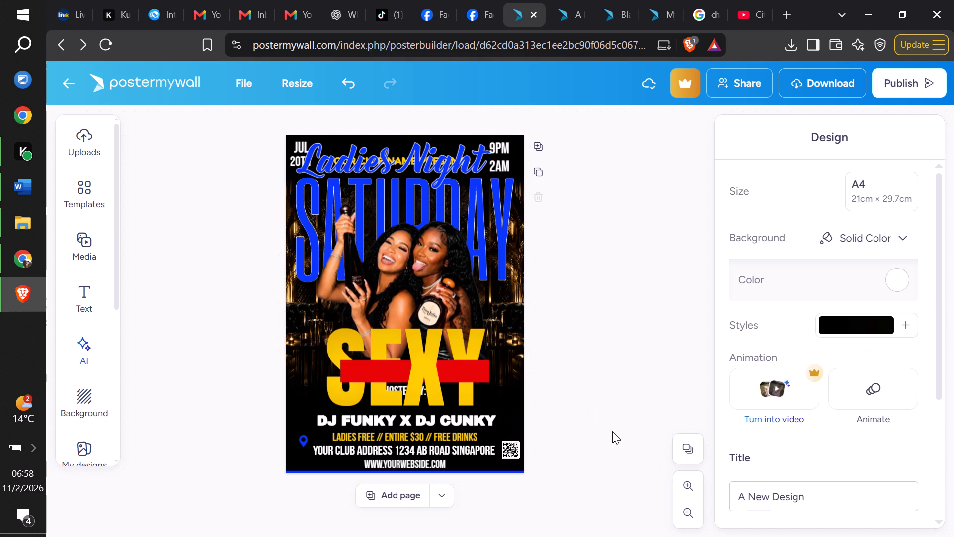
Move the black dot off the blue location pin and lower the pin level with the start of the address line.
{"action": "left_click", "coordinate": [304, 445]}
{"action": "left_click_drag", "start_coordinate": [304, 445], "coordinate": [305, 451]}
{"action": "left_click", "coordinate": [582, 360]}
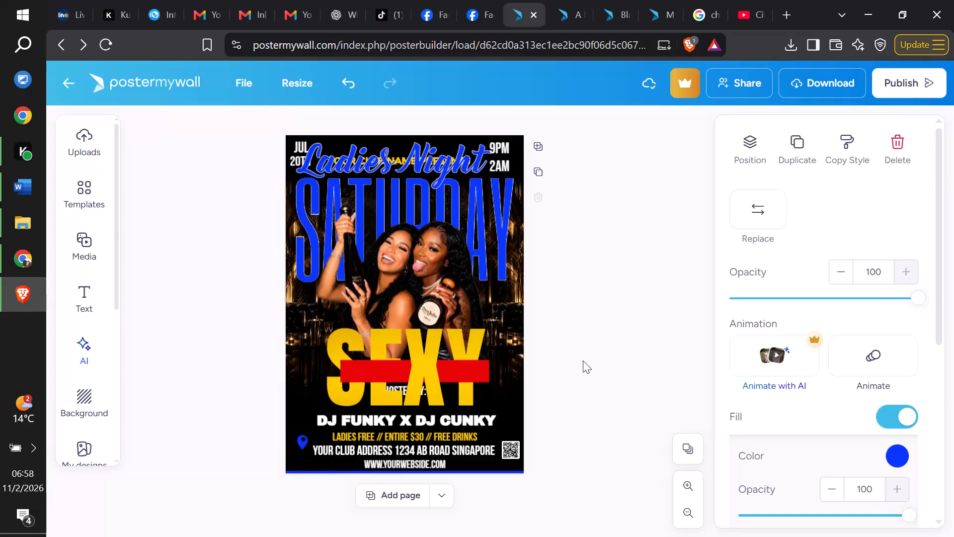
{"action": "left_click_drag", "start_coordinate": [305, 441], "coordinate": [305, 439]}
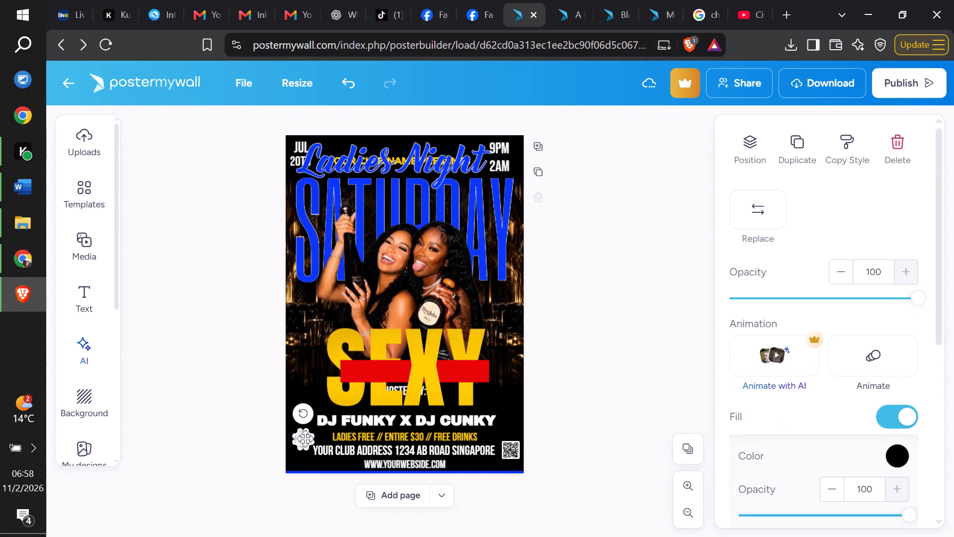
{"action": "left_click_drag", "start_coordinate": [305, 439], "coordinate": [308, 423]}
{"action": "left_click_drag", "start_coordinate": [305, 441], "coordinate": [305, 447]}
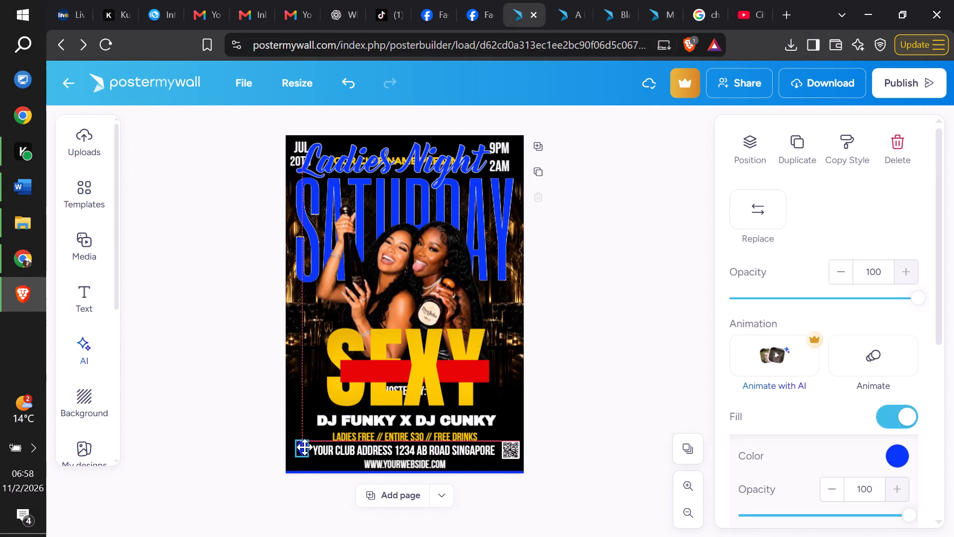
{"action": "left_click_drag", "start_coordinate": [305, 447], "coordinate": [303, 451]}
{"action": "left_click", "coordinate": [580, 403]}
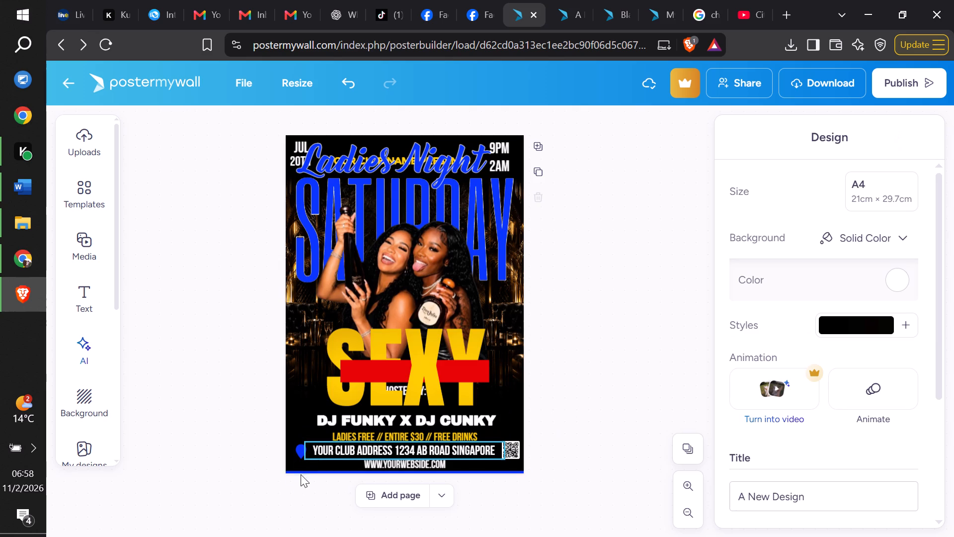
Resize the blue location pin to about 0.9 by 1.3 px.
{"action": "left_click", "coordinate": [301, 453]}
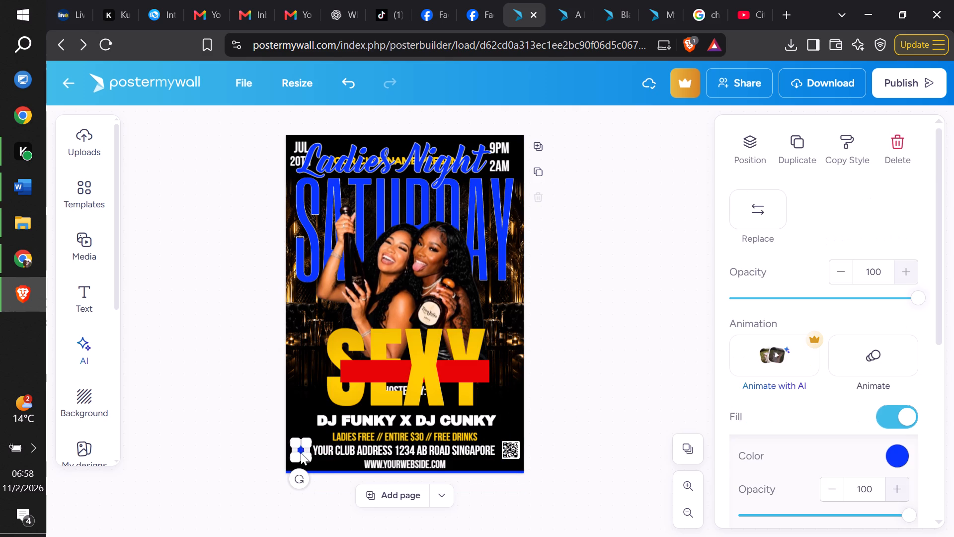
{"action": "left_click", "coordinate": [309, 450]}
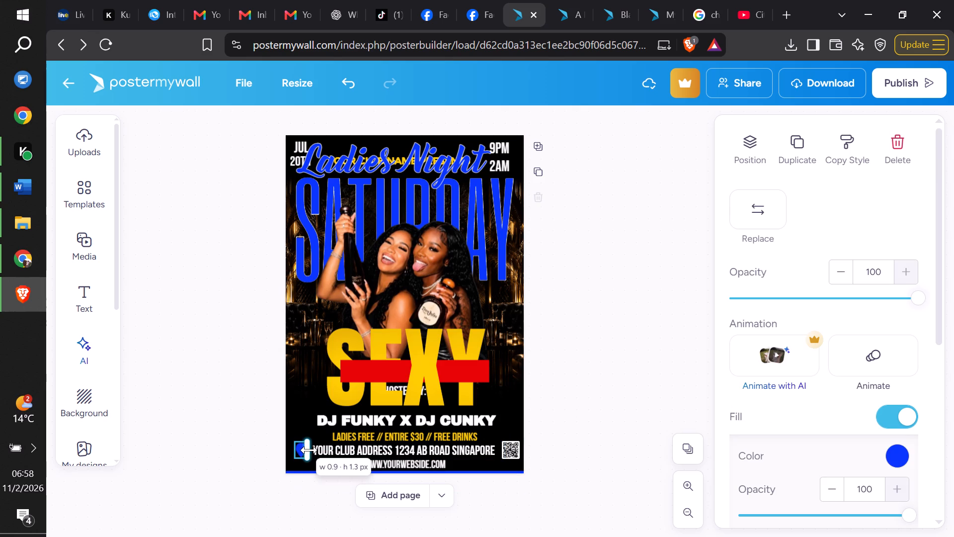
{"action": "left_click", "coordinate": [622, 410]}
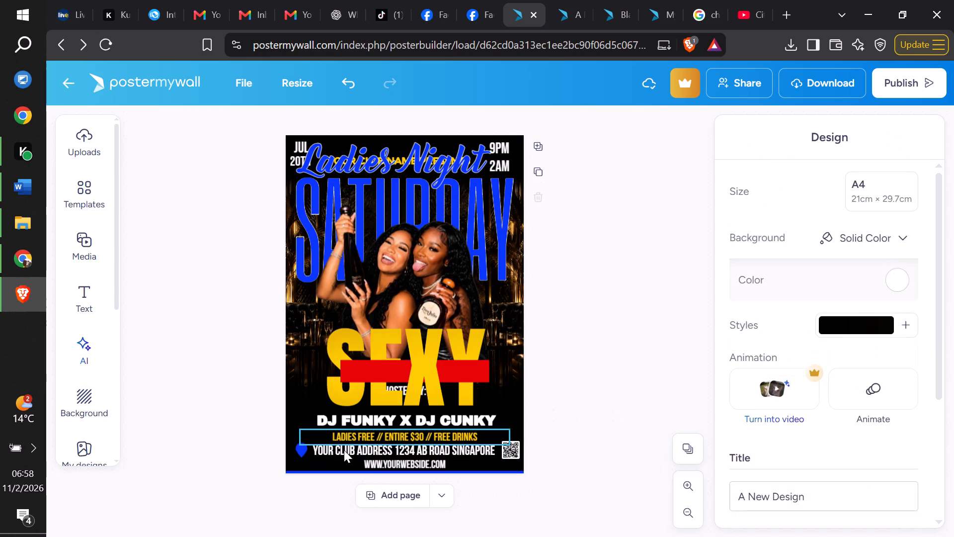
Move the small black dot back onto the centre of the blue location pin.
{"action": "left_click_drag", "start_coordinate": [305, 421], "coordinate": [303, 436]}
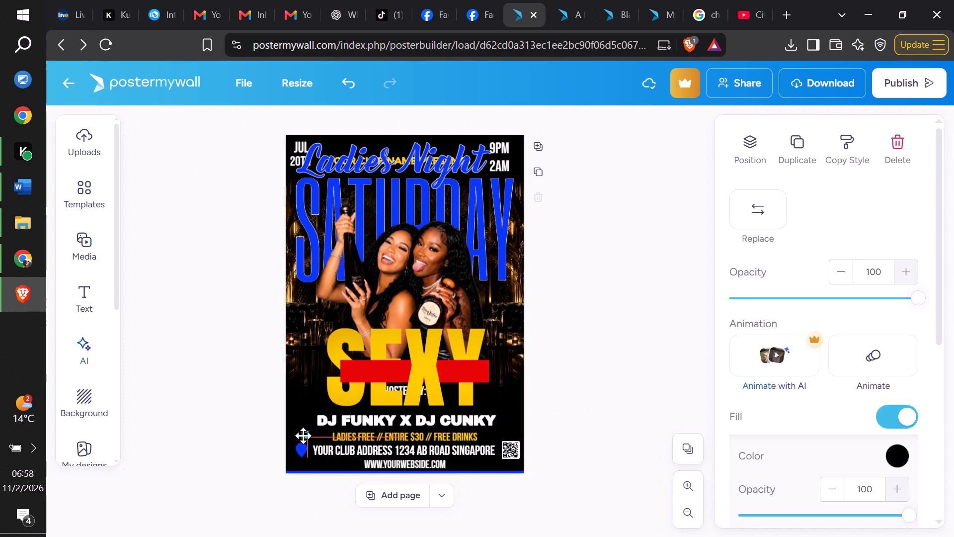
{"action": "left_click_drag", "start_coordinate": [303, 436], "coordinate": [303, 448]}
{"action": "left_click", "coordinate": [596, 408]}
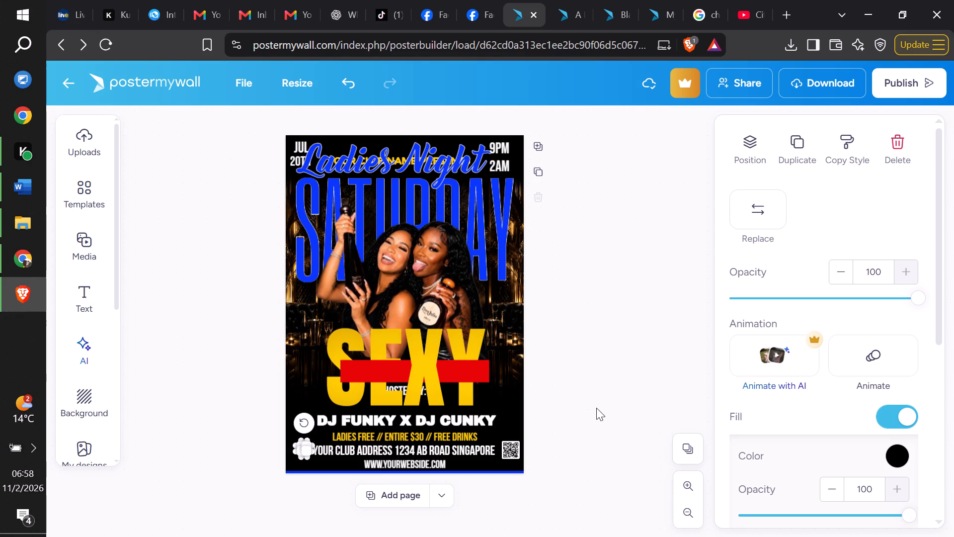
{"action": "left_click", "coordinate": [304, 448]}
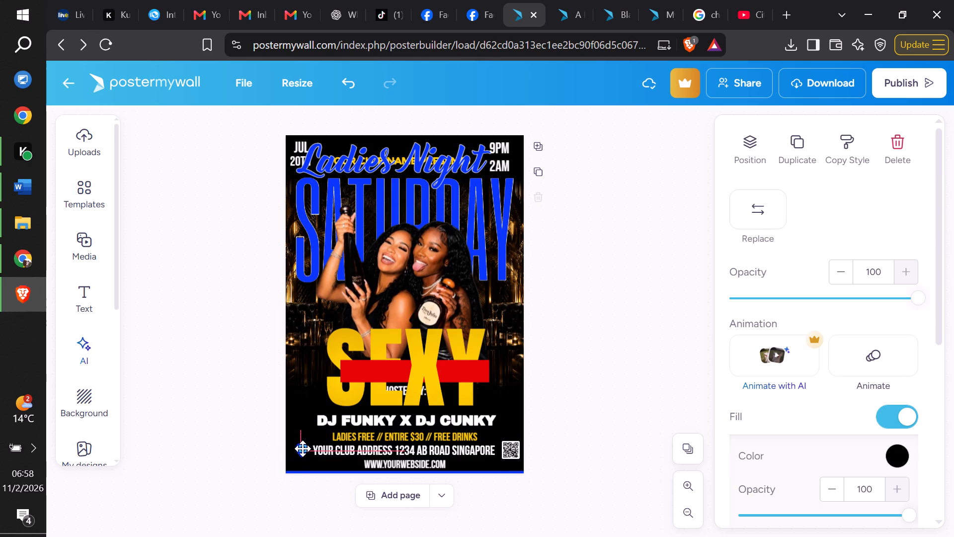
{"action": "left_click", "coordinate": [247, 411]}
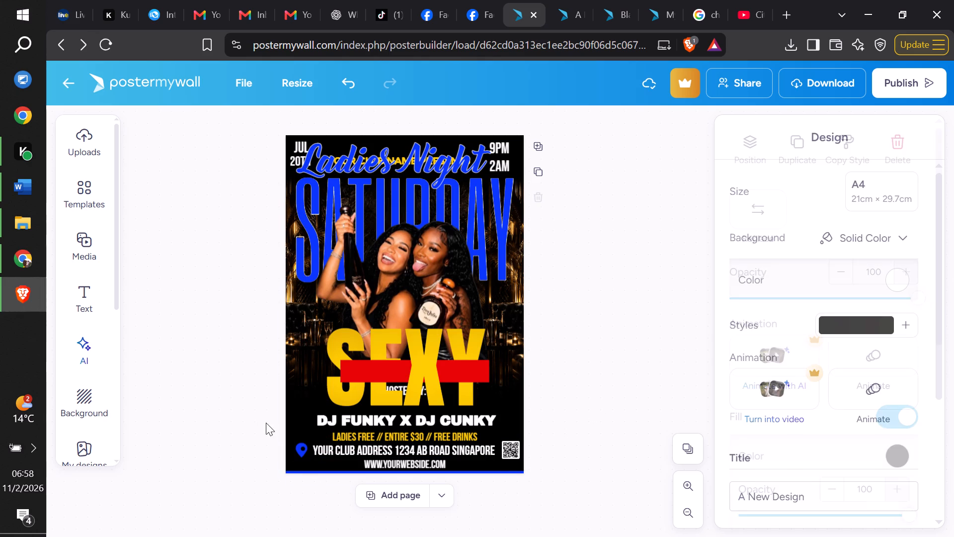
Resize the small black dot at the centre of the blue location pin to about 0.6 by 0.6 px.
{"action": "left_click", "coordinate": [302, 447]}
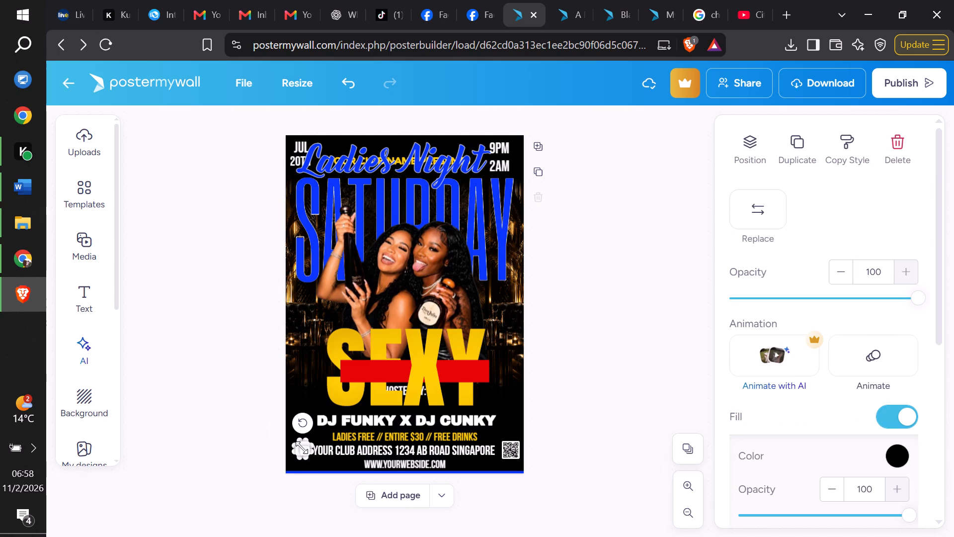
{"action": "left_click", "coordinate": [297, 453]}
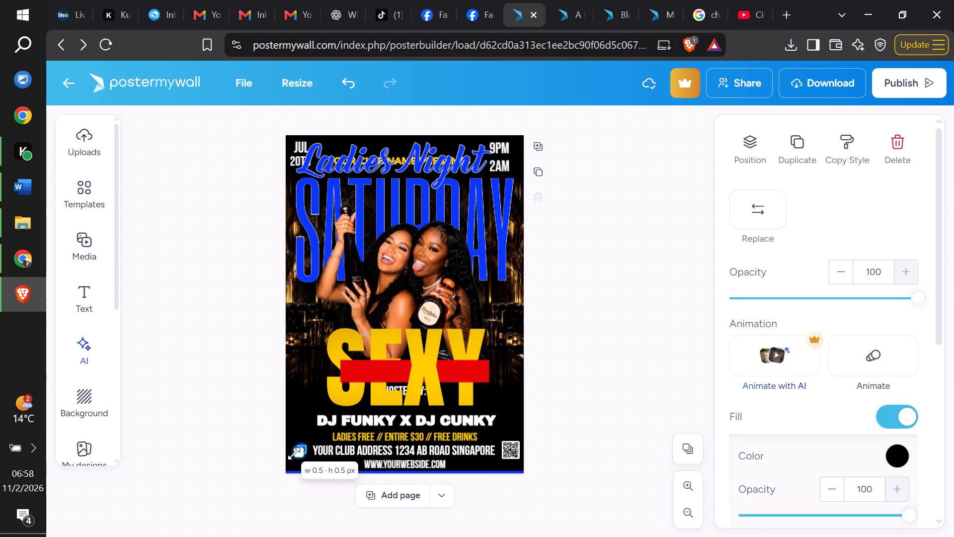
{"action": "left_click", "coordinate": [296, 445]}
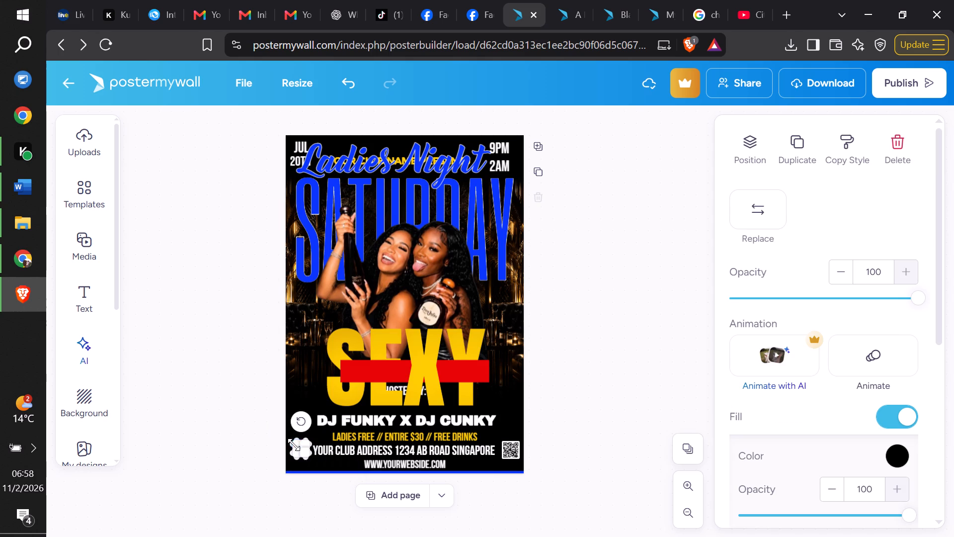
{"action": "left_click", "coordinate": [260, 400]}
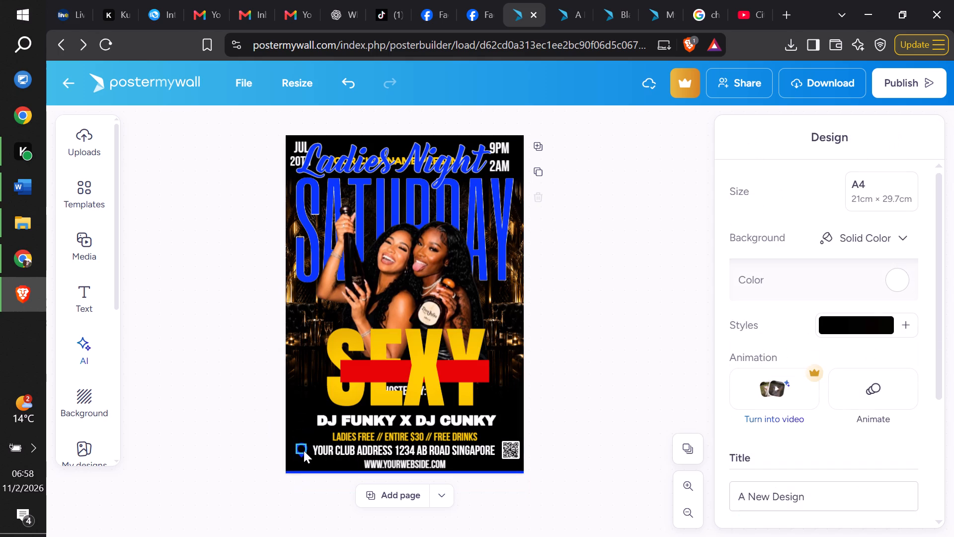
{"action": "left_click", "coordinate": [304, 450]}
{"action": "left_click", "coordinate": [249, 417]}
{"action": "left_click", "coordinate": [299, 449]}
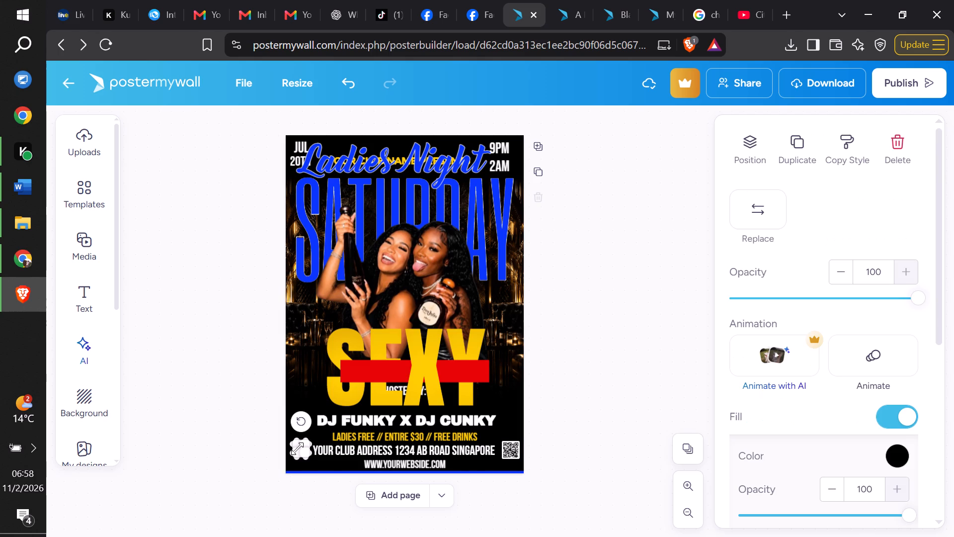
{"action": "left_click", "coordinate": [295, 451]}
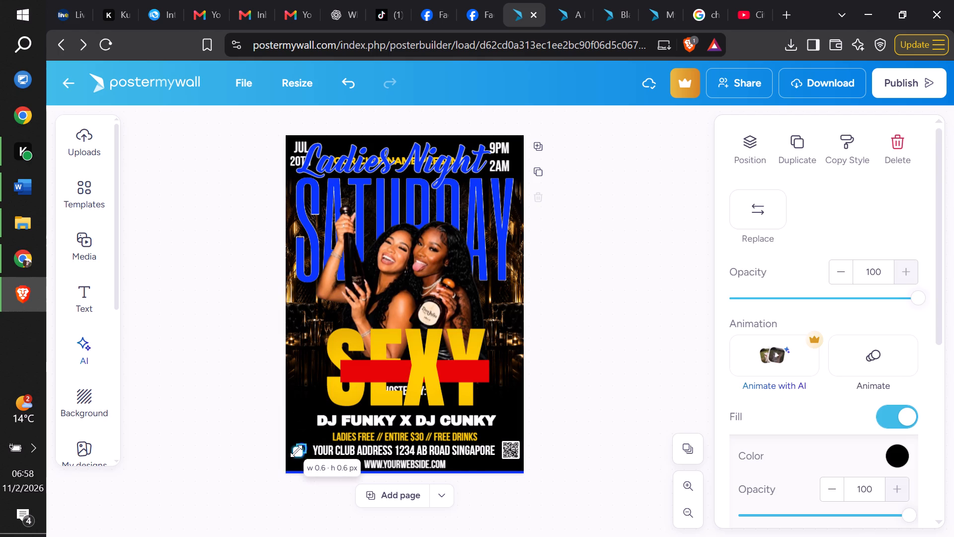
{"action": "left_click", "coordinate": [260, 405]}
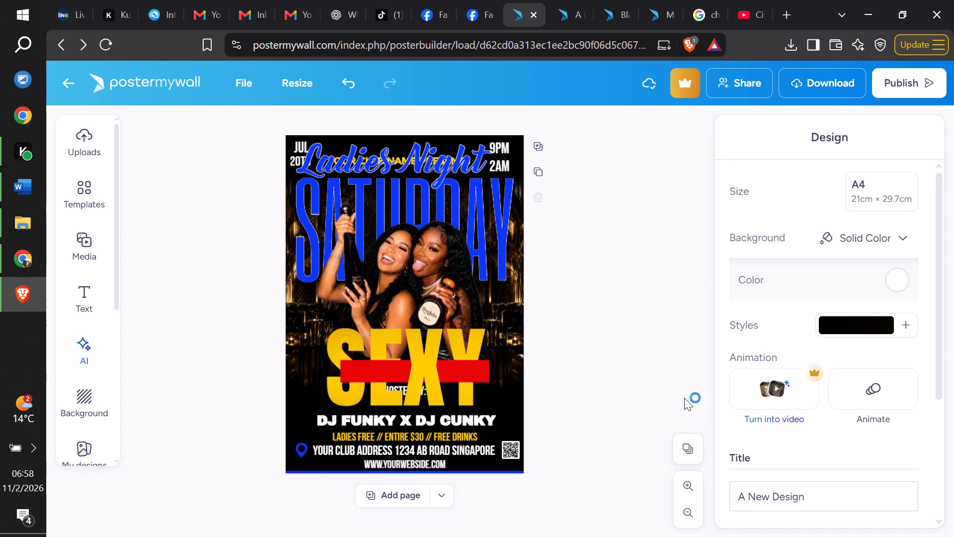
{"action": "left_click", "coordinate": [302, 451]}
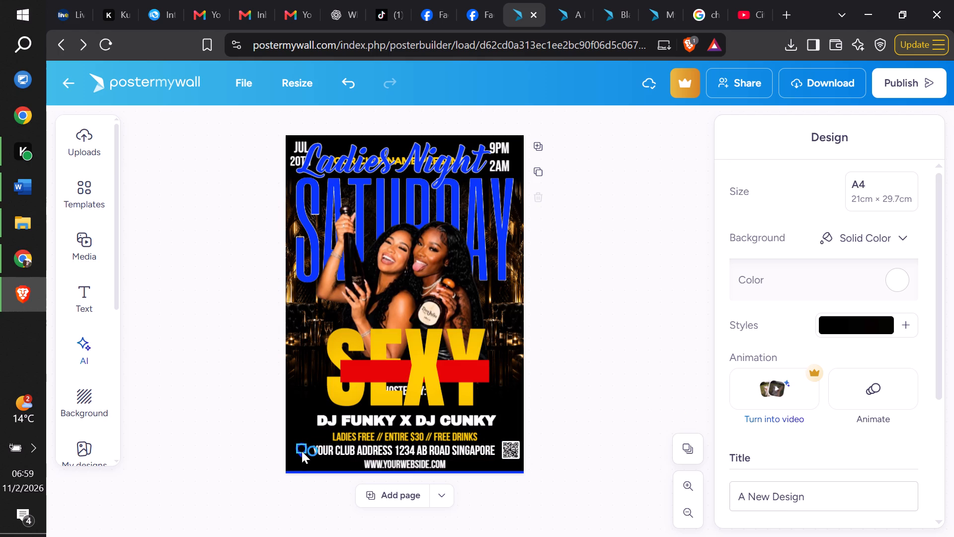
{"action": "left_click", "coordinate": [307, 444]}
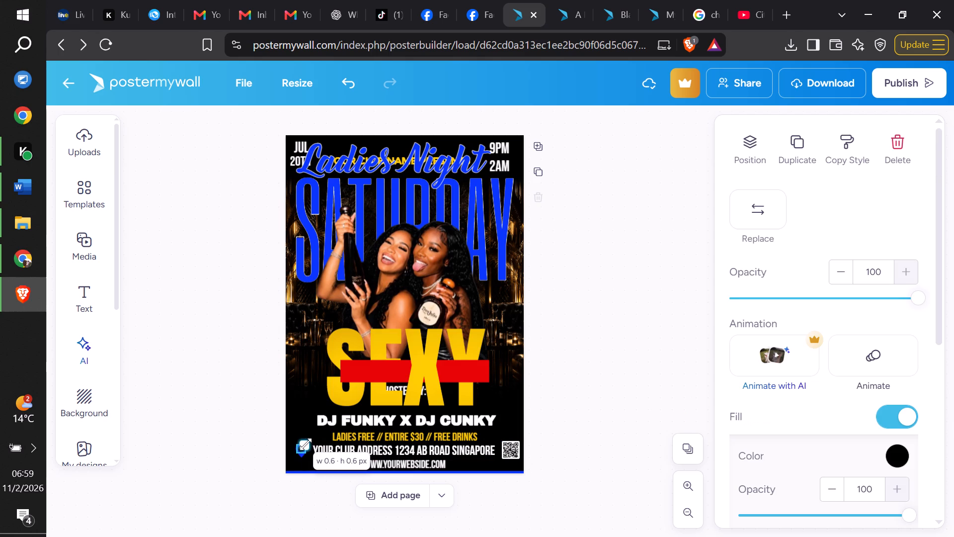
{"action": "left_click", "coordinate": [251, 398]}
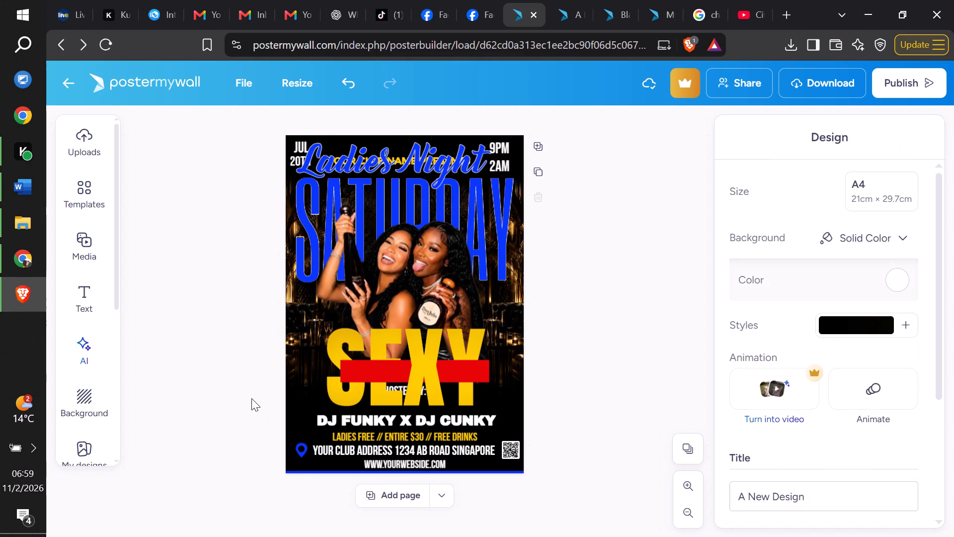
Shift the red bar, X and E of SEXY upward to free the HOSTED BY: text, and move it to the flyer's left edge above the S.
{"action": "left_click", "coordinate": [346, 347]}
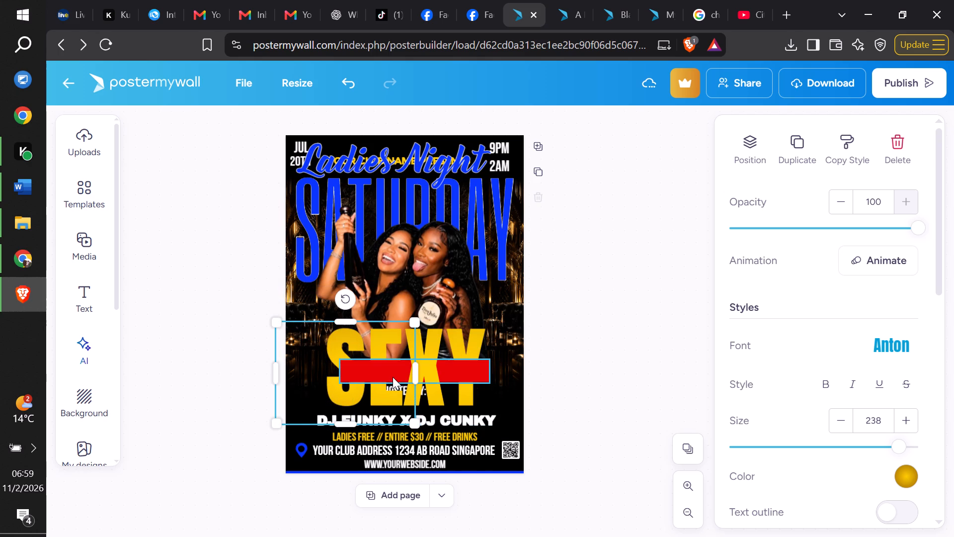
{"action": "left_click_drag", "start_coordinate": [393, 377], "coordinate": [389, 310]}
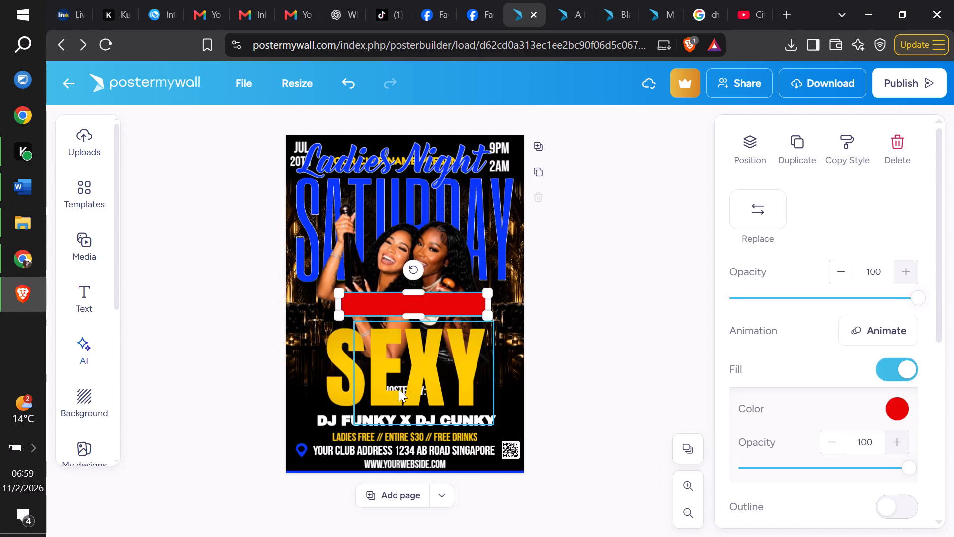
{"action": "left_click_drag", "start_coordinate": [399, 389], "coordinate": [393, 294]}
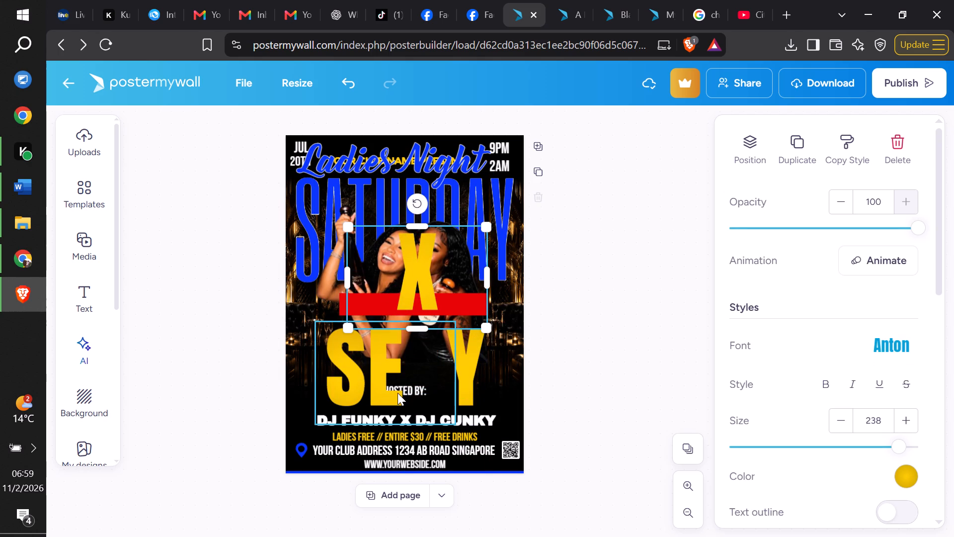
{"action": "left_click_drag", "start_coordinate": [393, 386], "coordinate": [395, 314]}
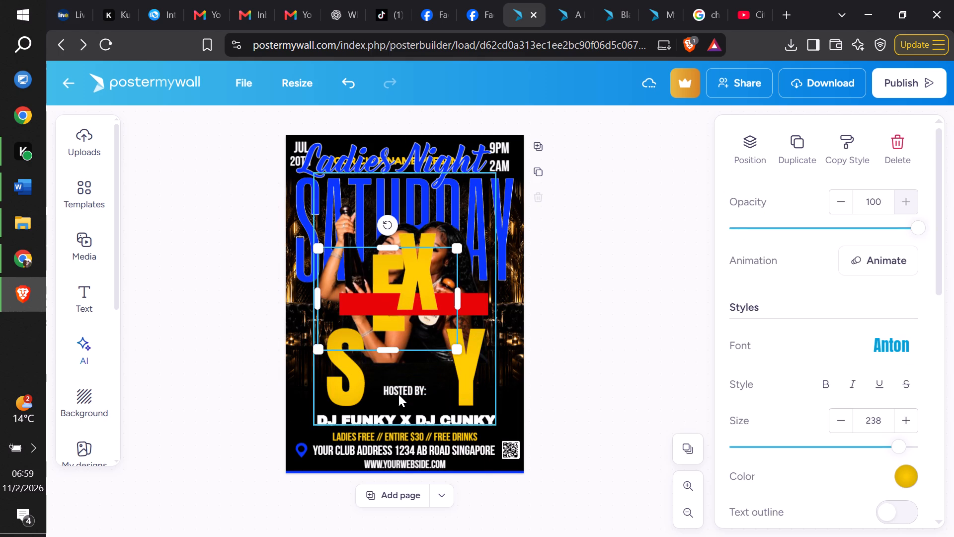
{"action": "left_click_drag", "start_coordinate": [398, 394], "coordinate": [440, 308]}
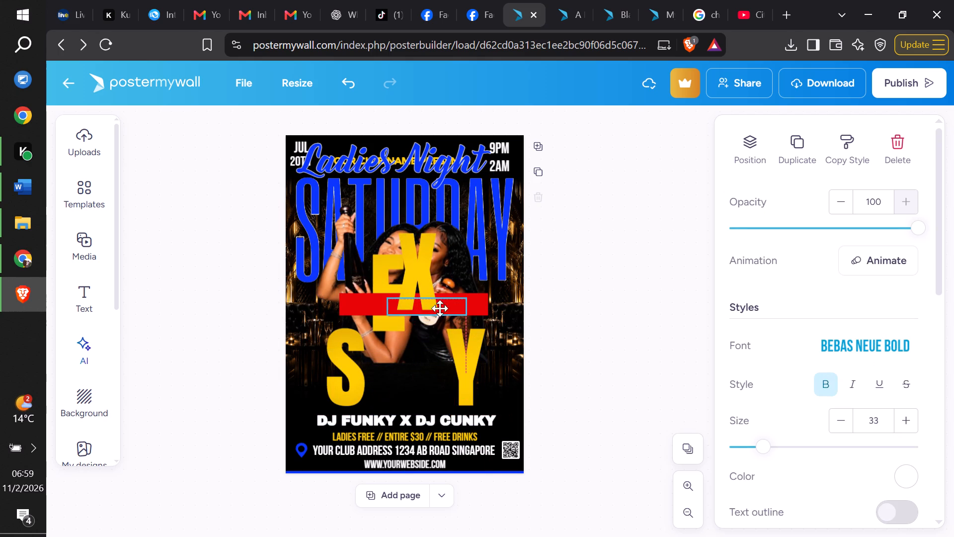
{"action": "left_click_drag", "start_coordinate": [440, 308], "coordinate": [293, 316]}
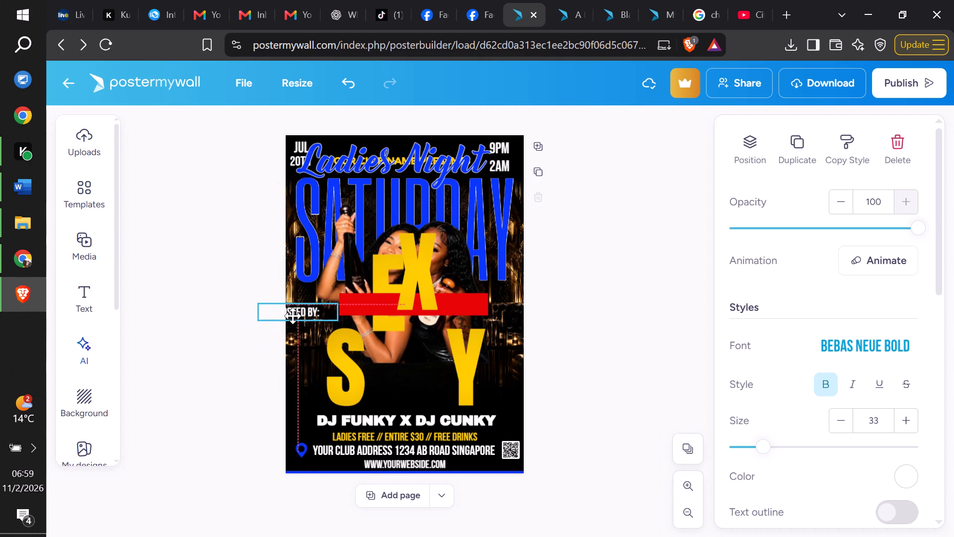
{"action": "left_click_drag", "start_coordinate": [293, 316], "coordinate": [293, 315]}
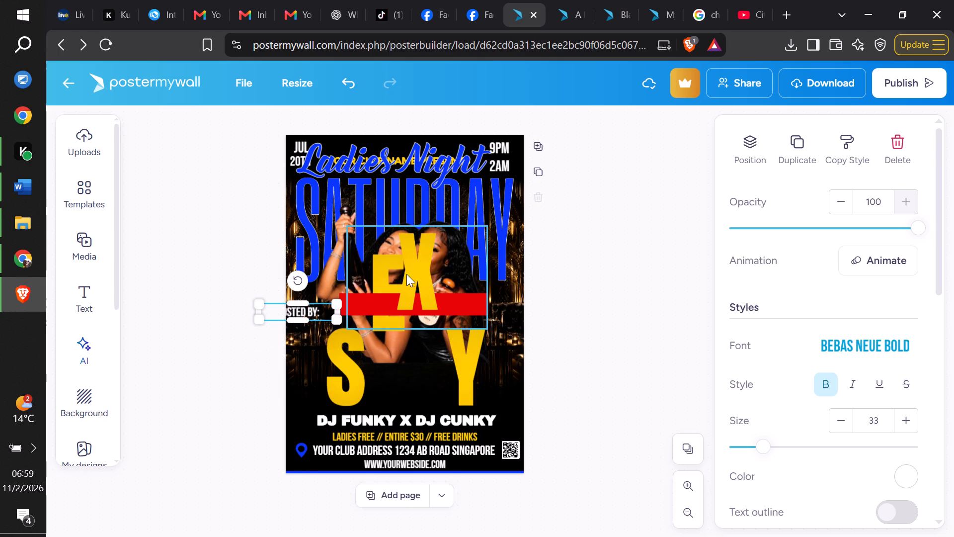
Move the X and E back into line to spell SEXY and place the red bar across the middle of the word.
{"action": "left_click_drag", "start_coordinate": [411, 274], "coordinate": [429, 364]}
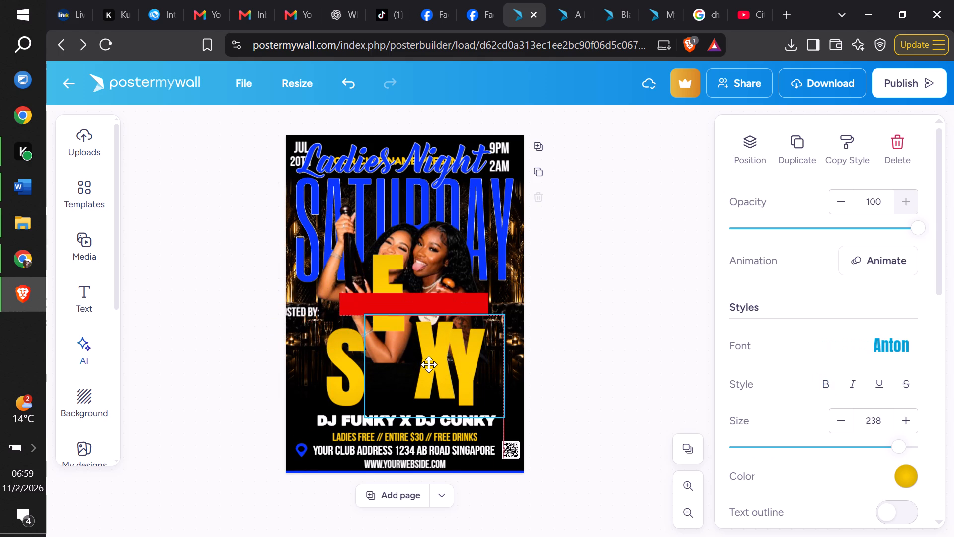
{"action": "left_click_drag", "start_coordinate": [429, 364], "coordinate": [422, 371]}
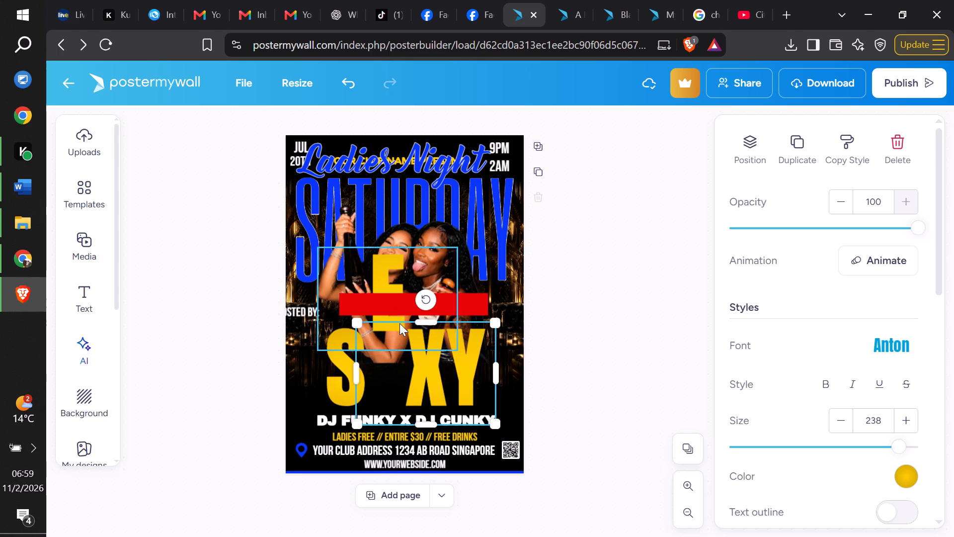
{"action": "left_click_drag", "start_coordinate": [394, 319], "coordinate": [392, 383]}
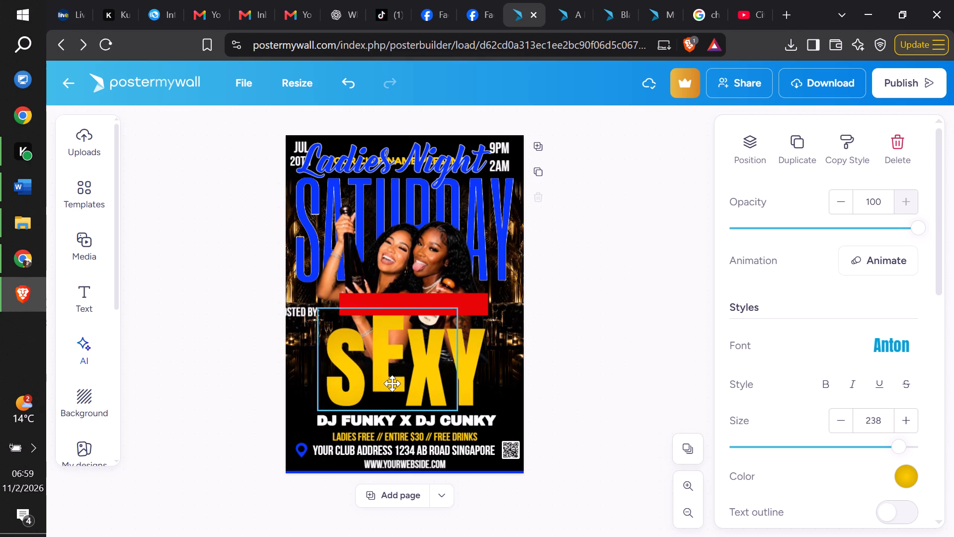
{"action": "left_click_drag", "start_coordinate": [392, 383], "coordinate": [392, 393]}
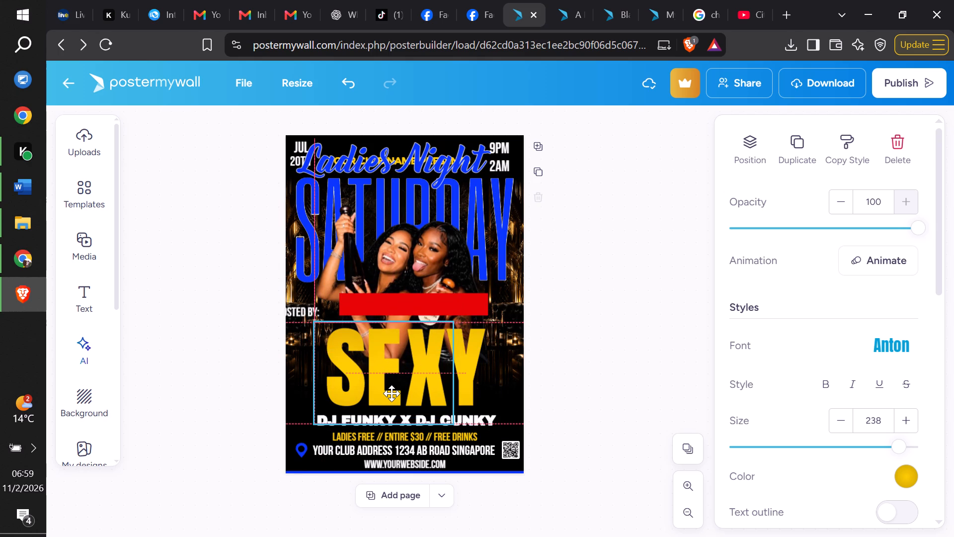
{"action": "left_click_drag", "start_coordinate": [392, 393], "coordinate": [392, 393]}
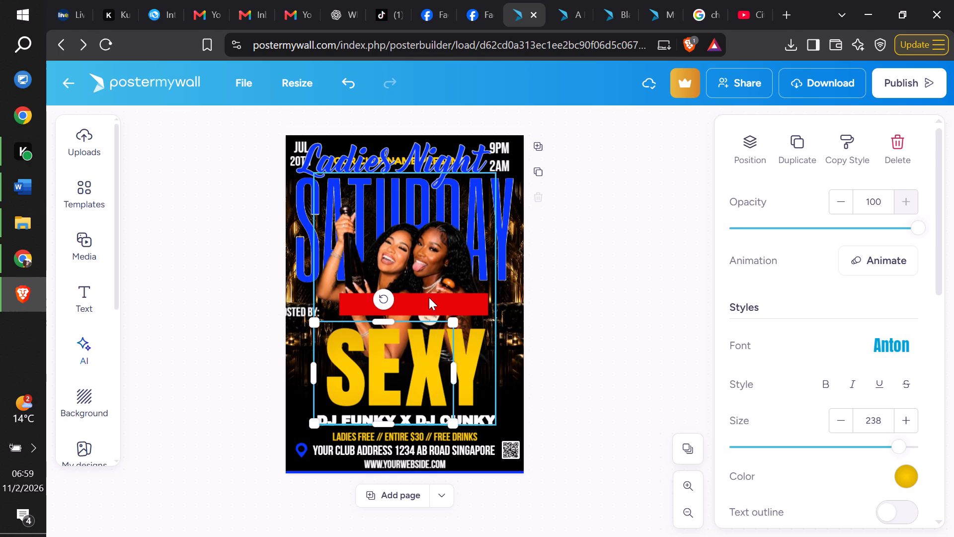
{"action": "left_click_drag", "start_coordinate": [429, 297], "coordinate": [426, 360]}
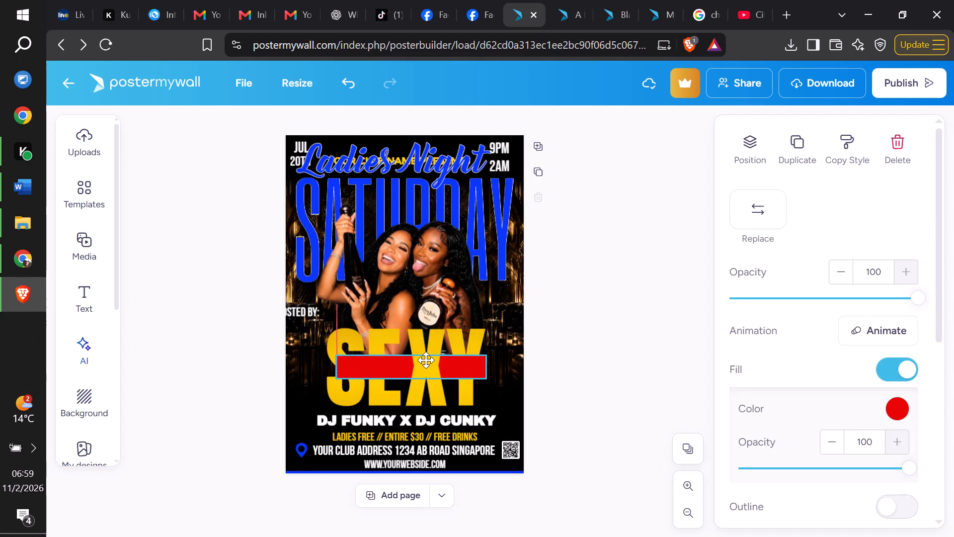
{"action": "left_click_drag", "start_coordinate": [426, 360], "coordinate": [426, 362]}
Lower the Ladies Night script over the upper part of SATURDAY and raise the YOUR CLUB NAME PRESENTS line slightly.
{"action": "left_click_drag", "start_coordinate": [401, 166], "coordinate": [410, 198]}
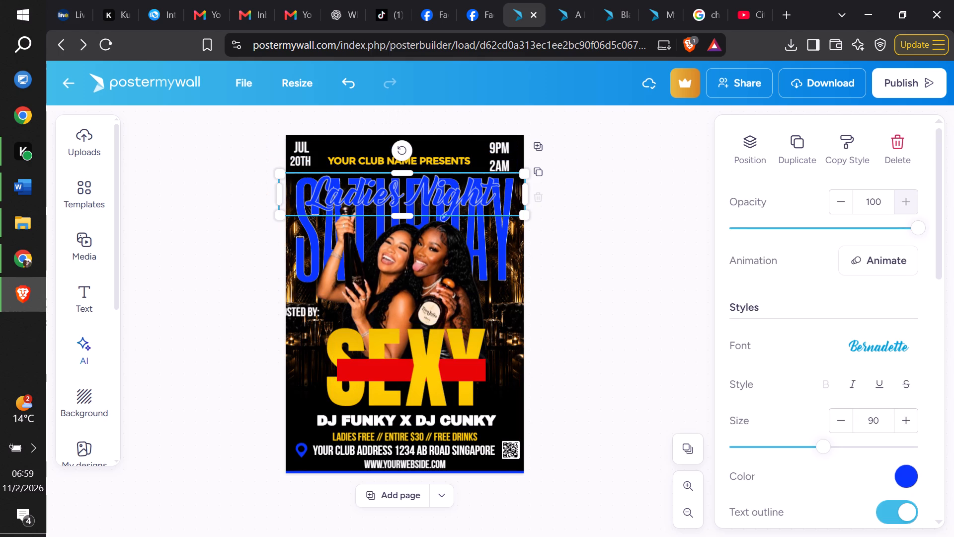
{"action": "left_click_drag", "start_coordinate": [412, 159], "coordinate": [412, 149]}
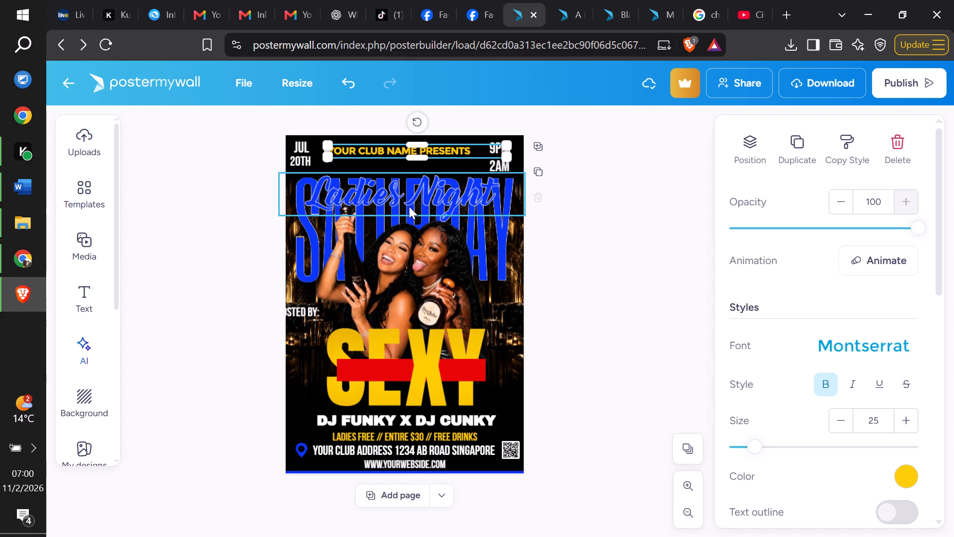
Raise the SATURDAY title slightly, keeping it horizontally centred on the flyer.
{"action": "left_click_drag", "start_coordinate": [309, 223], "coordinate": [308, 221]}
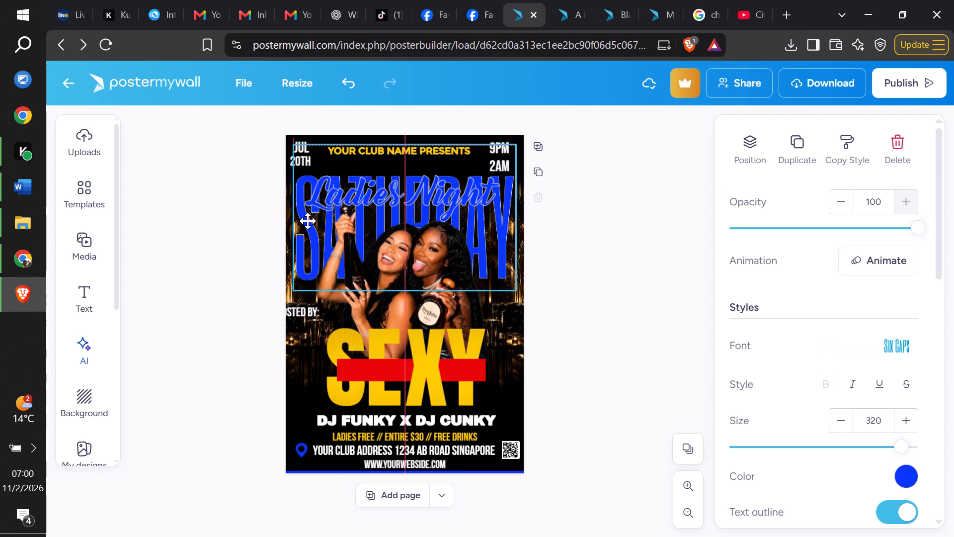
{"action": "left_click_drag", "start_coordinate": [308, 221], "coordinate": [307, 216]}
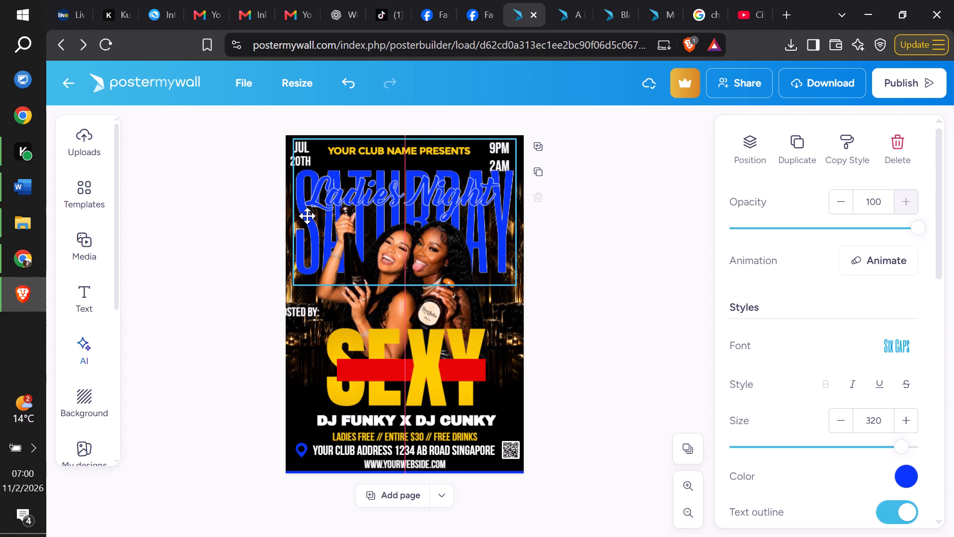
{"action": "left_click_drag", "start_coordinate": [307, 216], "coordinate": [307, 218]}
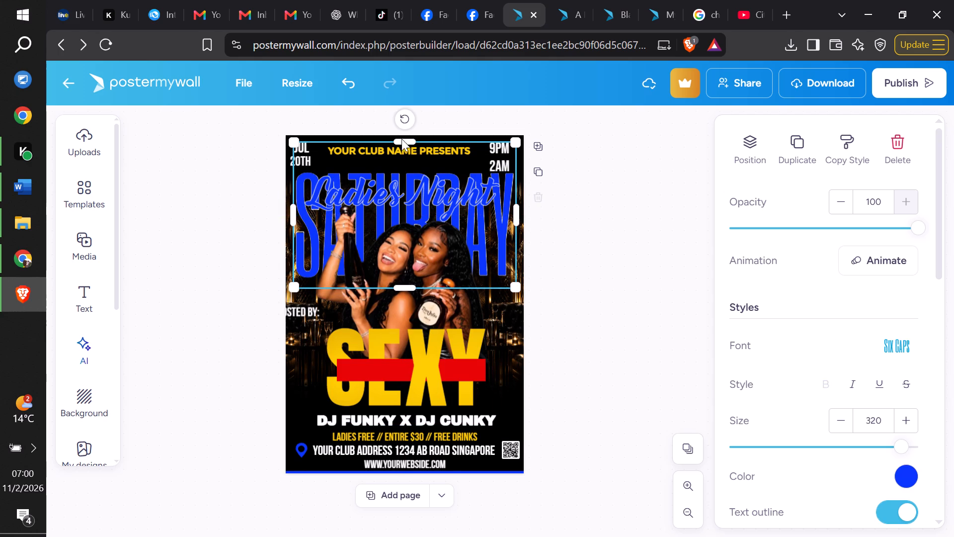
Shift 9PM 2AM closer to the flyer's top right corner and nudge JUL and 20TH slightly up.
{"action": "left_click_drag", "start_coordinate": [508, 157], "coordinate": [512, 156]}
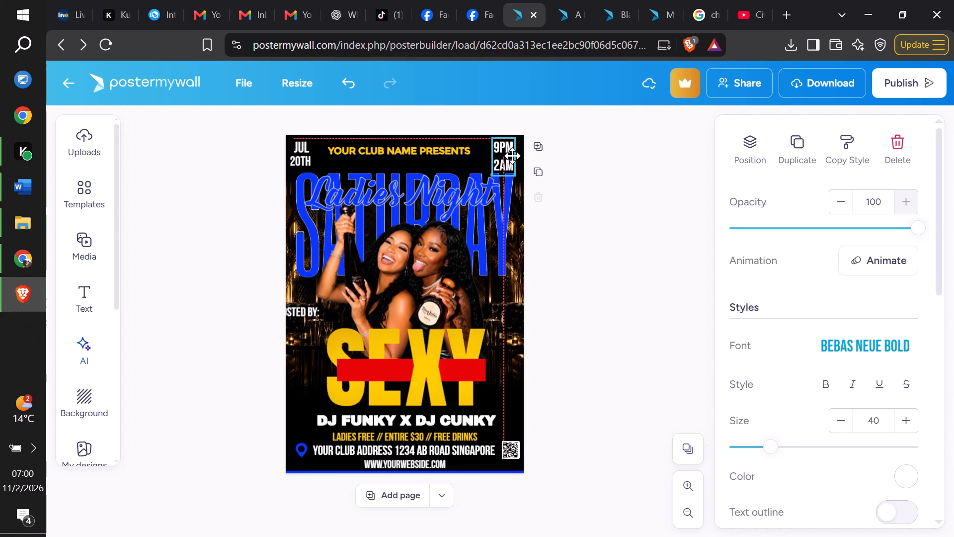
{"action": "left_click_drag", "start_coordinate": [512, 156], "coordinate": [513, 154]}
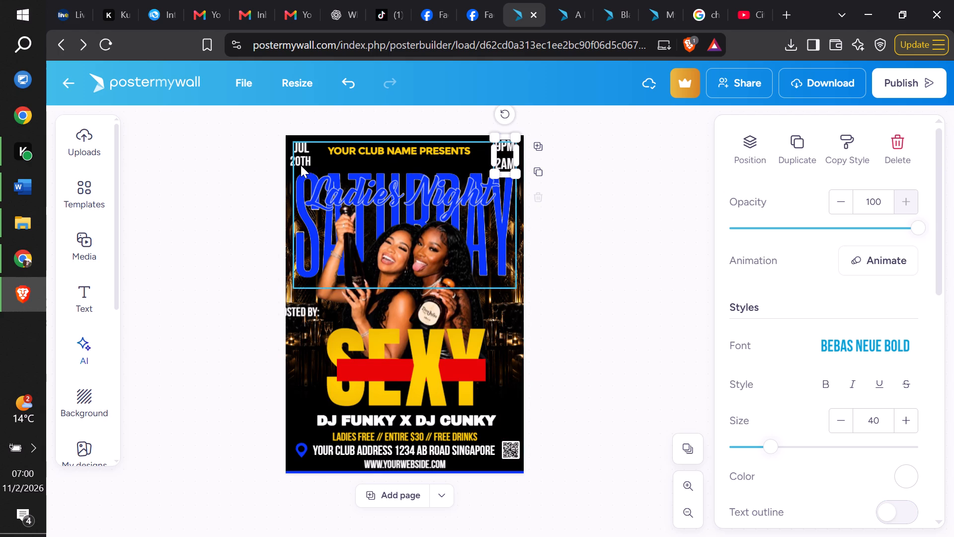
{"action": "left_click", "coordinate": [297, 149]}
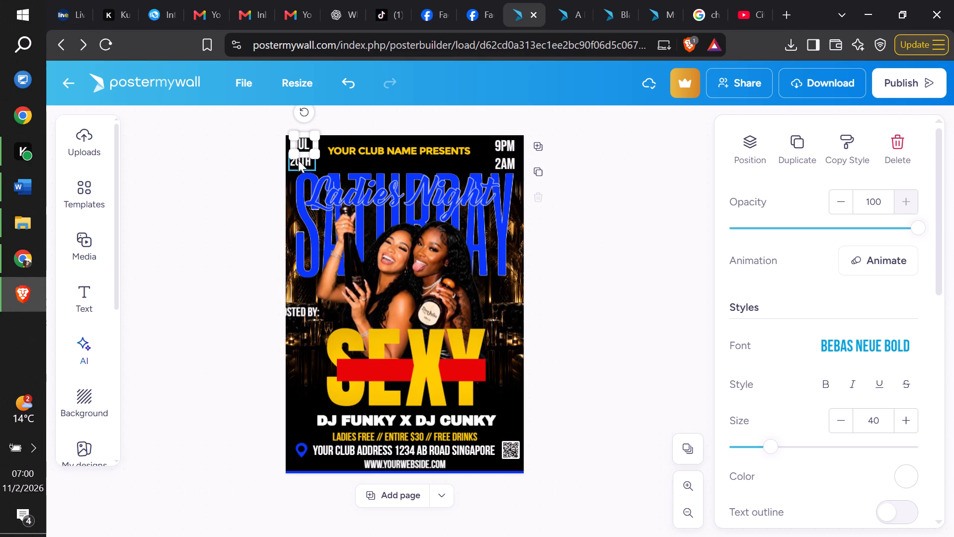
{"action": "left_click", "coordinate": [298, 160]}
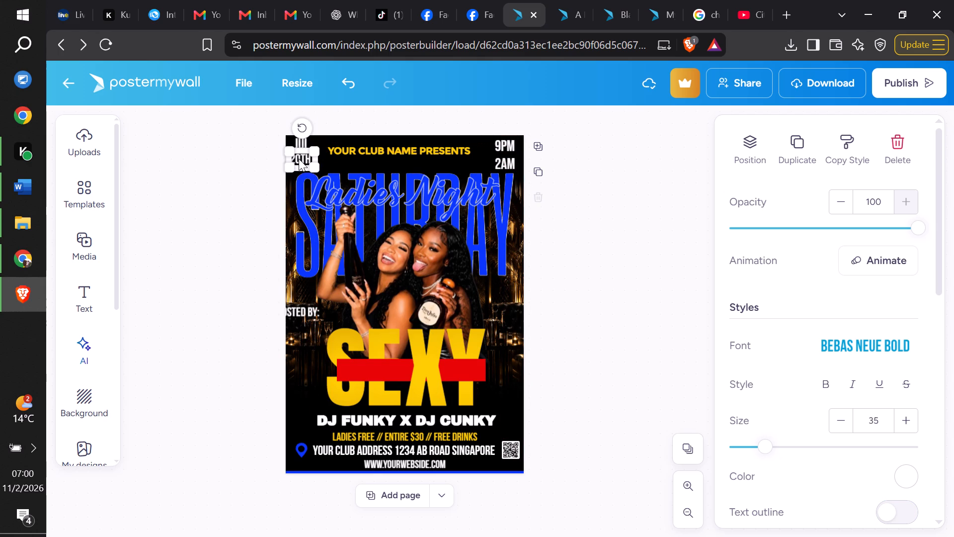
Move the JUL and 20TH texts from the flyer's top left corner down to the left side of SEXY.
{"action": "left_click", "coordinate": [309, 229]}
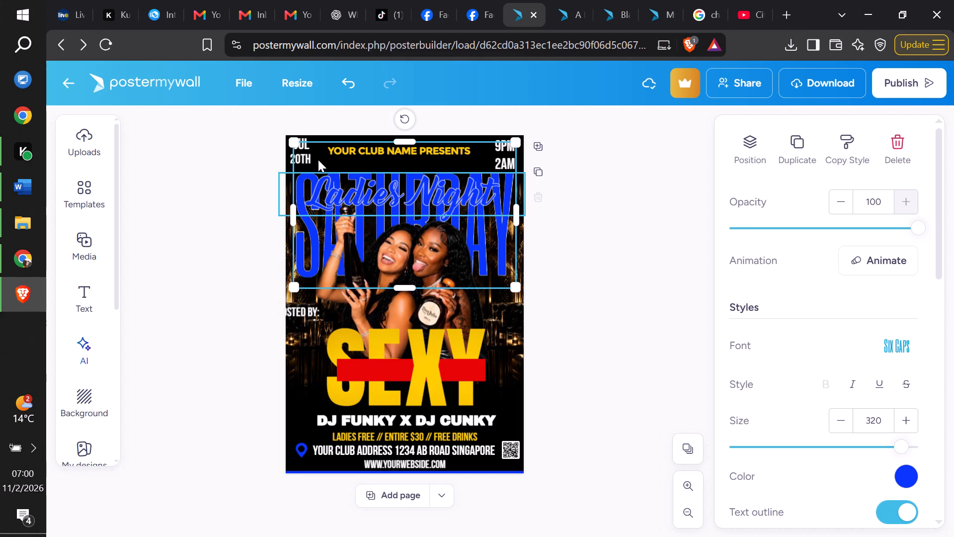
{"action": "left_click_drag", "start_coordinate": [302, 143], "coordinate": [305, 370]}
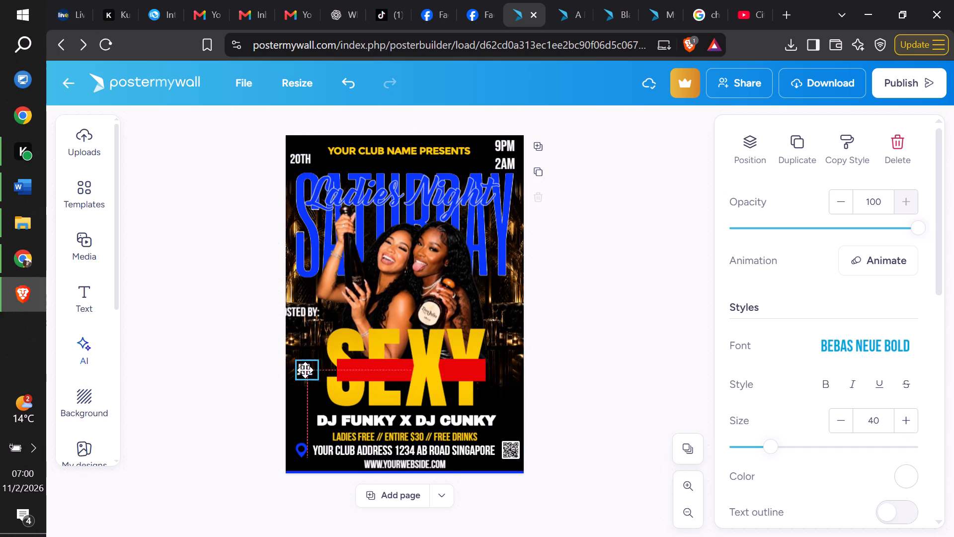
{"action": "left_click_drag", "start_coordinate": [305, 370], "coordinate": [299, 381]}
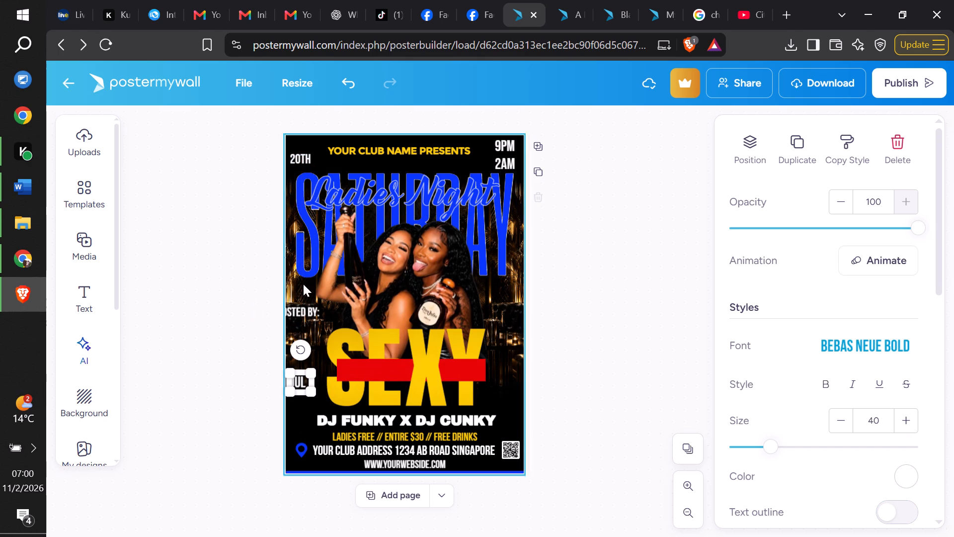
{"action": "left_click_drag", "start_coordinate": [299, 163], "coordinate": [301, 285]}
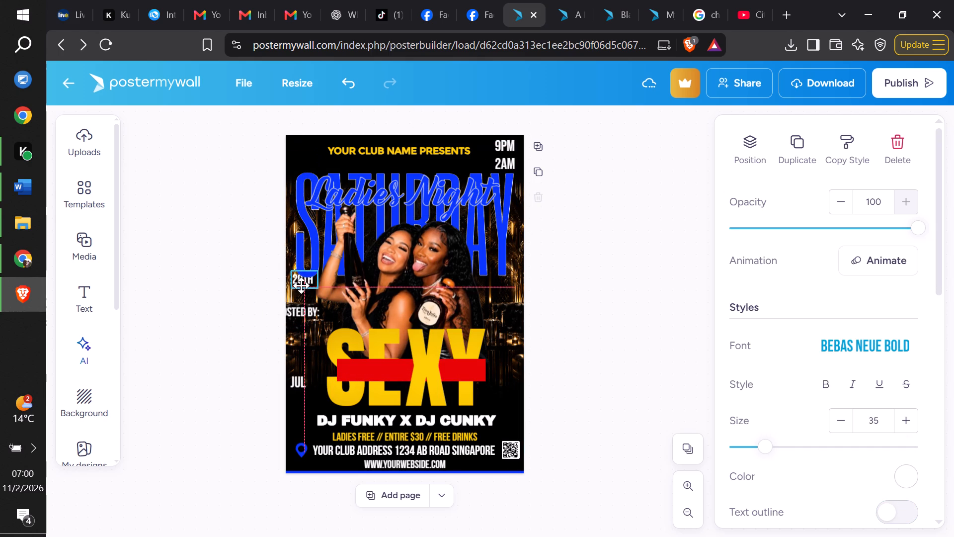
{"action": "left_click_drag", "start_coordinate": [301, 285], "coordinate": [298, 405]}
{"action": "left_click", "coordinate": [569, 383]}
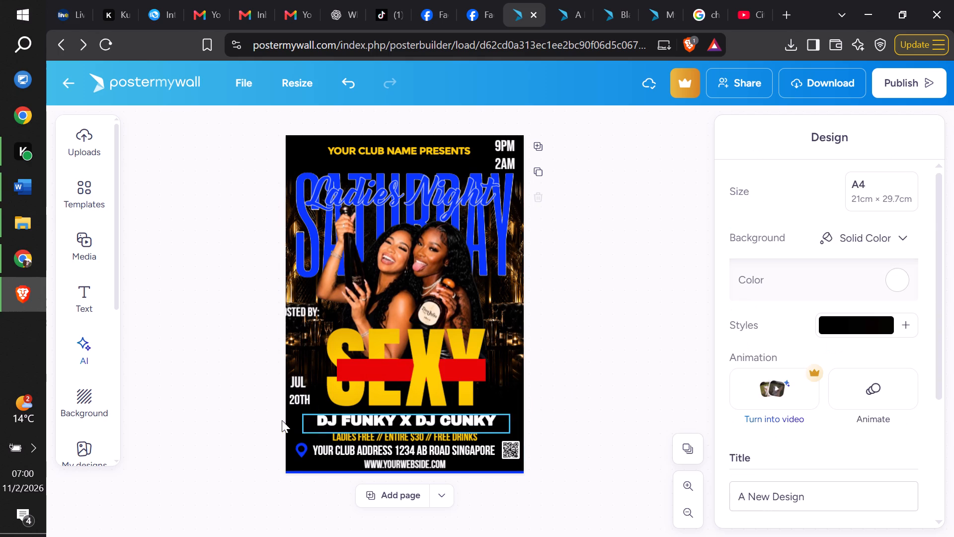
Fine-tune the JUL and 20TH positions so they stack closely beside the lower part of the S in SEXY.
{"action": "left_click", "coordinate": [295, 404]}
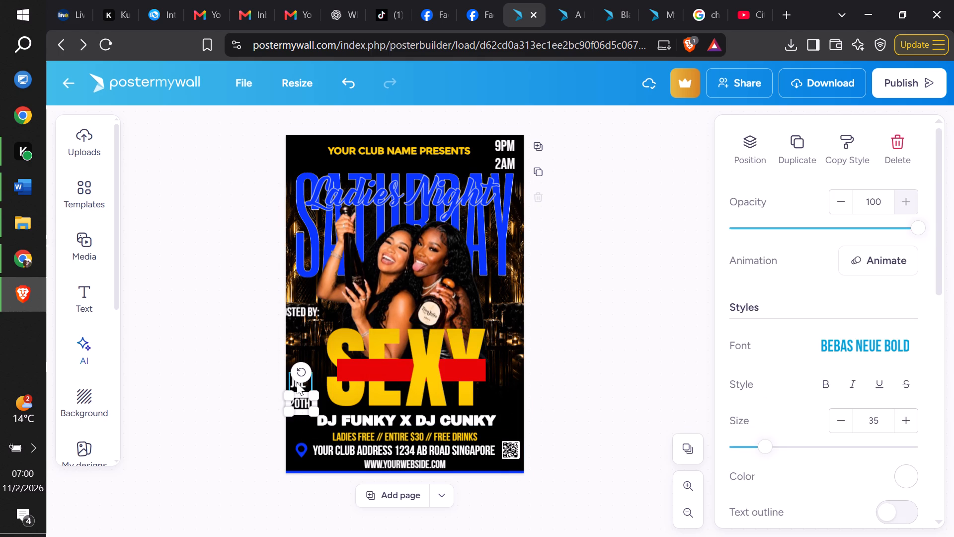
{"action": "left_click_drag", "start_coordinate": [297, 382], "coordinate": [299, 388]}
{"action": "left_click", "coordinate": [611, 422]}
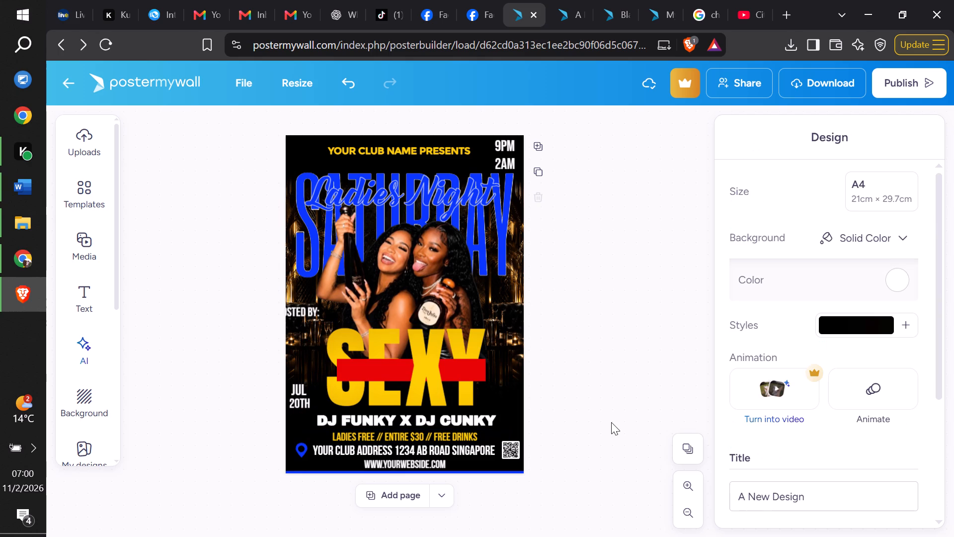
{"action": "left_click", "coordinate": [306, 406]}
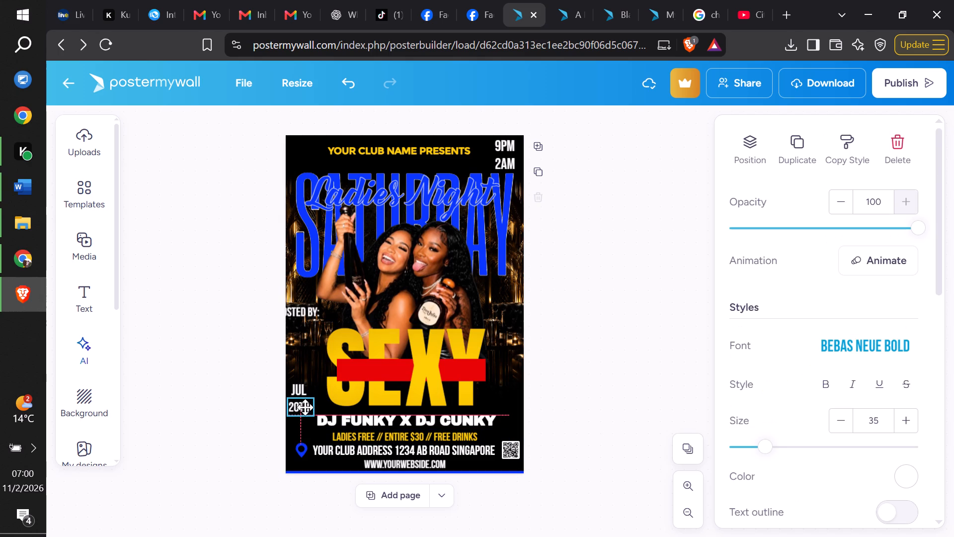
{"action": "left_click", "coordinate": [306, 388]}
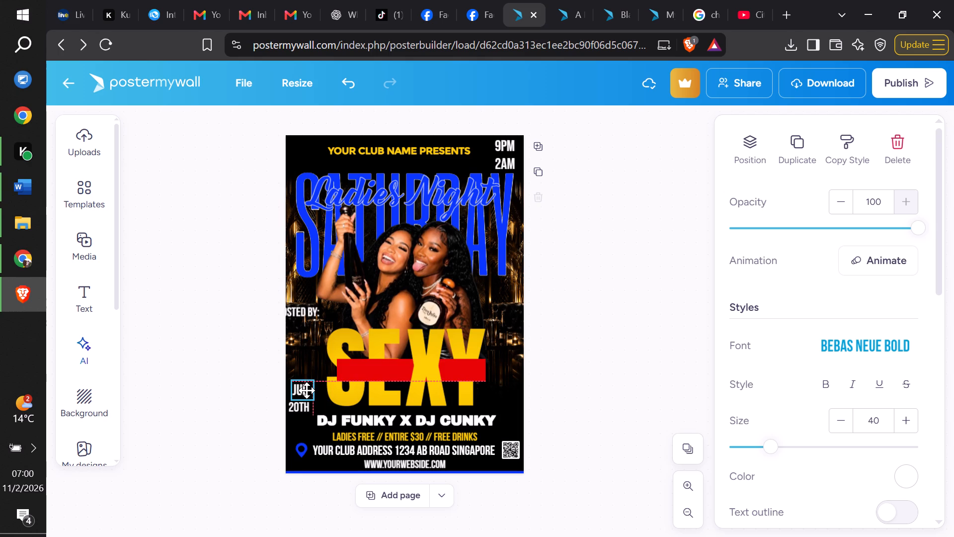
{"action": "left_click", "coordinate": [301, 398]}
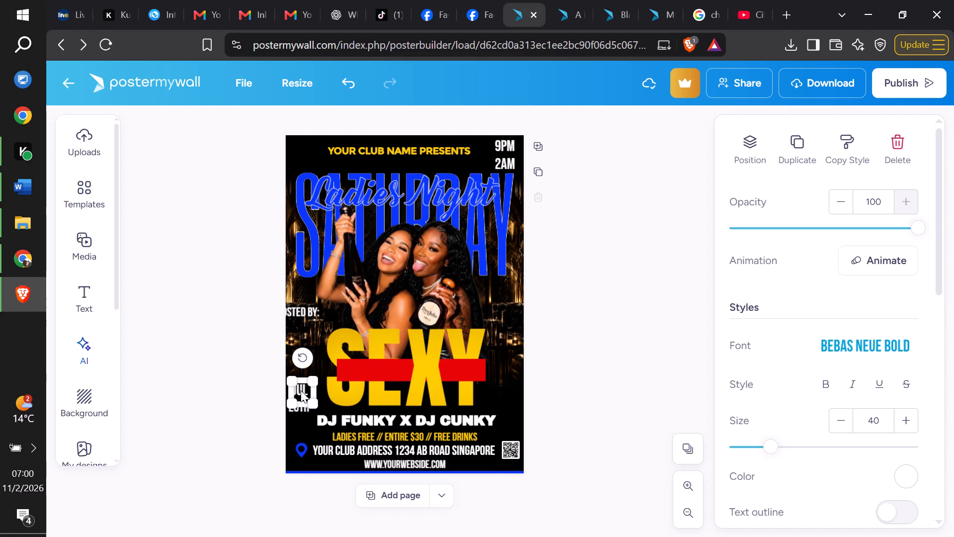
{"action": "left_click", "coordinate": [302, 378]}
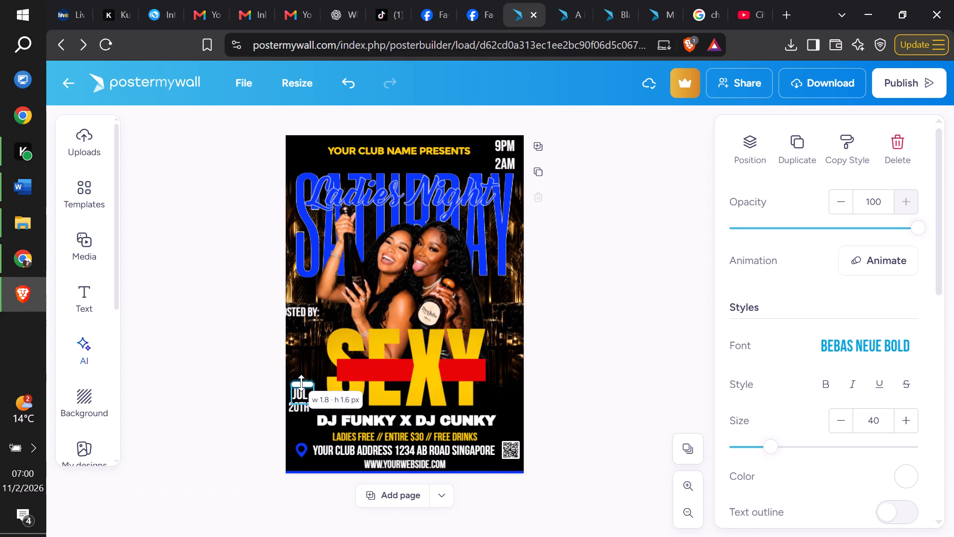
{"action": "left_click", "coordinate": [623, 435]}
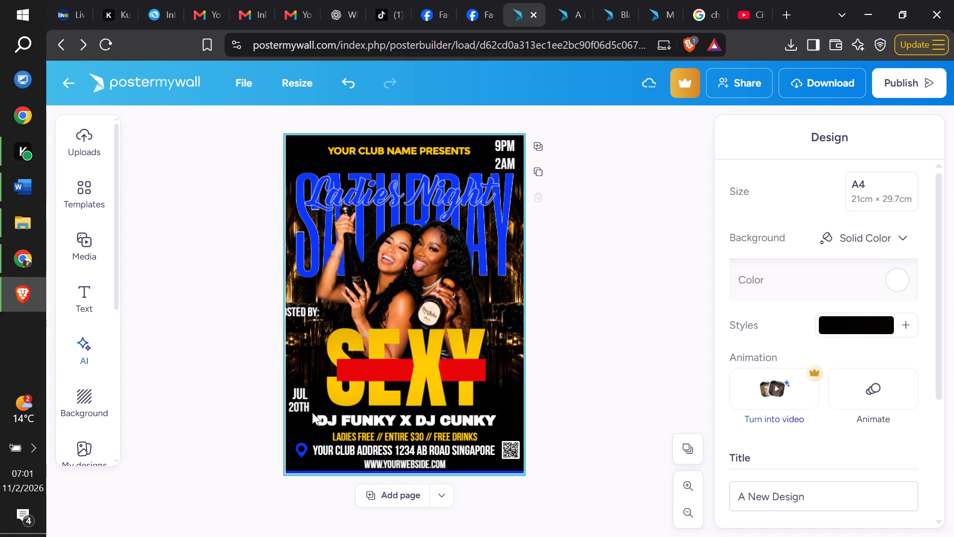
{"action": "left_click", "coordinate": [303, 396]}
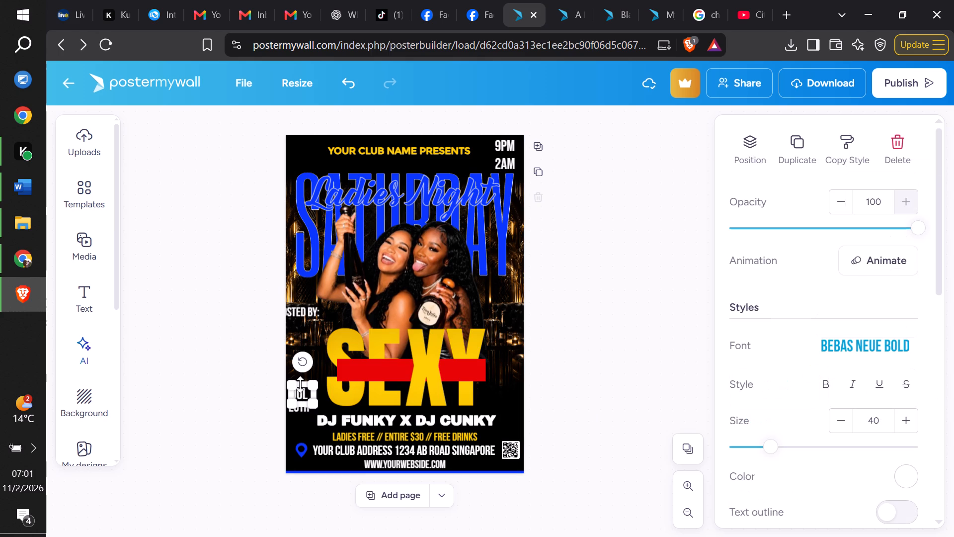
{"action": "left_click", "coordinate": [301, 384]}
{"action": "left_click", "coordinate": [561, 430]}
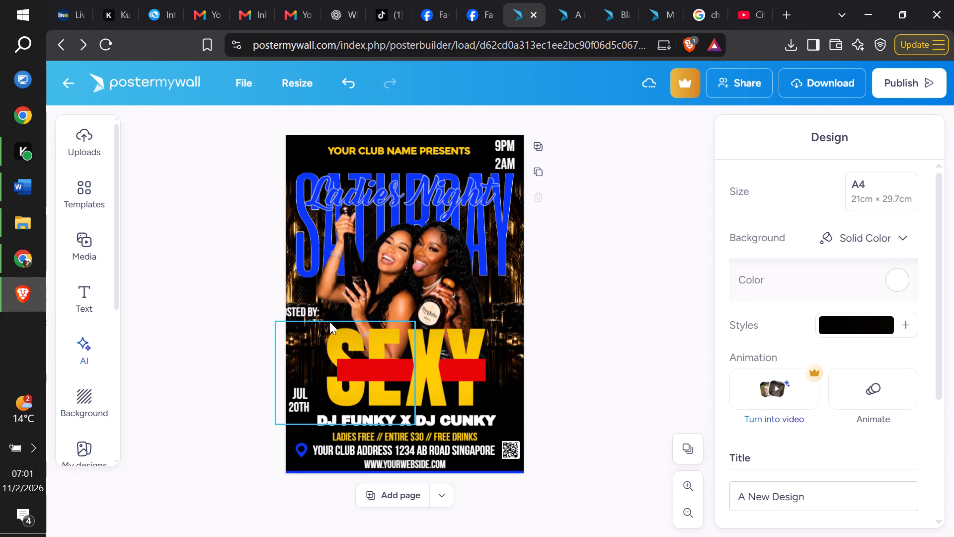
Shift the HOSTED BY: text right so it sits fully inside the flyer, just above the S of SEXY.
{"action": "left_click_drag", "start_coordinate": [317, 315], "coordinate": [333, 316]}
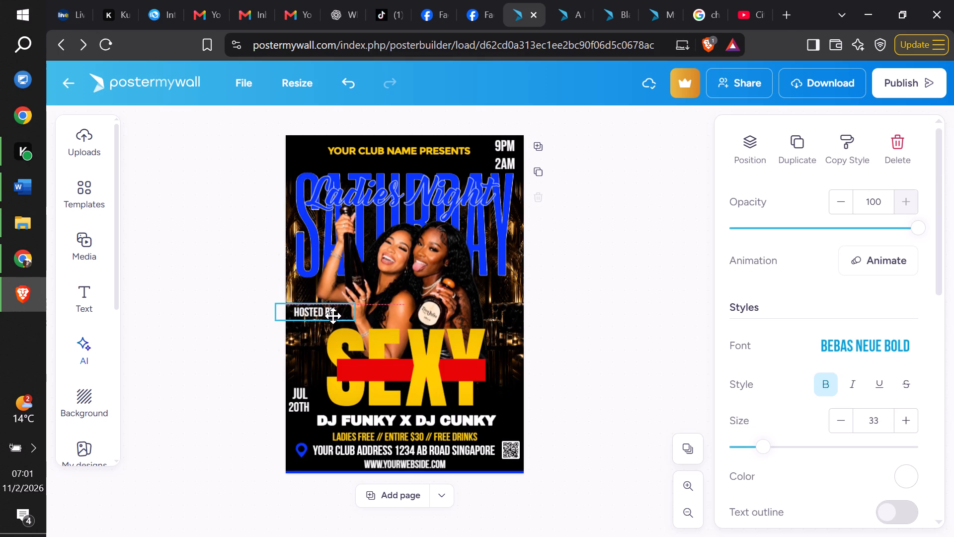
{"action": "left_click_drag", "start_coordinate": [333, 316], "coordinate": [333, 317]}
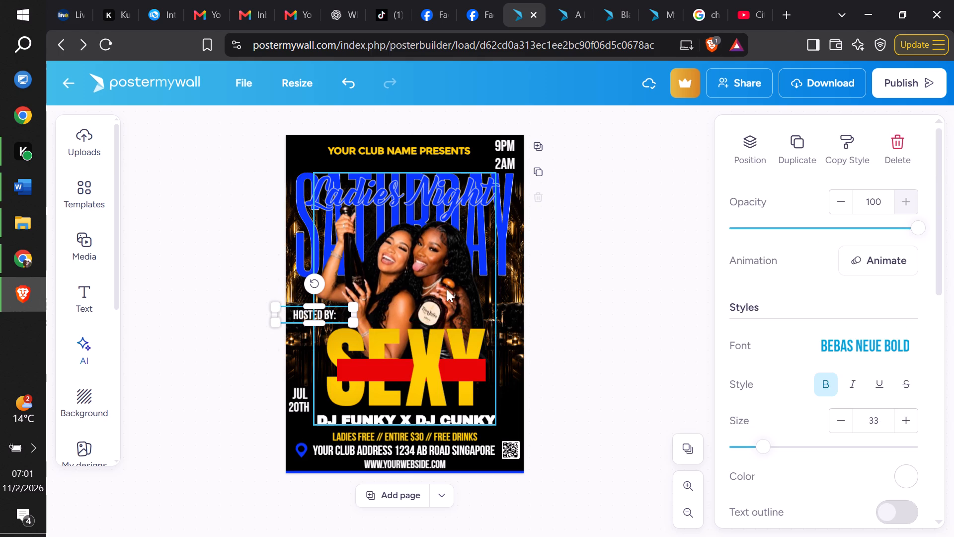
Move the 9PM 2AM text from the flyer's top right corner down beside the Y of SEXY.
{"action": "left_click", "coordinate": [505, 148]}
{"action": "left_click_drag", "start_coordinate": [505, 148], "coordinate": [504, 209]}
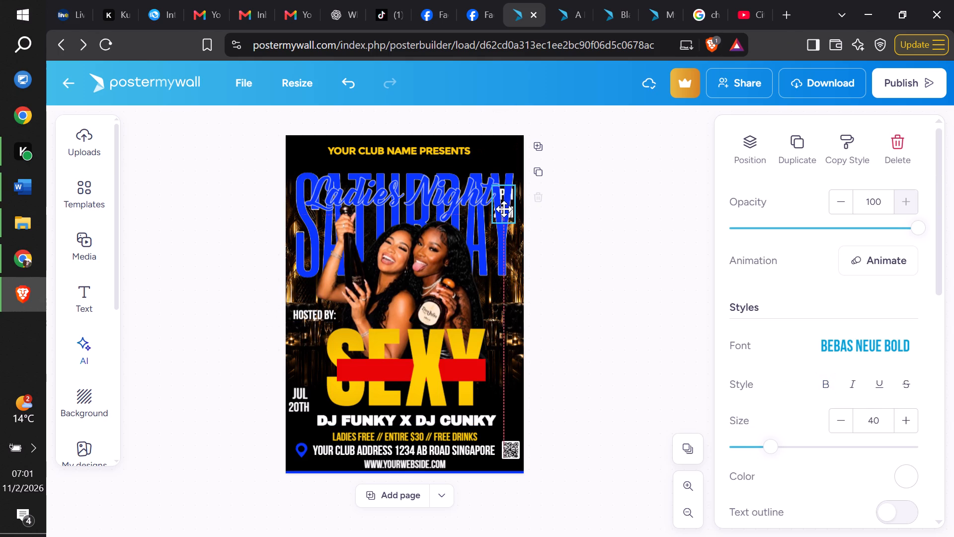
{"action": "left_click_drag", "start_coordinate": [504, 209], "coordinate": [506, 382]}
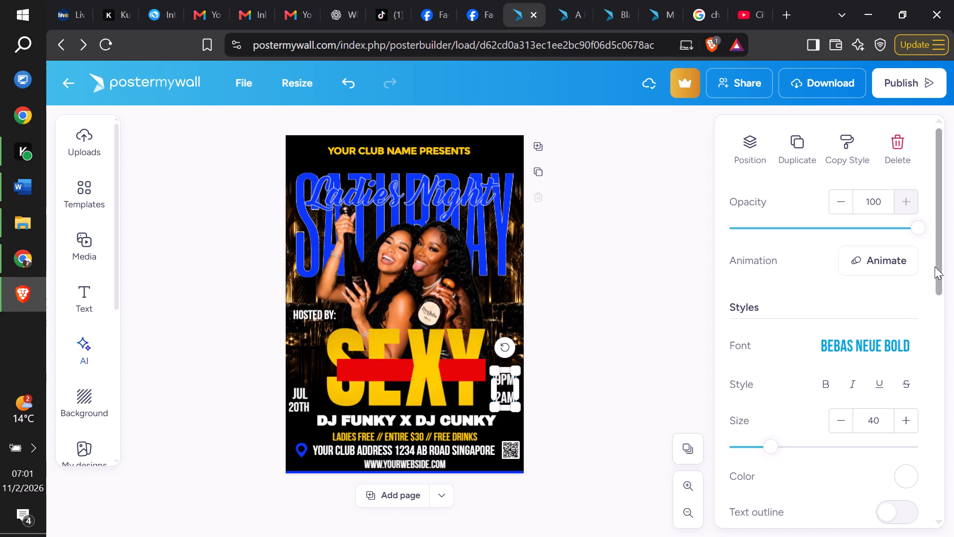
Reduce the line height of the 9PM 2AM text to 100.
{"action": "left_click_drag", "start_coordinate": [941, 267], "coordinate": [953, 392]}
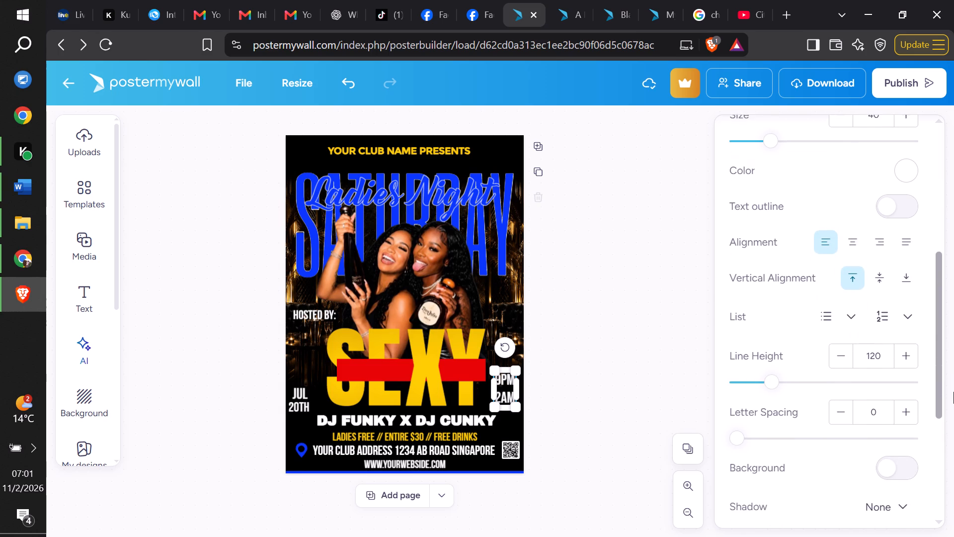
{"action": "left_click_drag", "start_coordinate": [953, 392], "coordinate": [953, 409]}
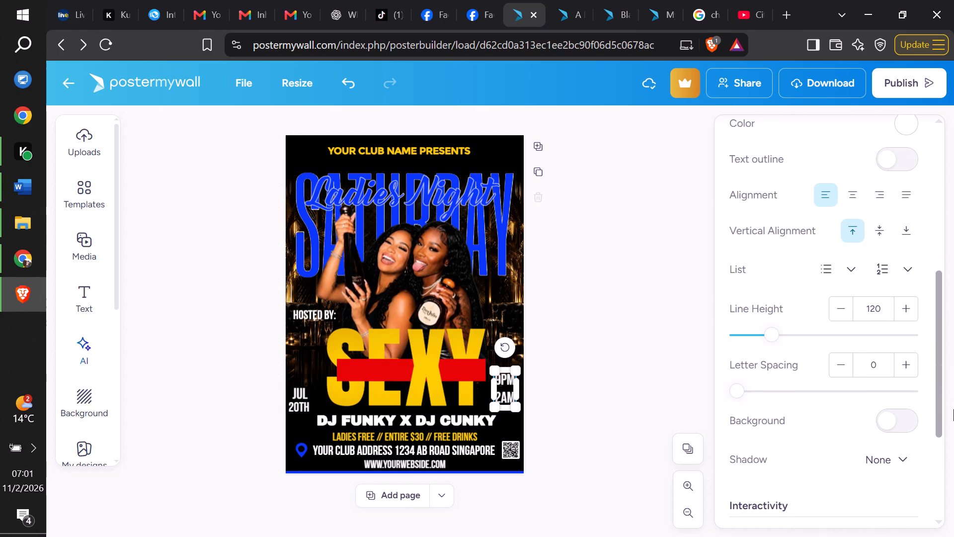
{"action": "left_click_drag", "start_coordinate": [953, 409], "coordinate": [953, 414]}
{"action": "left_click_drag", "start_coordinate": [773, 324], "coordinate": [771, 324]}
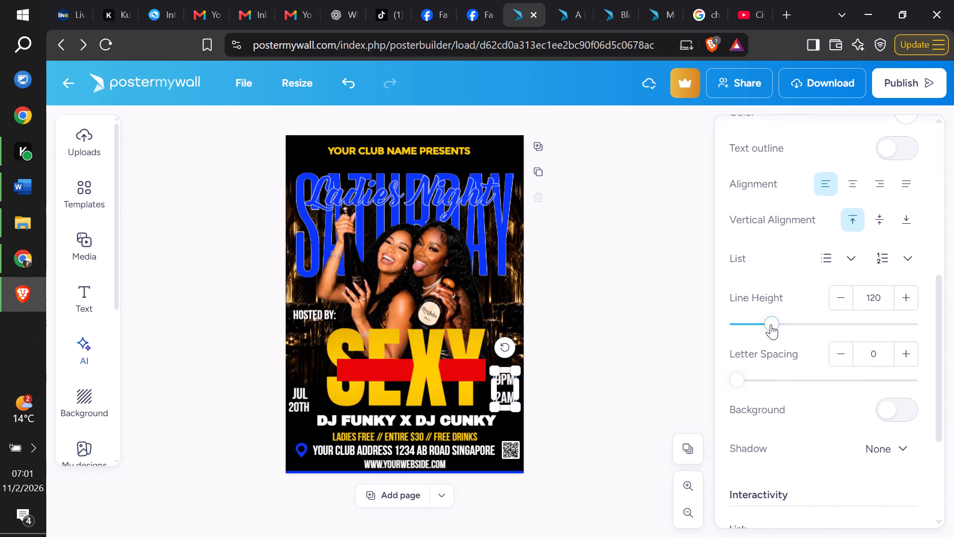
{"action": "left_click_drag", "start_coordinate": [771, 324], "coordinate": [764, 324]}
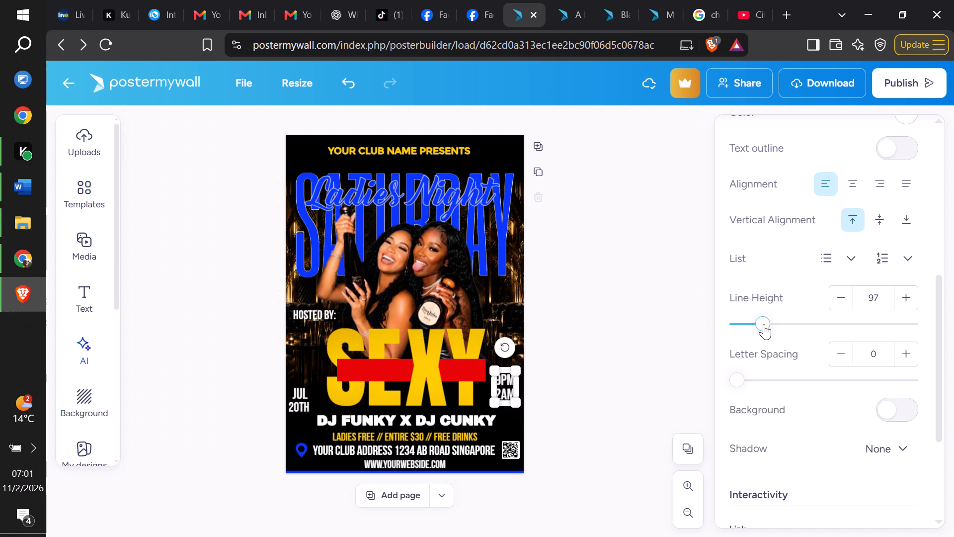
{"action": "left_click_drag", "start_coordinate": [764, 324], "coordinate": [765, 324]}
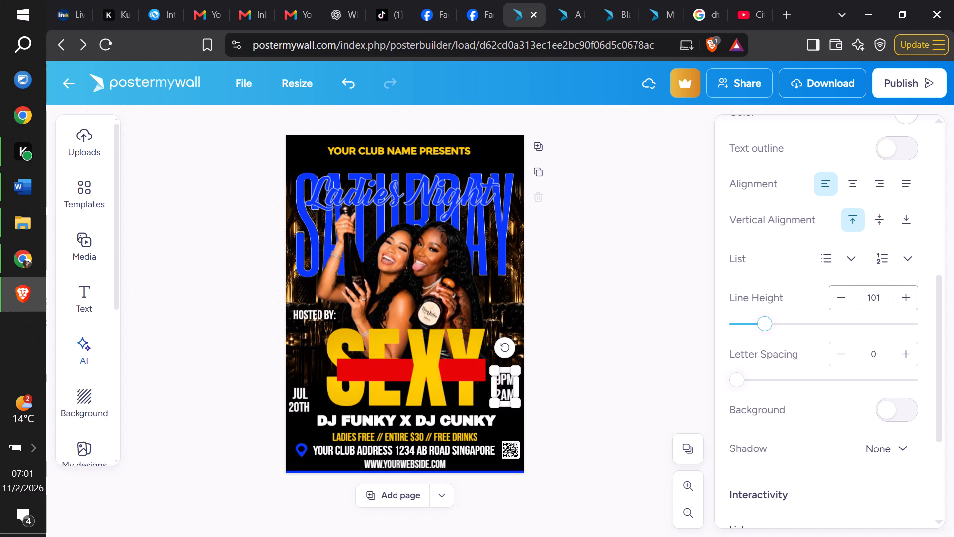
{"action": "left_click", "coordinate": [847, 302]}
{"action": "left_click", "coordinate": [665, 303]}
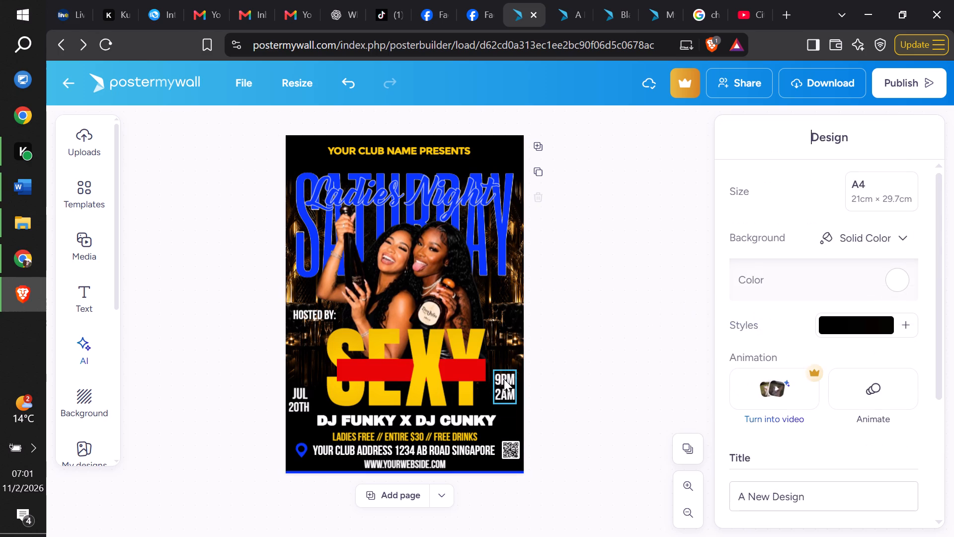
Lower the 9PM 2AM text slightly so it lines up with JUL 20TH on the opposite side of SEXY.
{"action": "left_click_drag", "start_coordinate": [504, 384], "coordinate": [505, 390]}
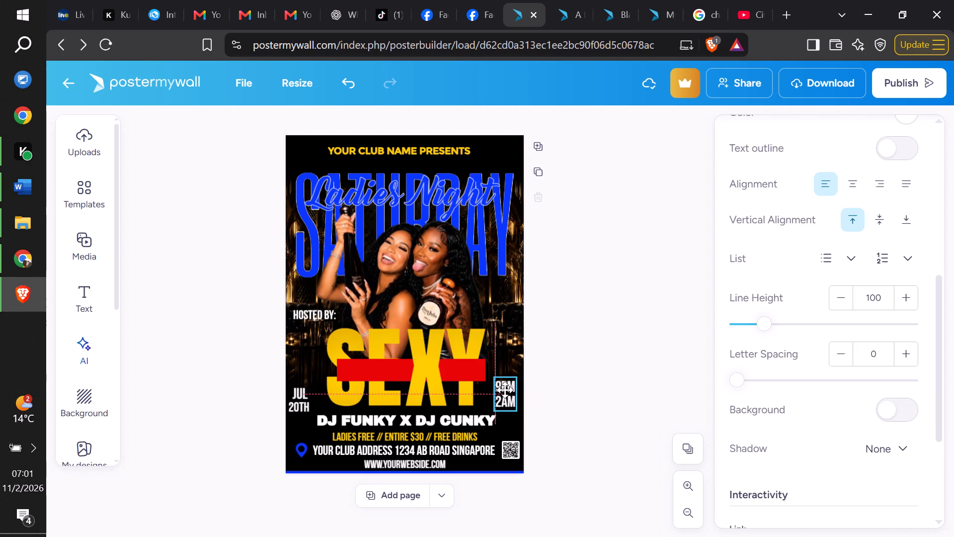
{"action": "left_click_drag", "start_coordinate": [505, 390], "coordinate": [507, 390]}
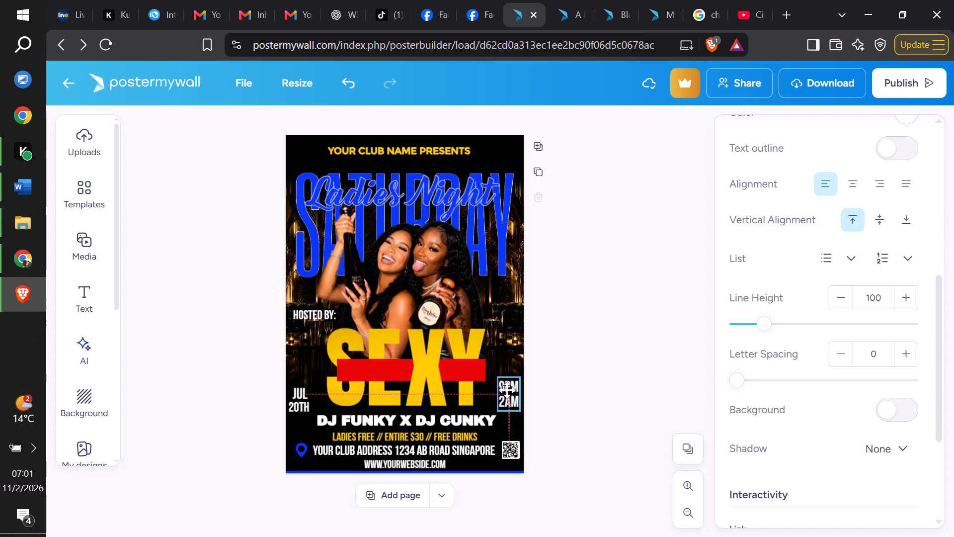
{"action": "left_click_drag", "start_coordinate": [507, 390], "coordinate": [506, 391]}
{"action": "left_click", "coordinate": [627, 337]}
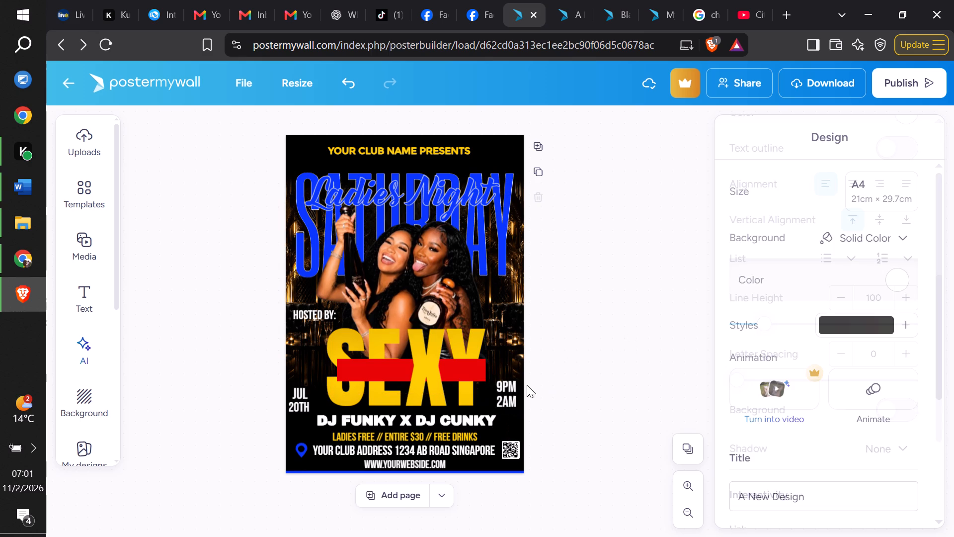
{"action": "left_click", "coordinate": [515, 388]}
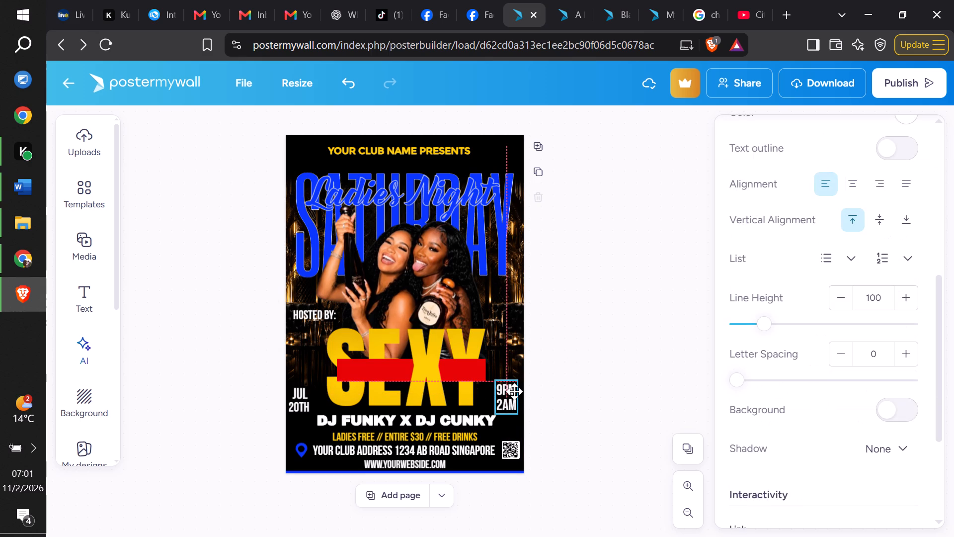
{"action": "left_click", "coordinate": [591, 365]}
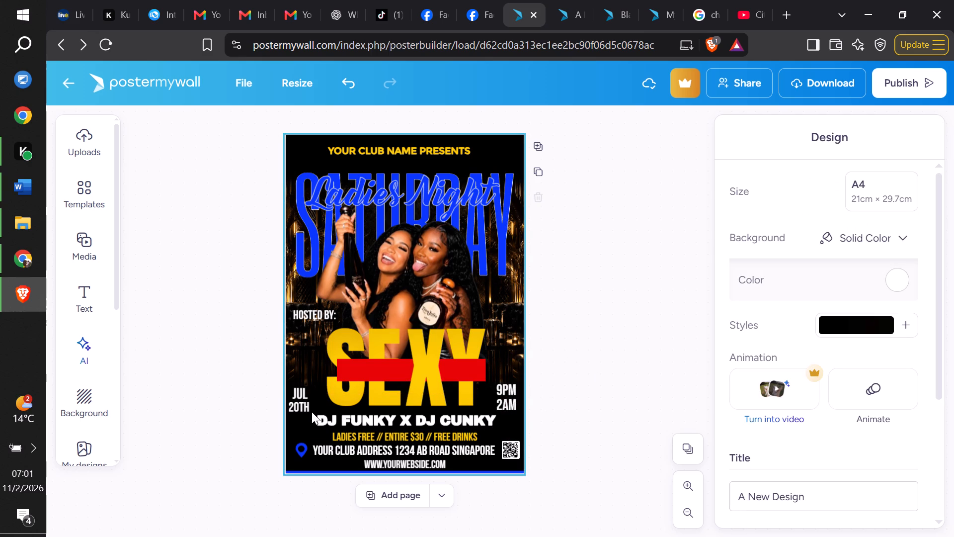
Set the text alignment of both JUL and 20TH to centre.
{"action": "left_click", "coordinate": [312, 412]}
{"action": "left_click", "coordinate": [302, 394]}
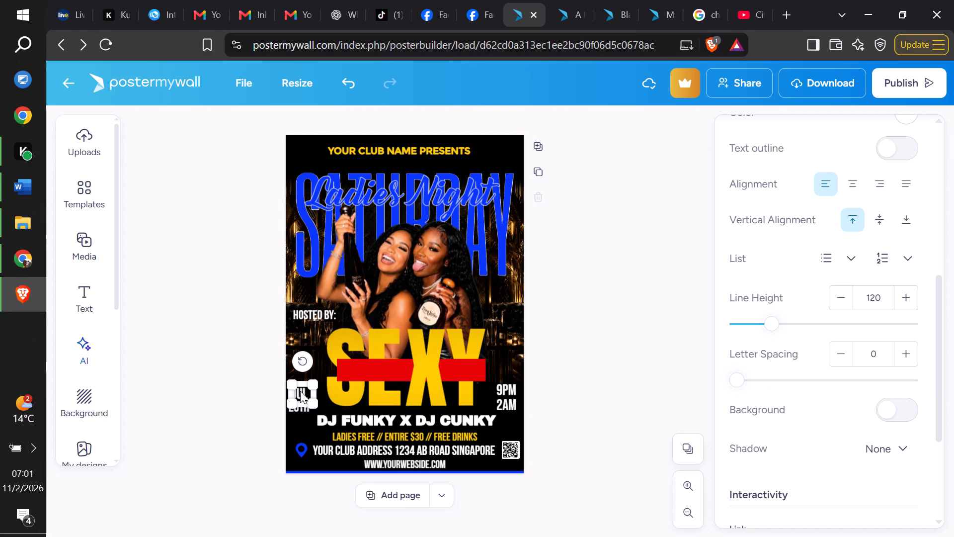
{"action": "left_click", "coordinate": [852, 185]}
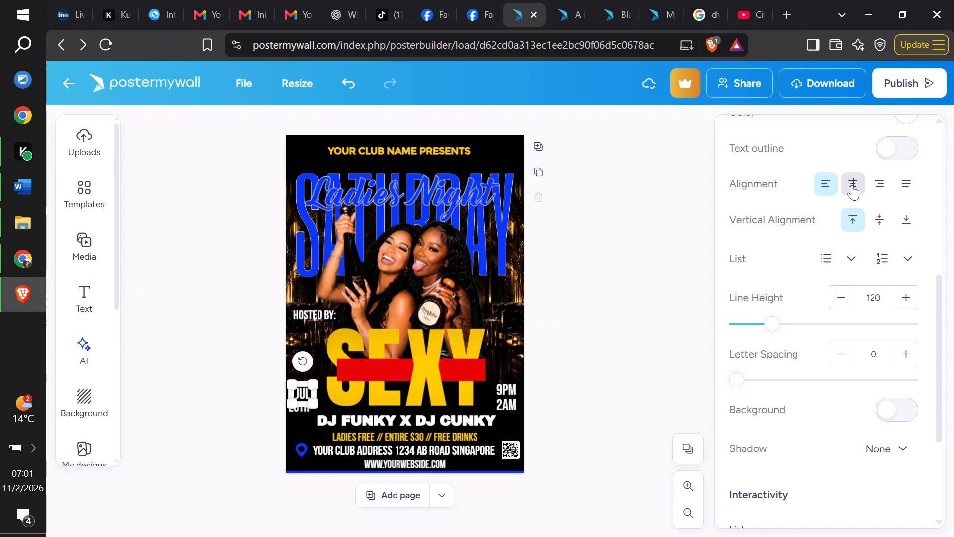
{"action": "left_click", "coordinate": [302, 415]}
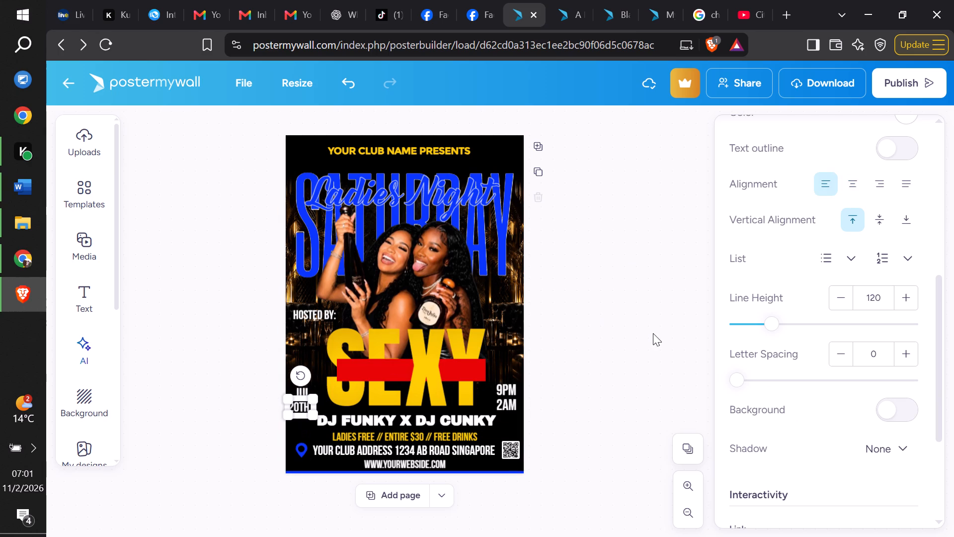
{"action": "left_click", "coordinate": [848, 192]}
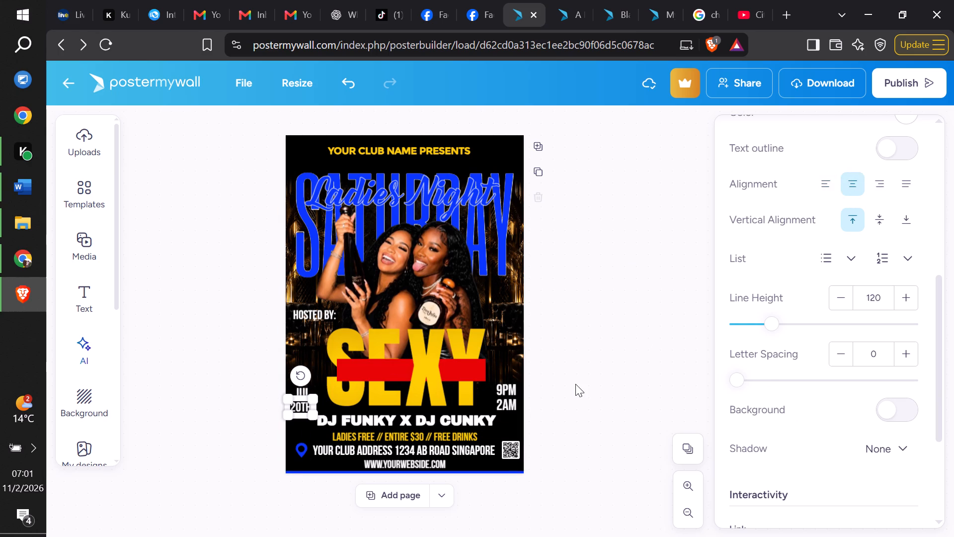
{"action": "left_click", "coordinate": [573, 384]}
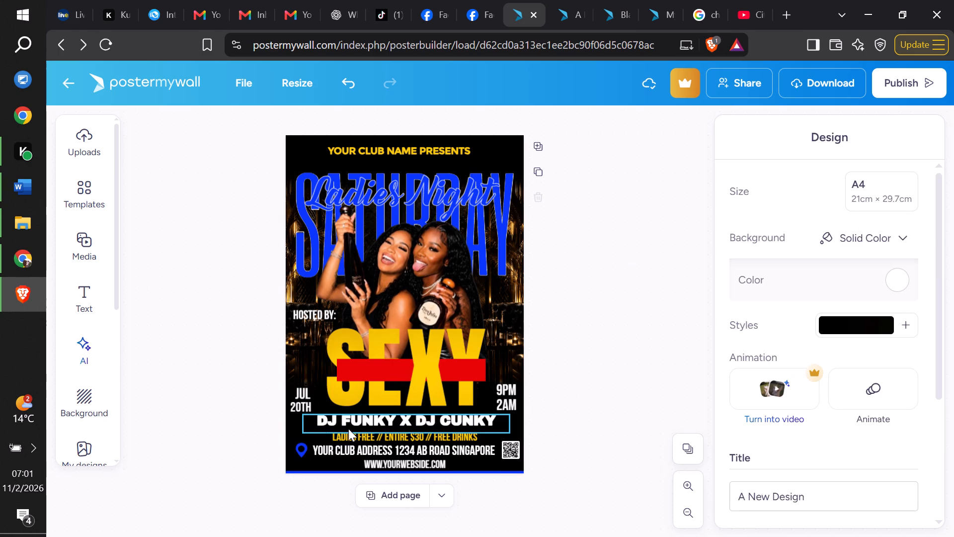
{"action": "left_click", "coordinate": [303, 394]}
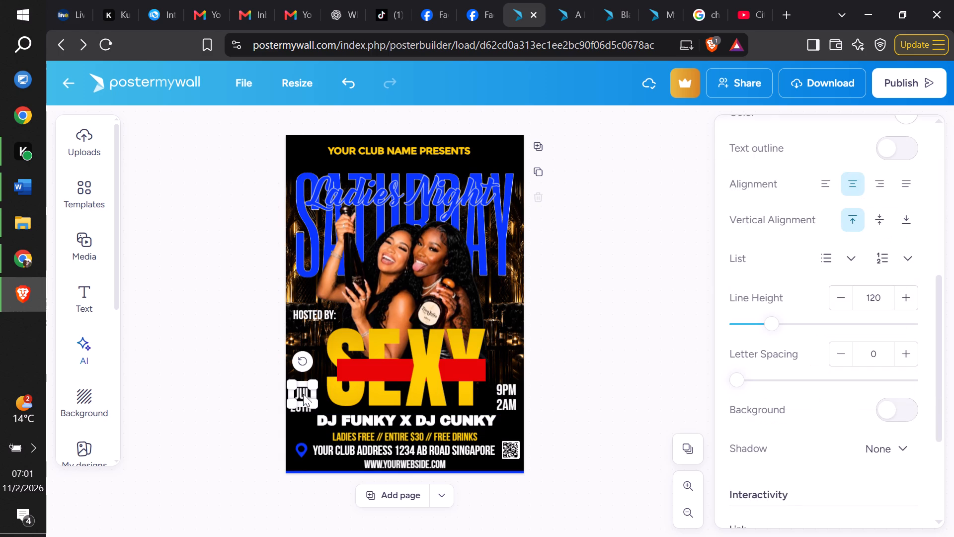
Adjust the JUL text upward slightly so it sits clear above 20TH.
{"action": "left_click", "coordinate": [303, 382]}
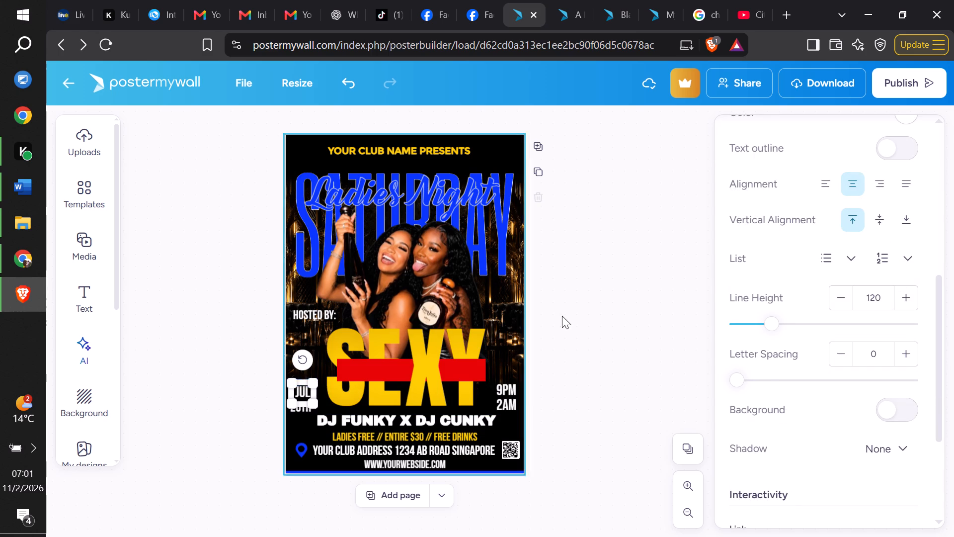
{"action": "left_click", "coordinate": [653, 350]}
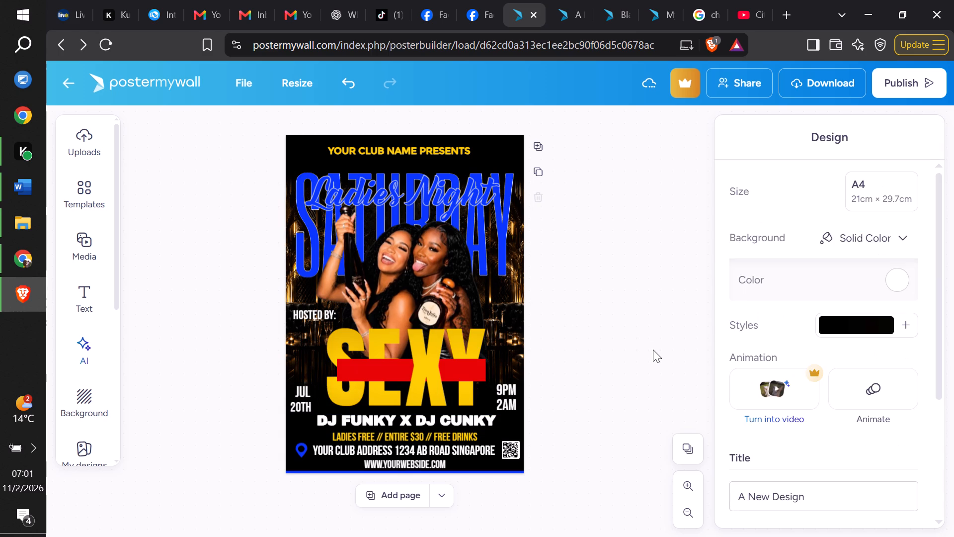
Move the large blue SATURDAY text up behind Ladies Night, closer to the YOUR CLUB NAME PRESENTS line.
{"action": "left_click_drag", "start_coordinate": [484, 247], "coordinate": [484, 243]}
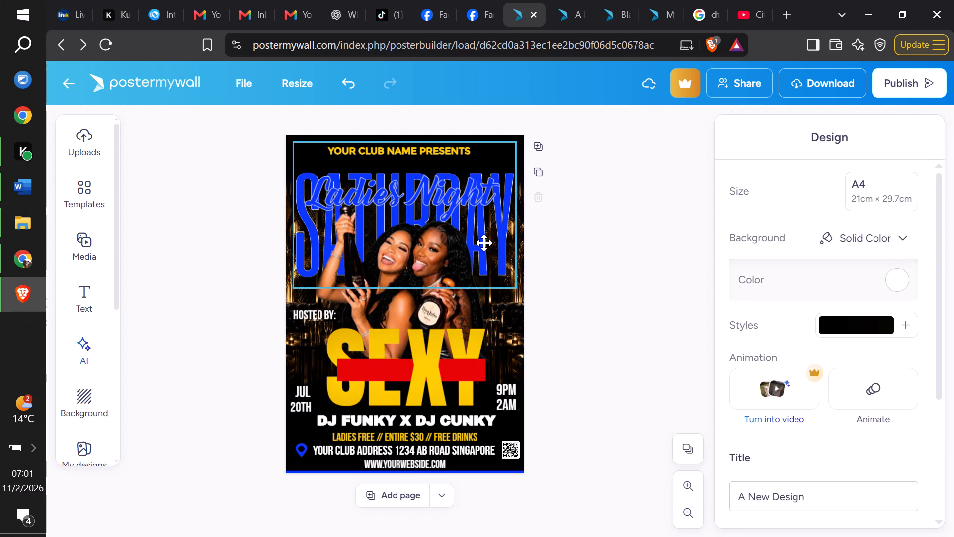
{"action": "left_click_drag", "start_coordinate": [484, 243], "coordinate": [484, 236]}
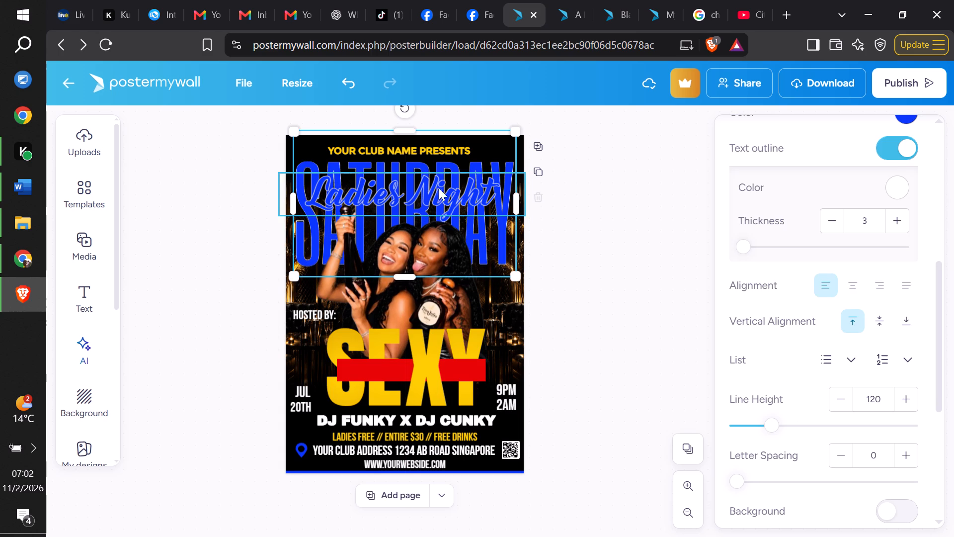
Centre-align the YOUR CLUB NAME PRESENTS text and reposition it slightly higher at the flyer's horizontal centre.
{"action": "left_click", "coordinate": [426, 150]}
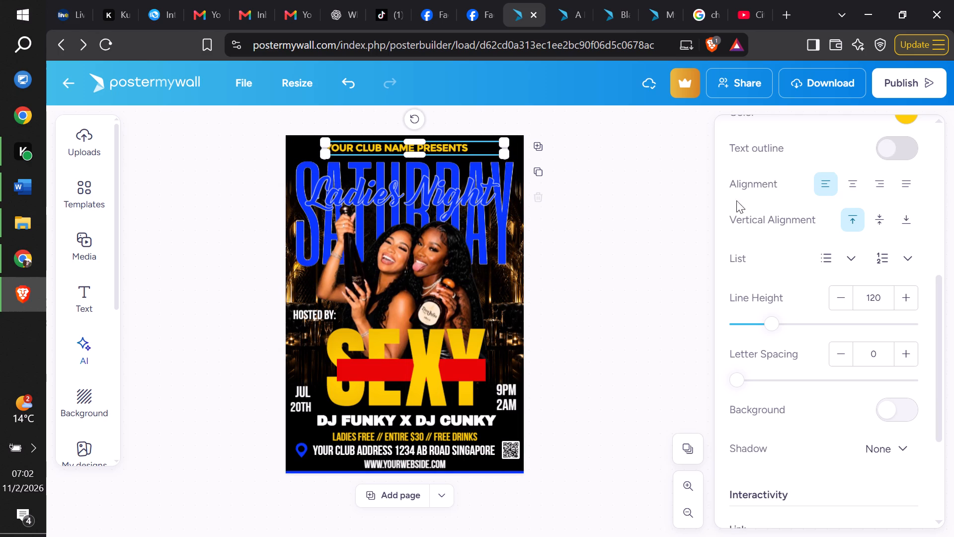
{"action": "left_click", "coordinate": [853, 188]}
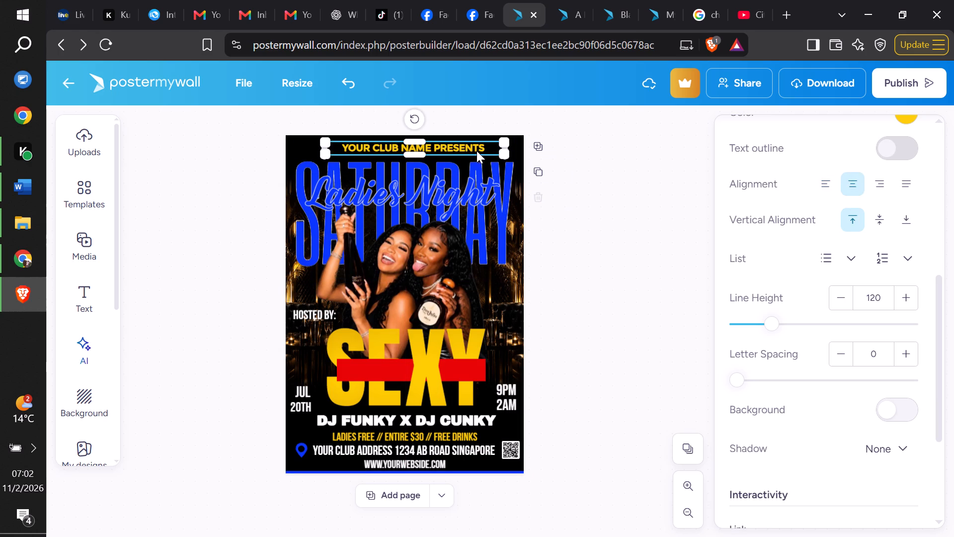
{"action": "left_click_drag", "start_coordinate": [477, 148], "coordinate": [467, 147]}
Raise the blue SATURDAY text a little further so it sits just beneath YOUR CLUB NAME PRESENTS.
{"action": "left_click_drag", "start_coordinate": [465, 168], "coordinate": [465, 165]}
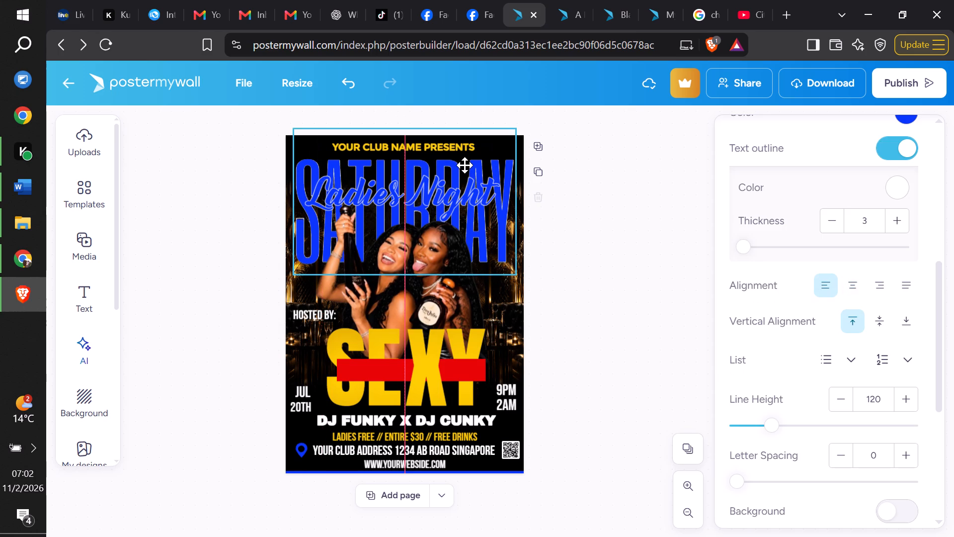
{"action": "left_click_drag", "start_coordinate": [465, 165], "coordinate": [465, 163]}
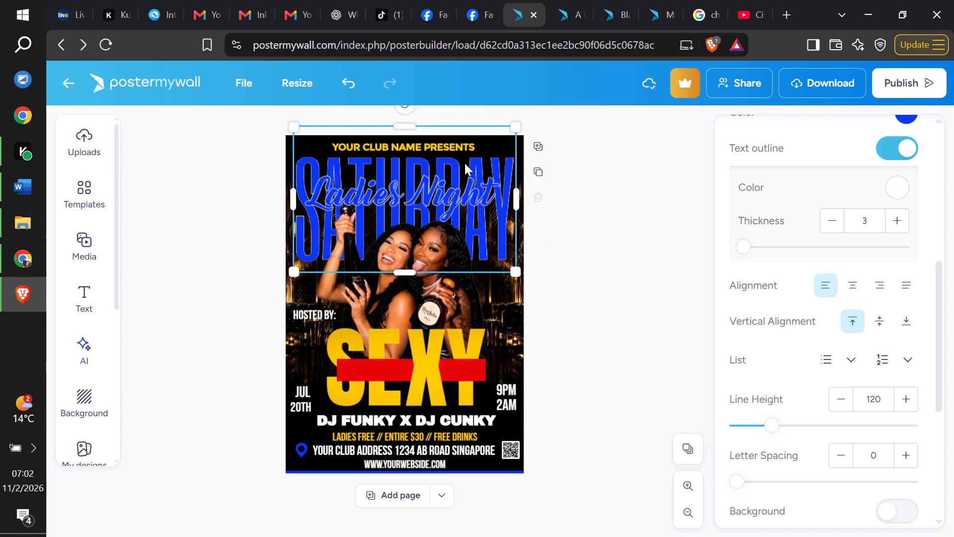
{"action": "left_click", "coordinate": [596, 342]}
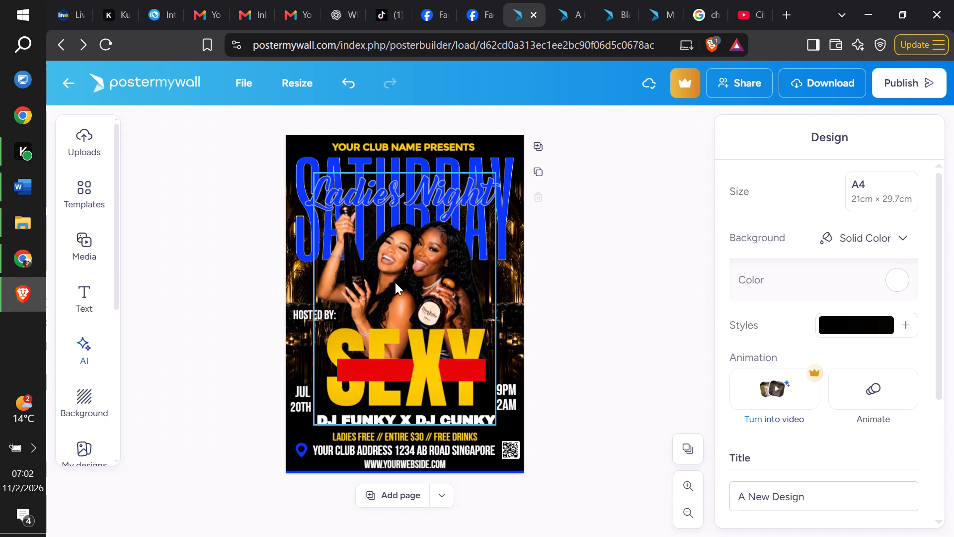
Move the photo of the two women up so their heads sit just beneath the Ladies Night lettering.
{"action": "left_click_drag", "start_coordinate": [396, 282], "coordinate": [396, 269]}
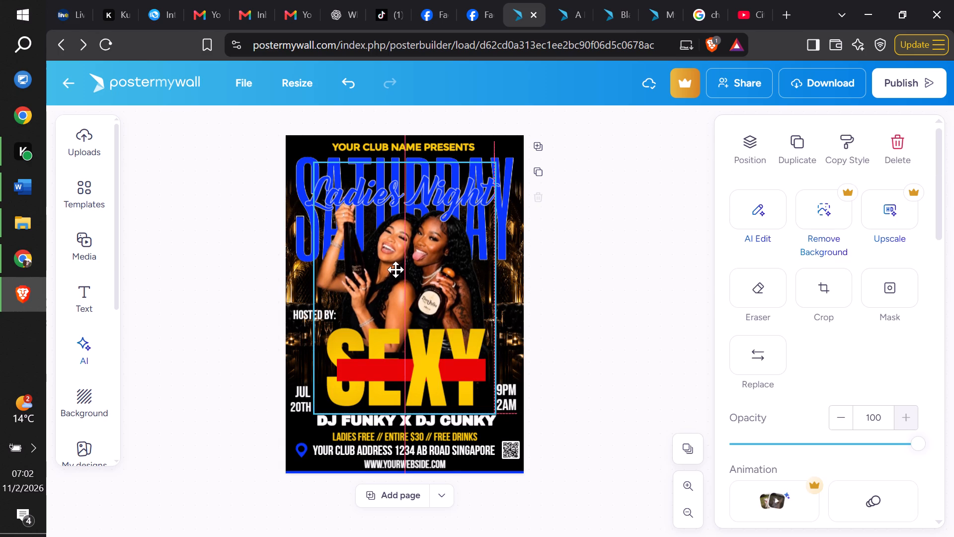
{"action": "left_click_drag", "start_coordinate": [396, 269], "coordinate": [395, 268]}
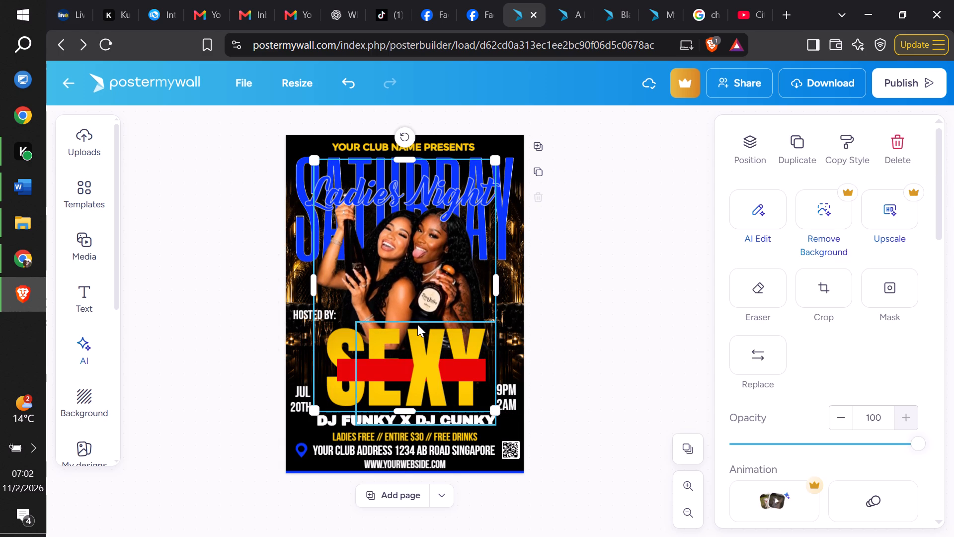
{"action": "left_click", "coordinate": [587, 345]}
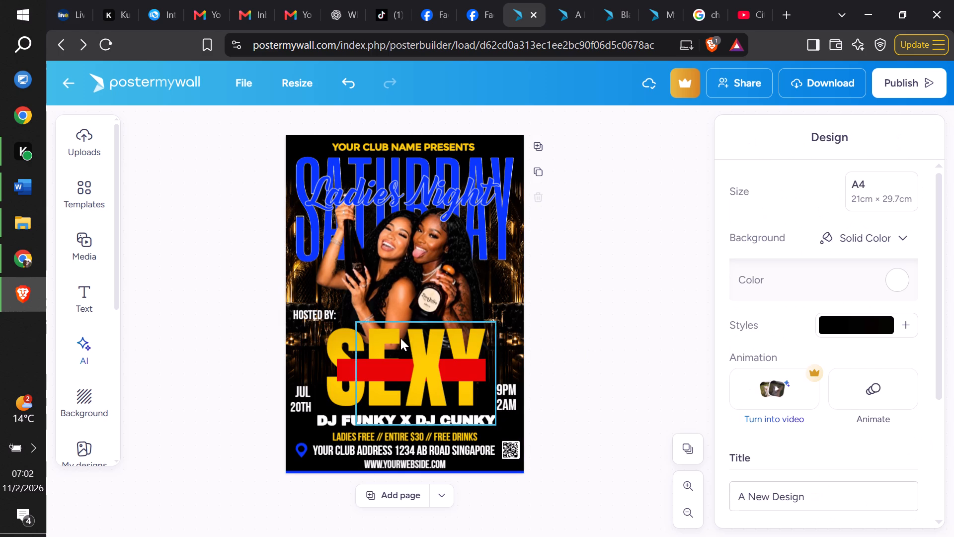
Raise the separate S, E, X and Y letters of SEXY slightly to leave more space above the DJ names.
{"action": "left_click_drag", "start_coordinate": [355, 339], "coordinate": [355, 331]}
{"action": "left_click_drag", "start_coordinate": [377, 345], "coordinate": [378, 341]}
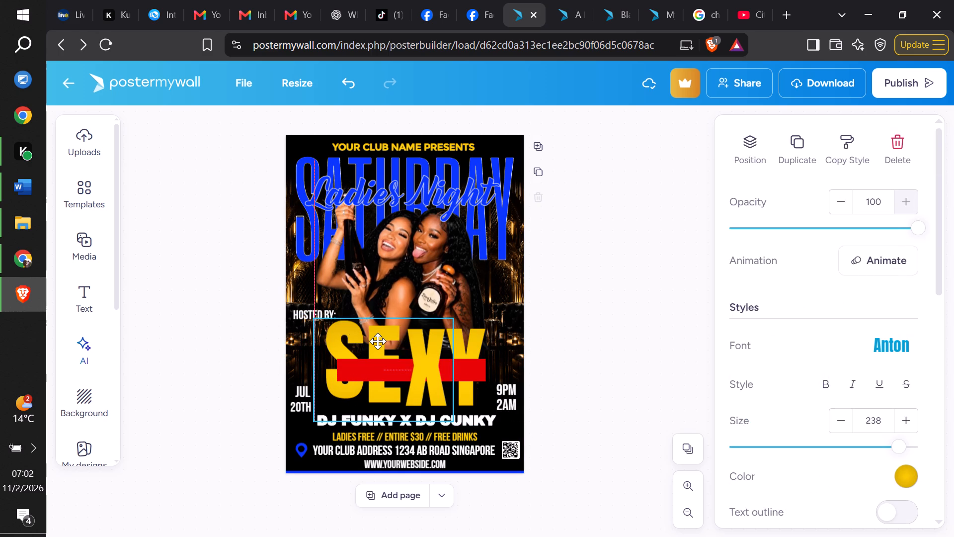
{"action": "left_click_drag", "start_coordinate": [378, 341], "coordinate": [378, 339]}
{"action": "left_click_drag", "start_coordinate": [418, 358], "coordinate": [419, 356]}
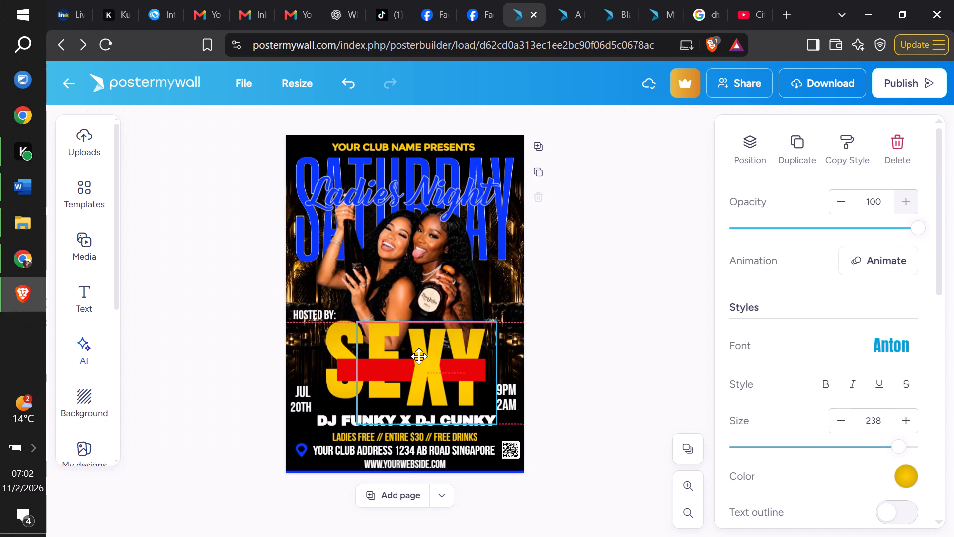
{"action": "left_click_drag", "start_coordinate": [419, 356], "coordinate": [417, 351]}
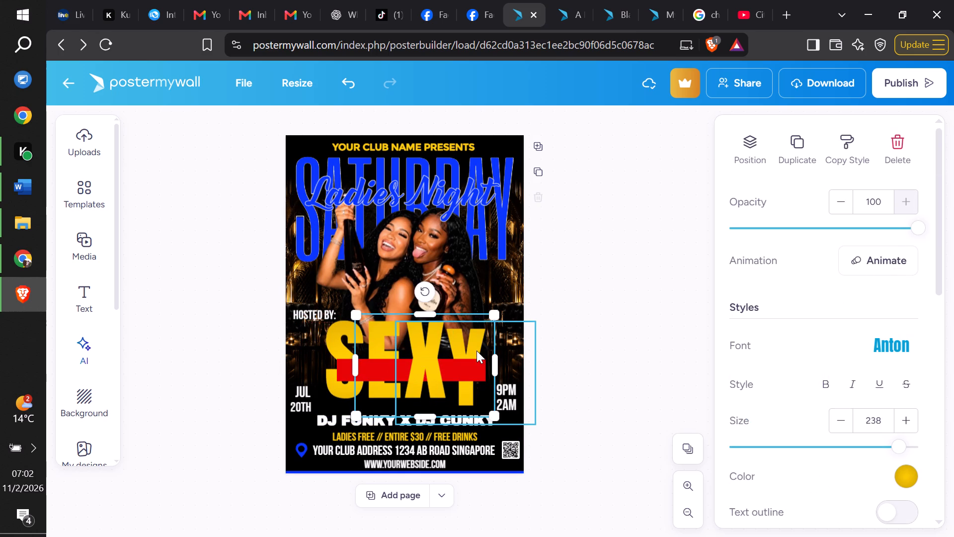
{"action": "left_click_drag", "start_coordinate": [476, 346], "coordinate": [475, 338]}
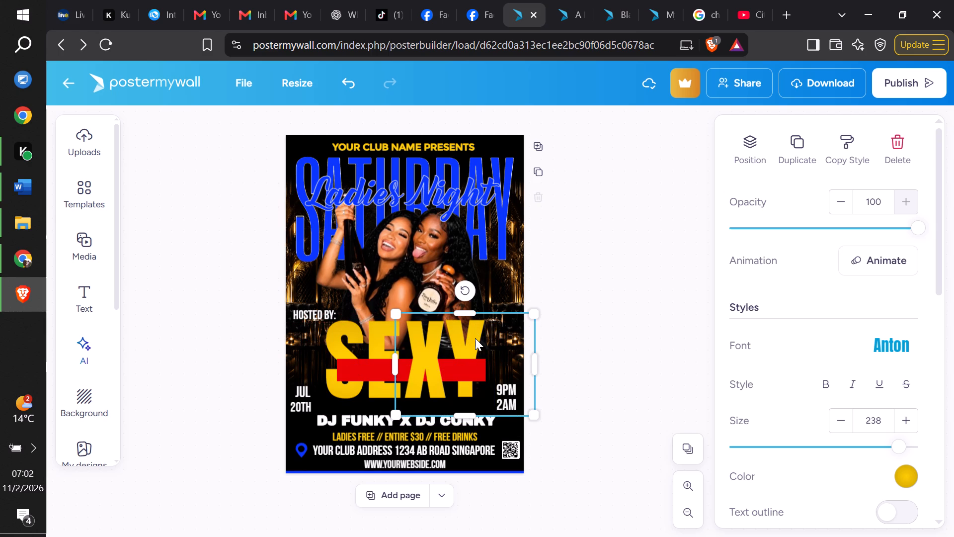
Fine-tune the horizontal spacing of the E, X and Y letters so SEXY reads as one tight, even word.
{"action": "left_click", "coordinate": [430, 342]}
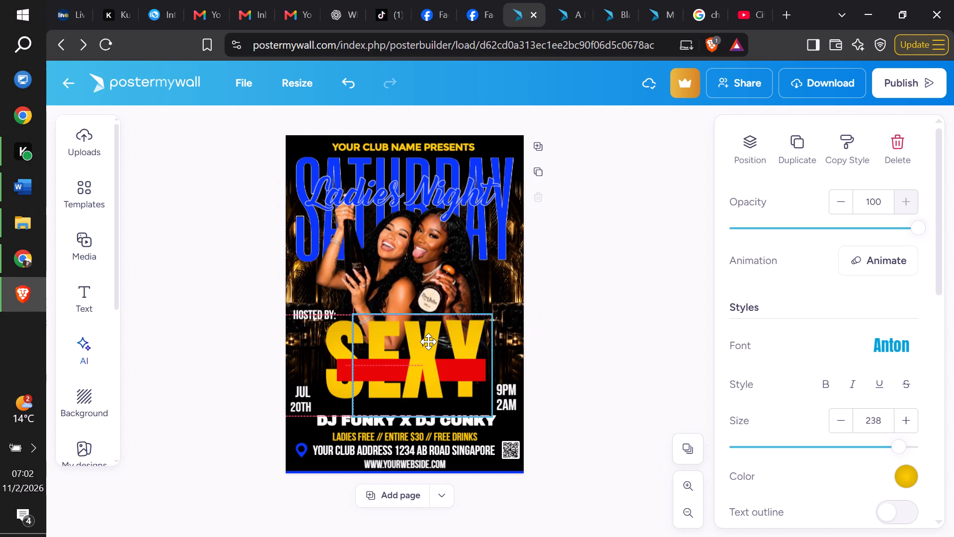
{"action": "left_click", "coordinate": [388, 335]}
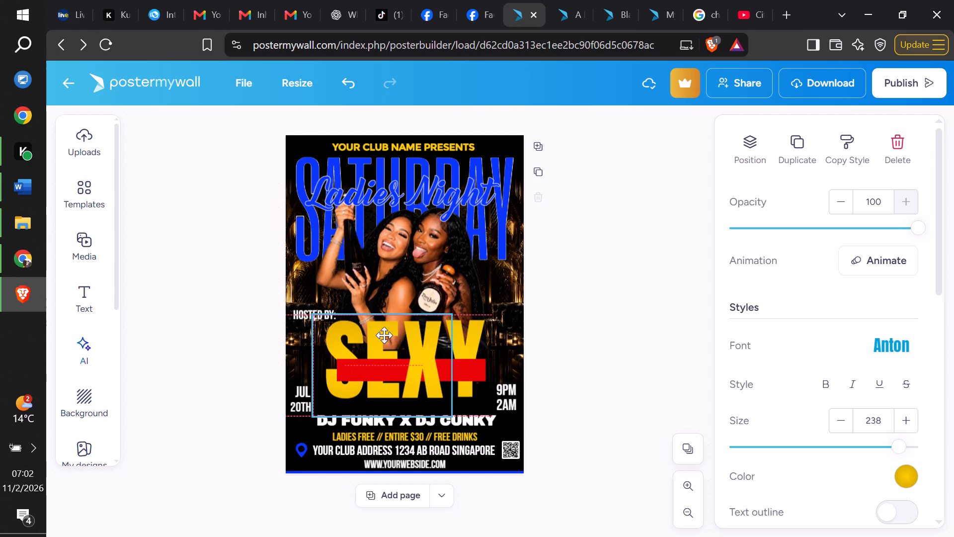
{"action": "left_click", "coordinate": [433, 340]}
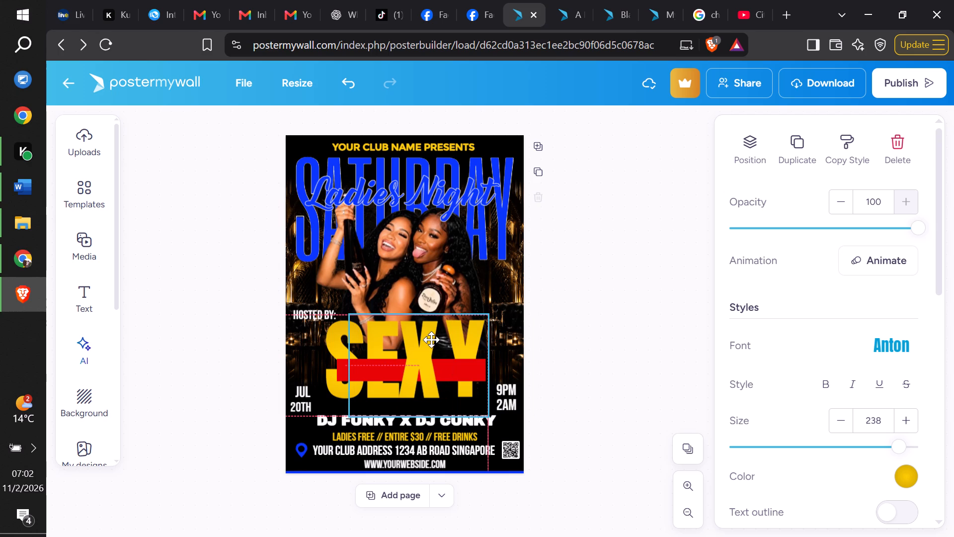
{"action": "left_click", "coordinate": [483, 331]}
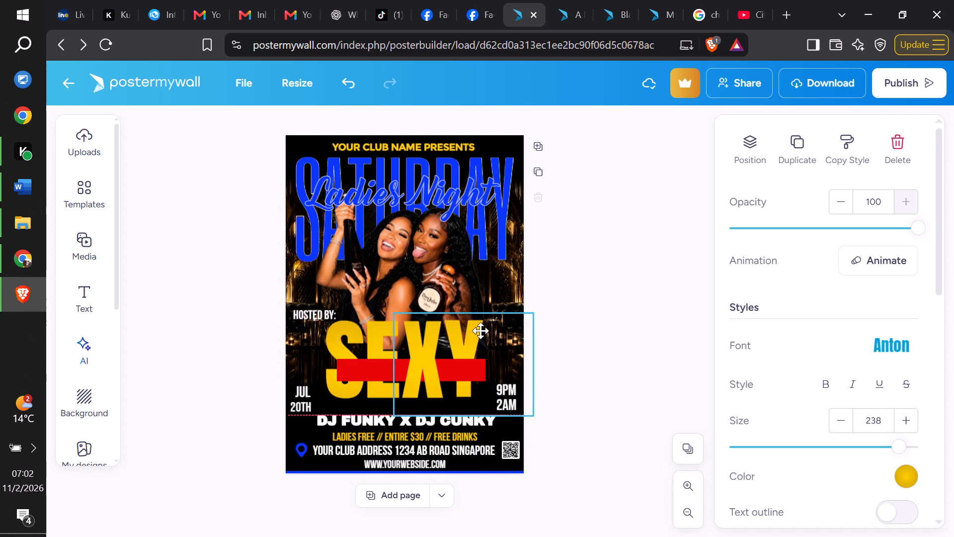
Move the red bar up and centre it across the middle of the SEXY letters.
{"action": "left_click_drag", "start_coordinate": [473, 362], "coordinate": [472, 357]}
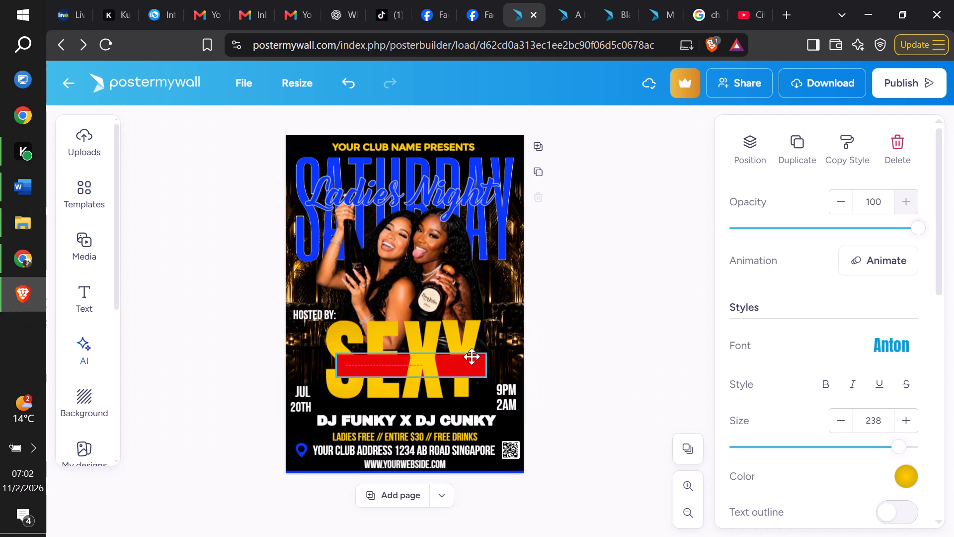
{"action": "left_click_drag", "start_coordinate": [472, 357], "coordinate": [470, 352]}
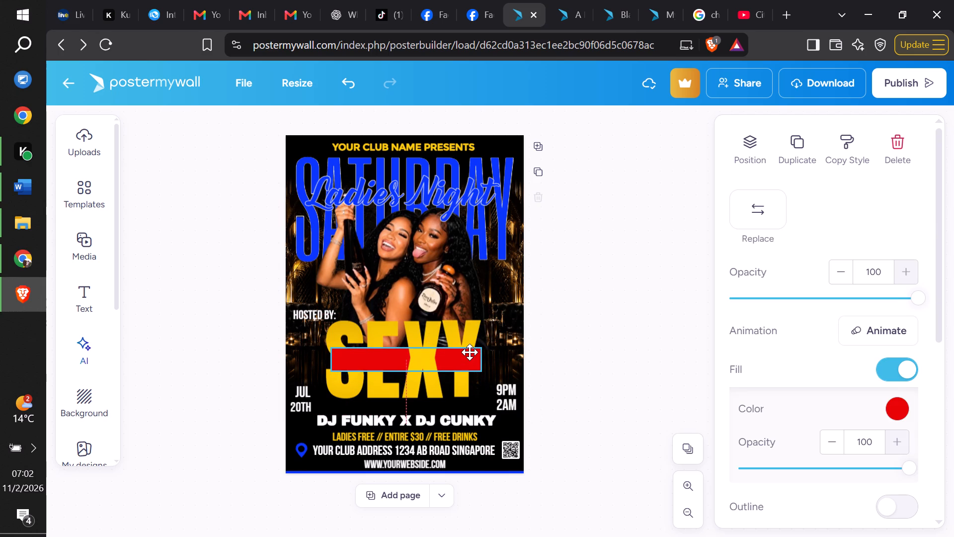
{"action": "left_click_drag", "start_coordinate": [470, 352], "coordinate": [477, 349]}
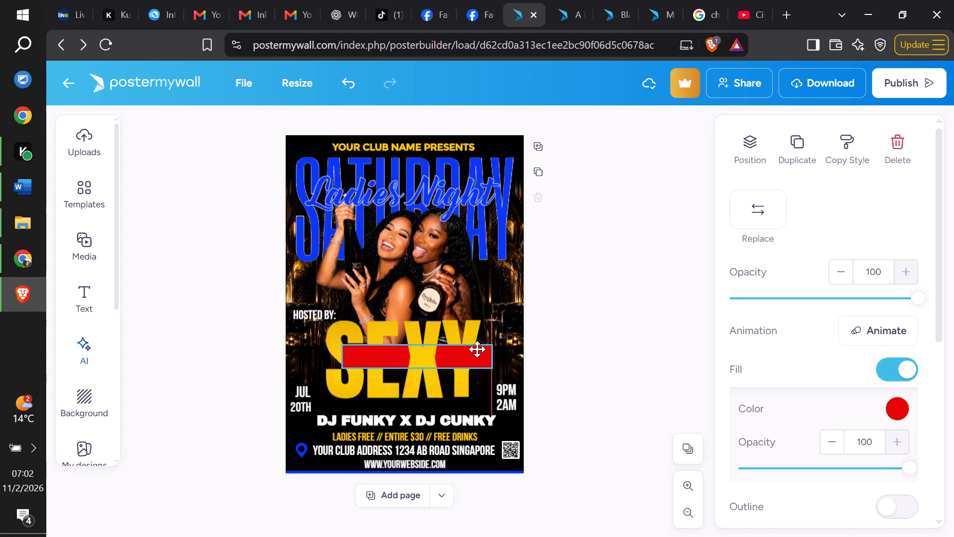
{"action": "left_click_drag", "start_coordinate": [477, 349], "coordinate": [467, 350]}
{"action": "left_click", "coordinate": [576, 336]}
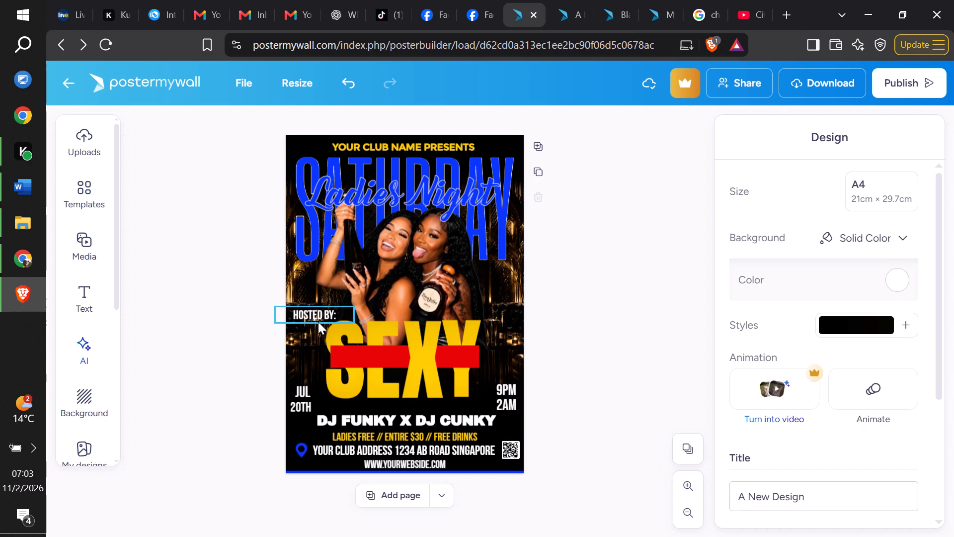
Move the HOSTED BY: text from above the S of SEXY to the centre, just above the DJ names.
{"action": "left_click_drag", "start_coordinate": [318, 322], "coordinate": [410, 414]}
{"action": "left_click", "coordinate": [594, 382]}
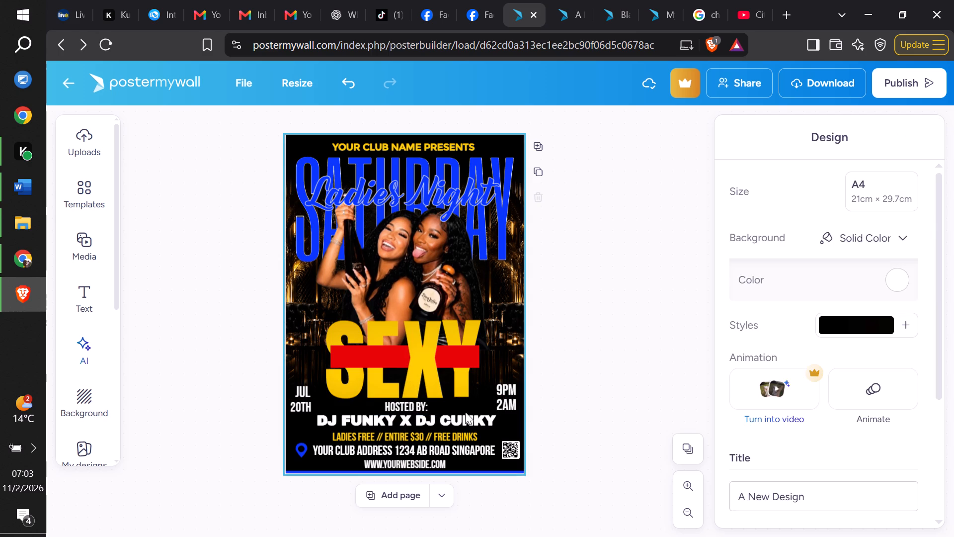
Reduce the height of the DJ FUNKY X DJ CUNKY text box to about 1.6, leaving room beneath HOSTED BY:.
{"action": "left_click", "coordinate": [455, 421]}
{"action": "left_click", "coordinate": [401, 433]}
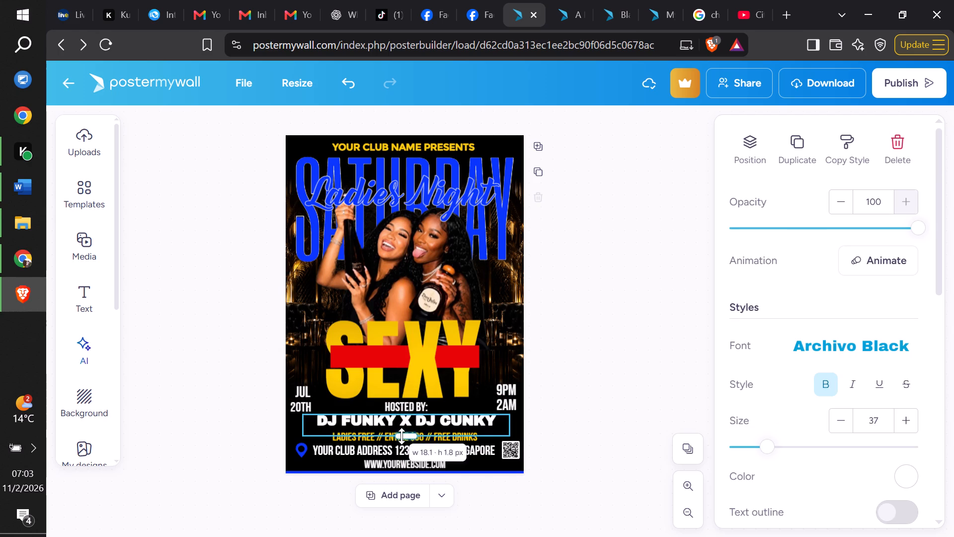
{"action": "left_click", "coordinate": [404, 414]}
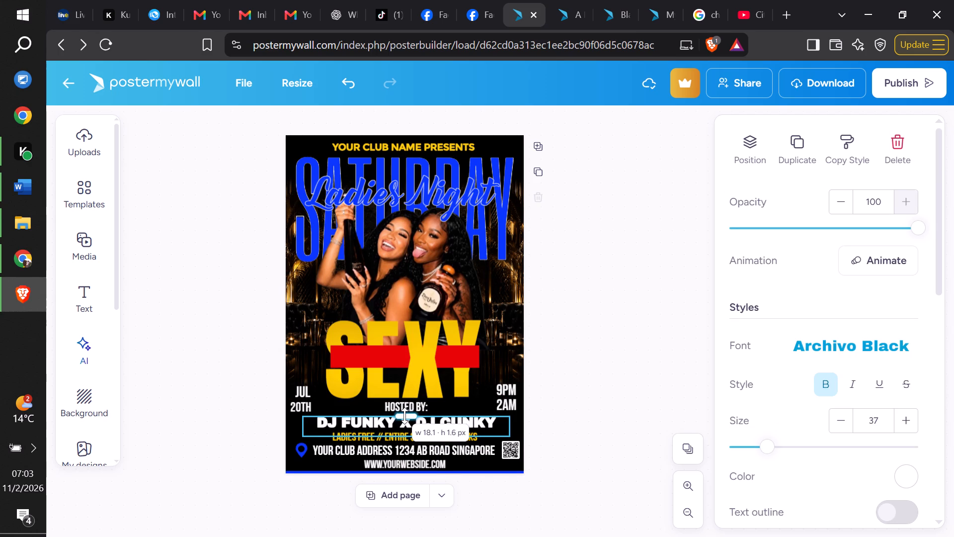
{"action": "left_click", "coordinate": [569, 353]}
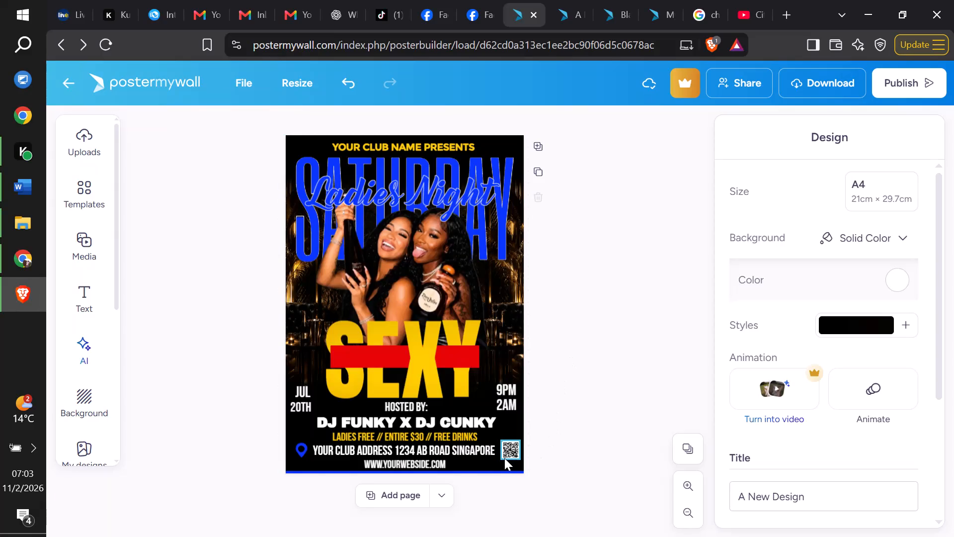
Move the QR code down nearer the flyer's bottom corner and size it to about 1.6 by 1.6.
{"action": "left_click_drag", "start_coordinate": [509, 452], "coordinate": [509, 459]}
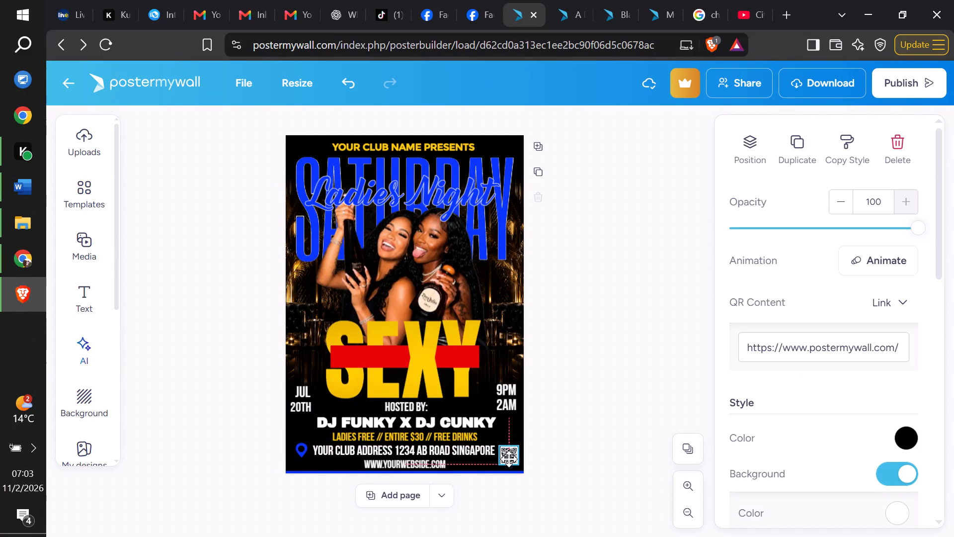
{"action": "left_click_drag", "start_coordinate": [509, 459], "coordinate": [509, 459]}
{"action": "left_click", "coordinate": [616, 388]}
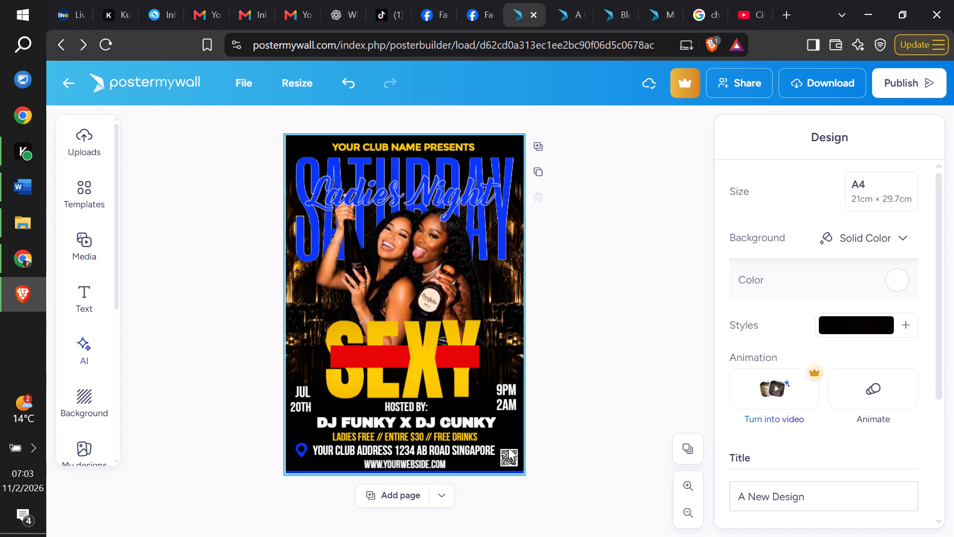
{"action": "left_click", "coordinate": [510, 456]}
{"action": "left_click", "coordinate": [517, 447]}
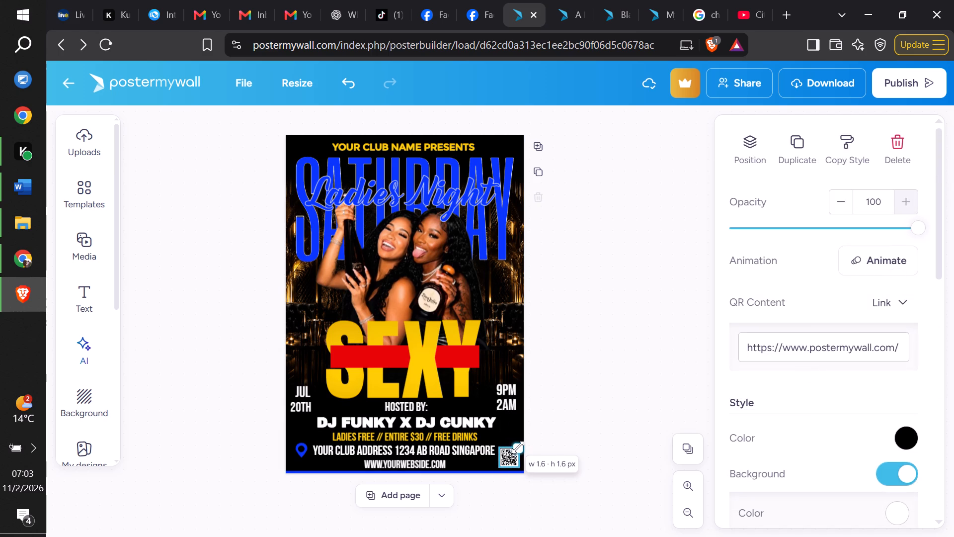
{"action": "left_click", "coordinate": [612, 380]}
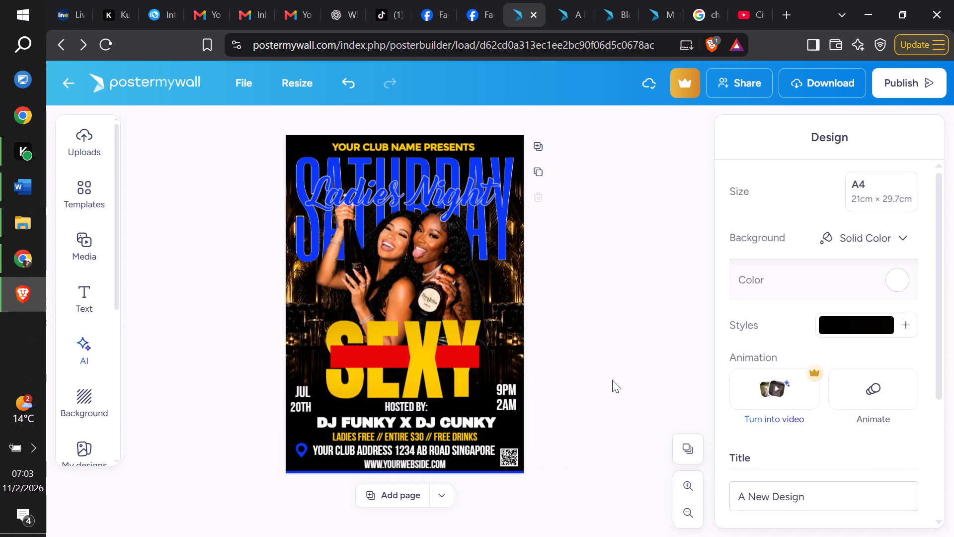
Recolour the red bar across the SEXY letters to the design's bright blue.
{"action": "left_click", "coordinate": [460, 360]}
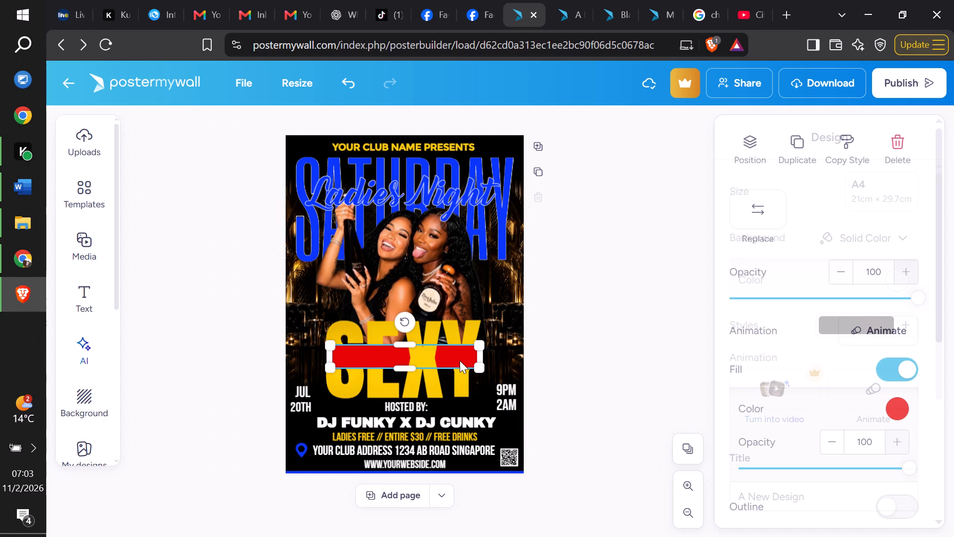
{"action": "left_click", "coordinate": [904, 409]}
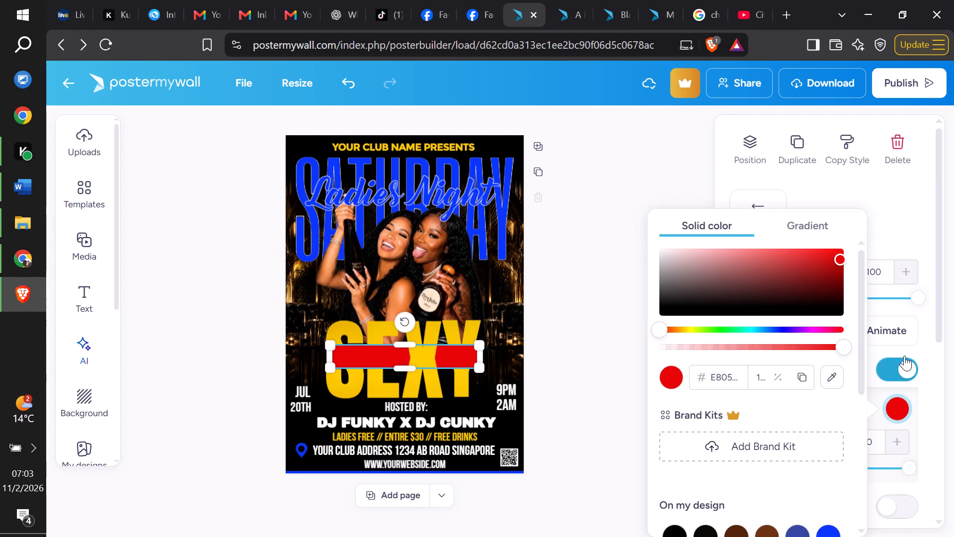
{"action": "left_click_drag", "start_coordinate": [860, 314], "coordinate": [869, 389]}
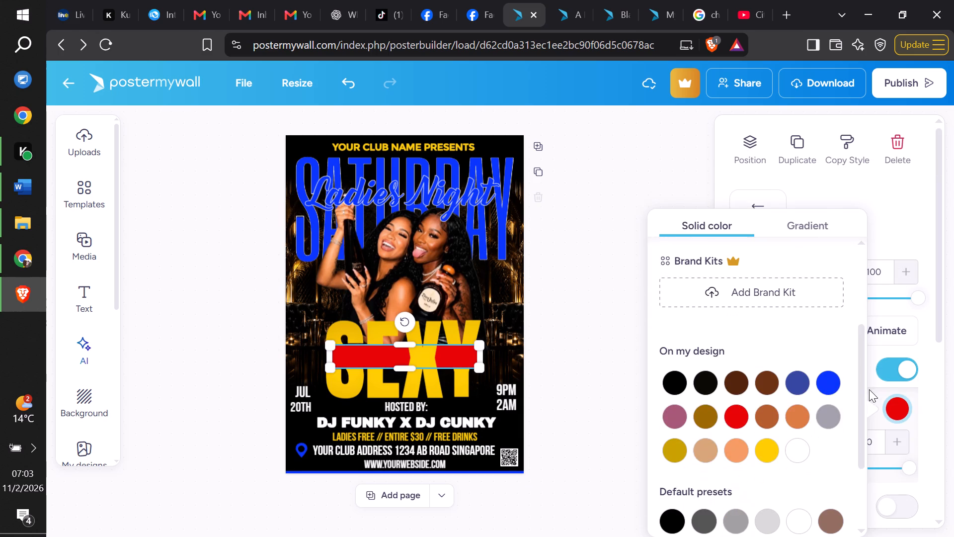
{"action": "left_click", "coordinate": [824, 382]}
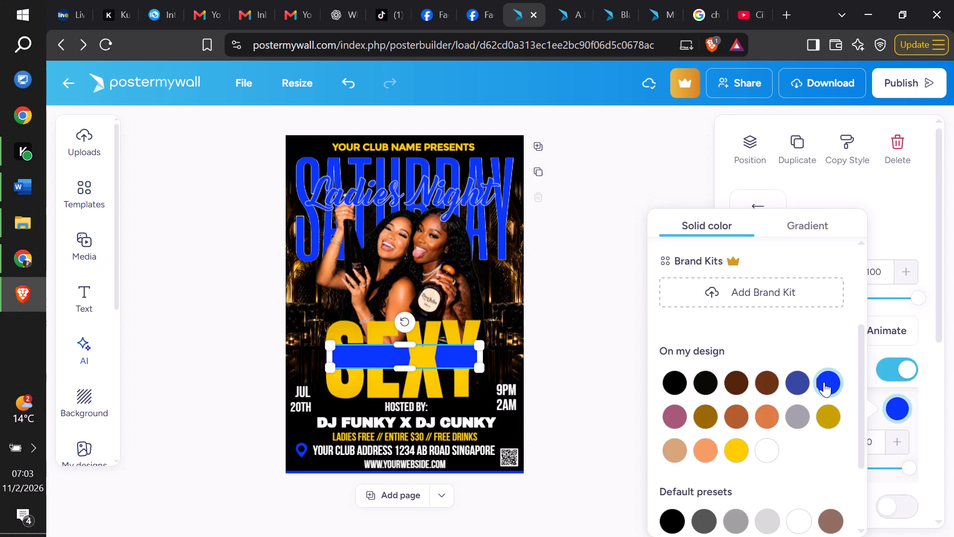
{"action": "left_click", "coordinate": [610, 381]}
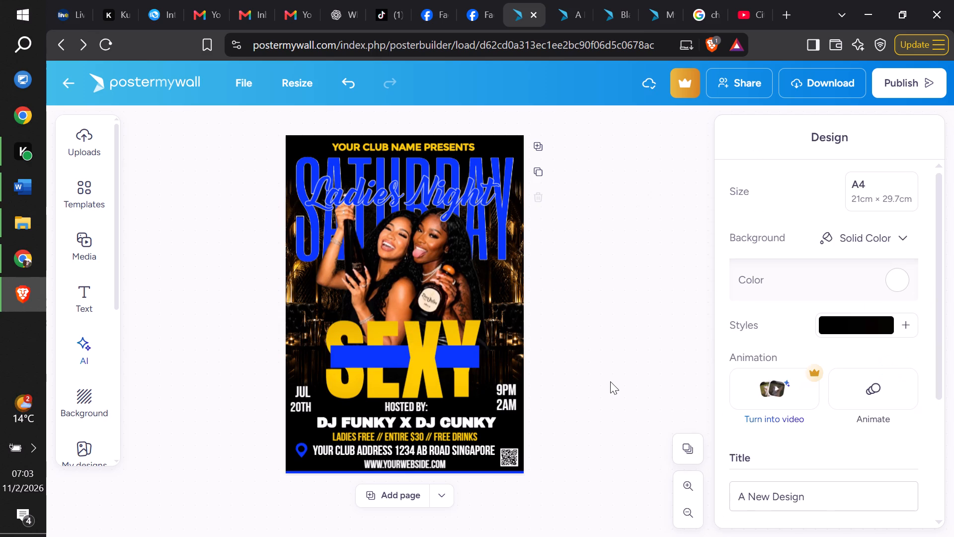
Shrink the Ladies Night text to size 56 and centre it over the bar across SEXY.
{"action": "left_click", "coordinate": [435, 182]}
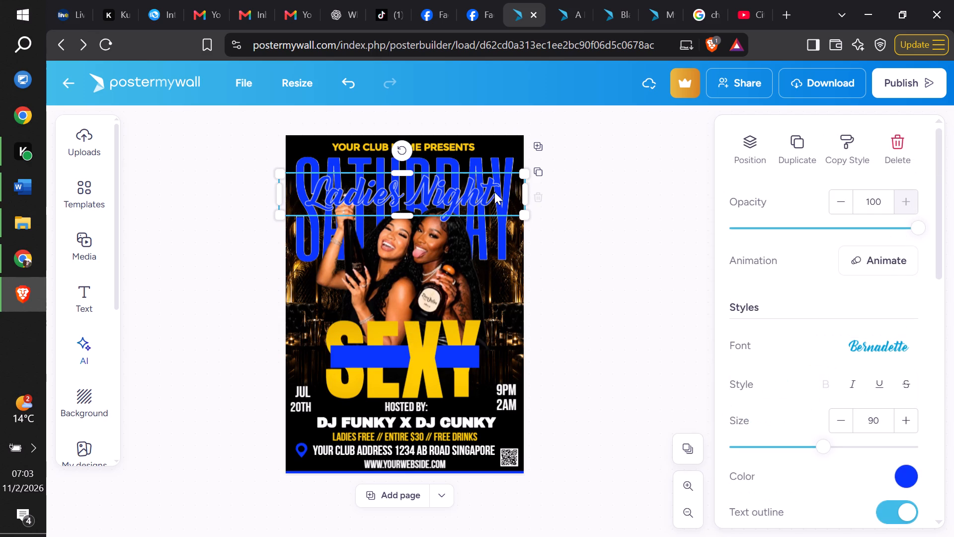
{"action": "left_click_drag", "start_coordinate": [521, 216], "coordinate": [433, 195]}
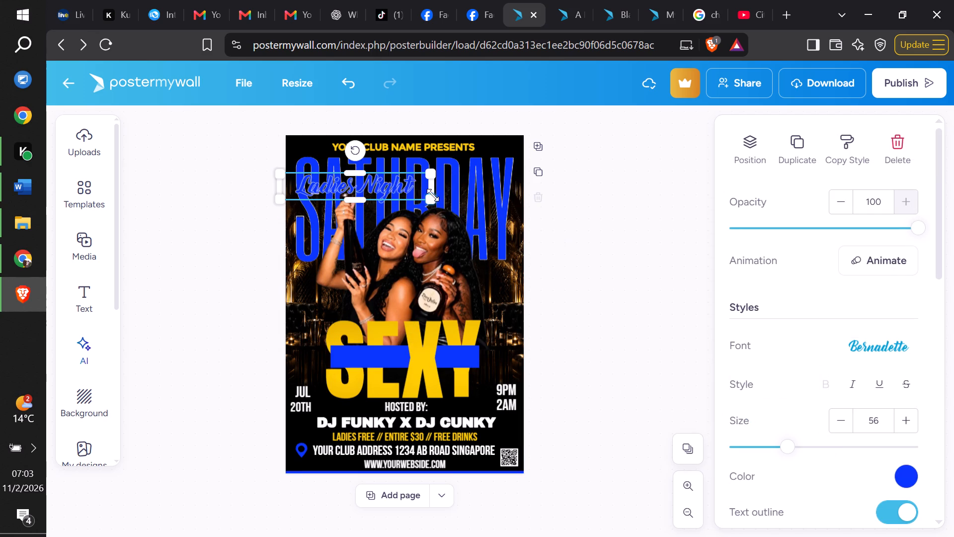
{"action": "left_click_drag", "start_coordinate": [393, 189], "coordinate": [440, 365]}
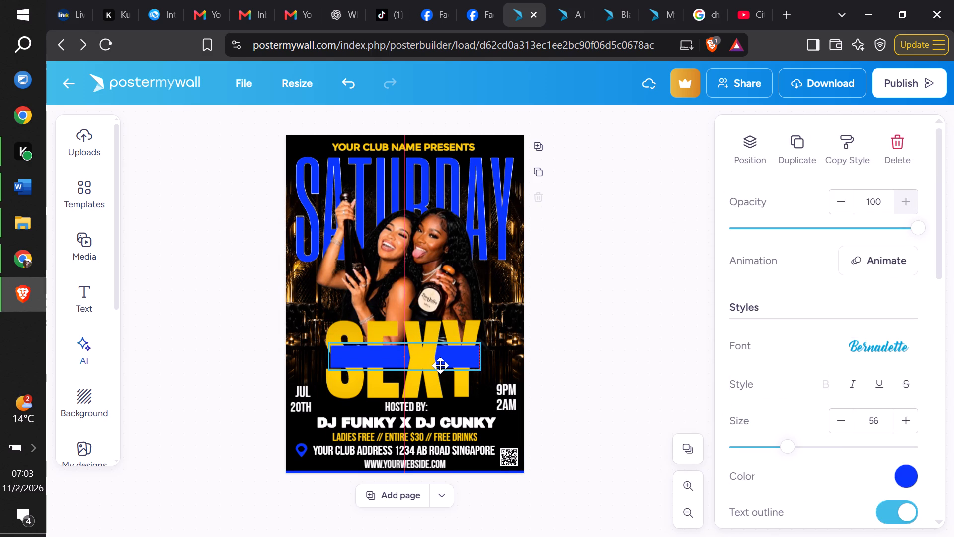
{"action": "left_click_drag", "start_coordinate": [440, 365], "coordinate": [440, 360]}
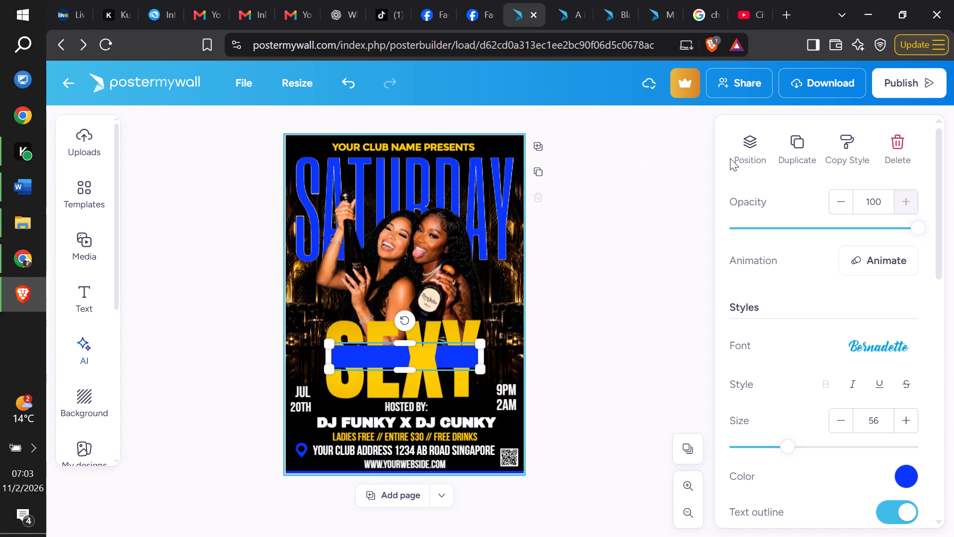
Bring the Ladies Night text to the top of the layer order, in front of the bar.
{"action": "left_click", "coordinate": [733, 159]}
{"action": "left_click", "coordinate": [900, 202]}
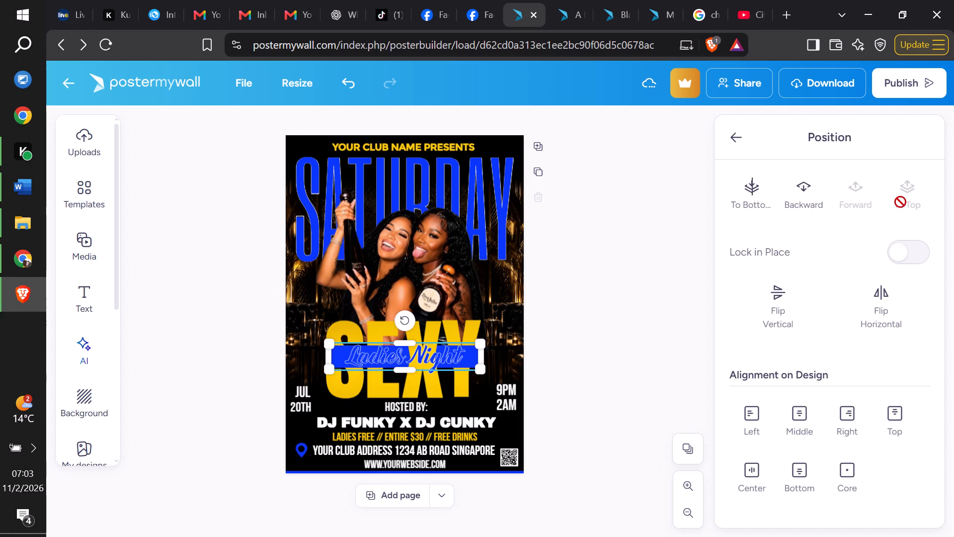
{"action": "left_click", "coordinate": [615, 293]}
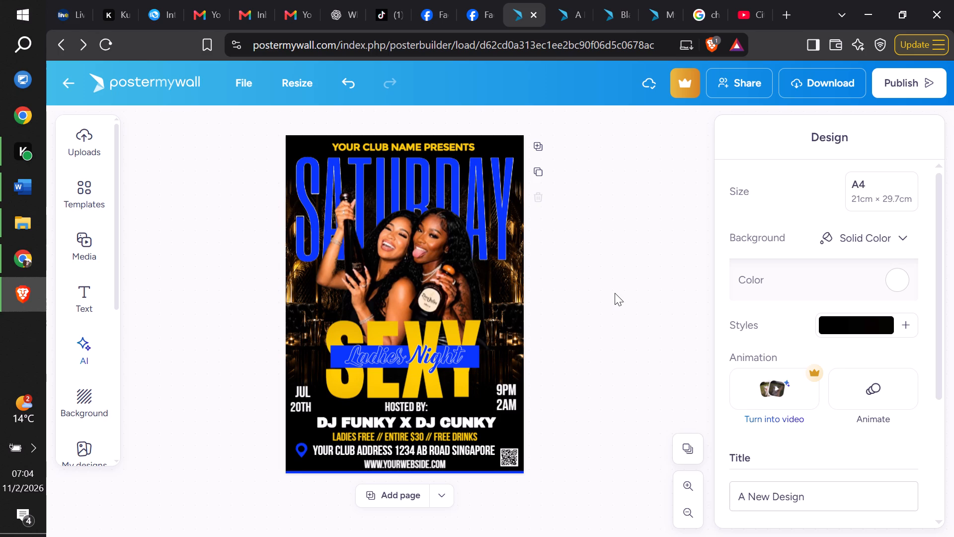
Move the YOUR CLUB NAME PRESENTS line slightly up, closer to the flyer's top edge.
{"action": "left_click", "coordinate": [444, 148]}
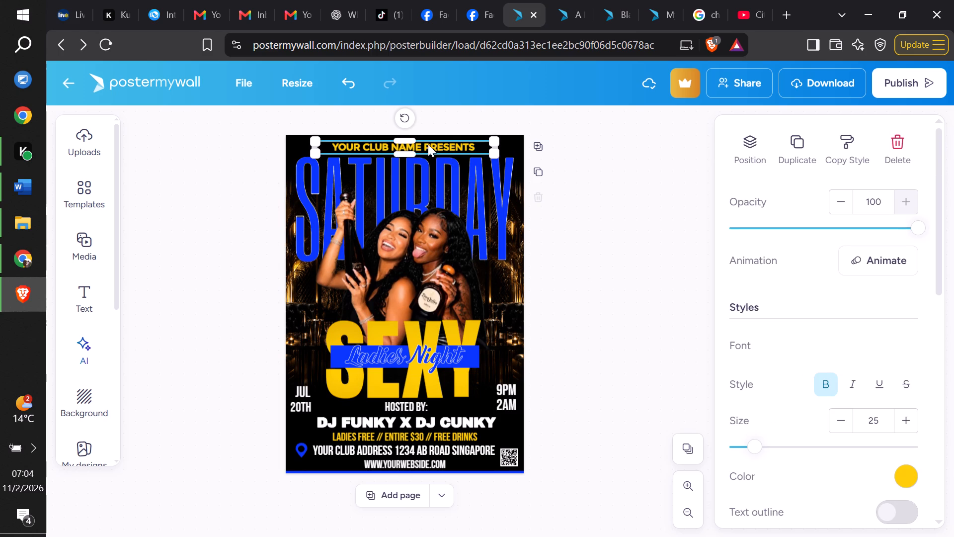
{"action": "left_click", "coordinate": [403, 140]}
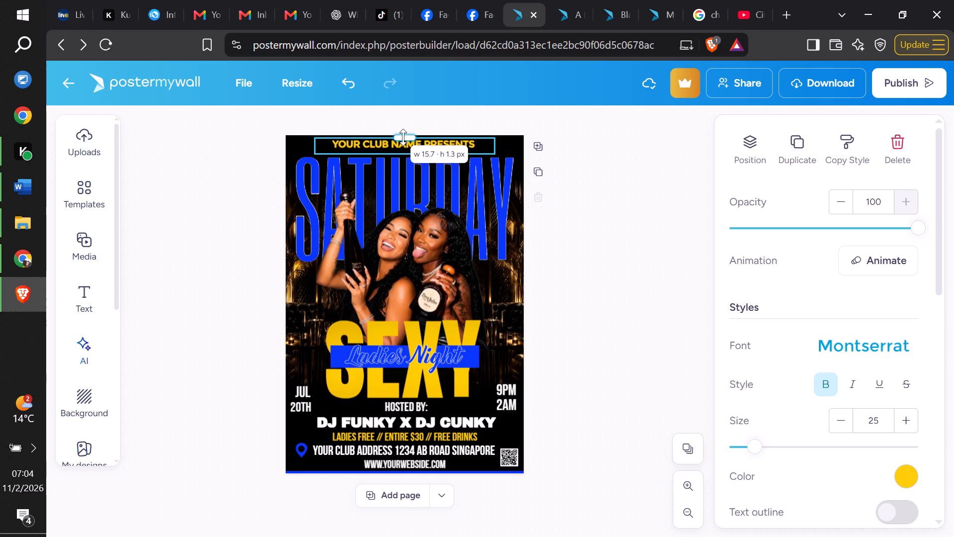
{"action": "left_click", "coordinate": [620, 294]}
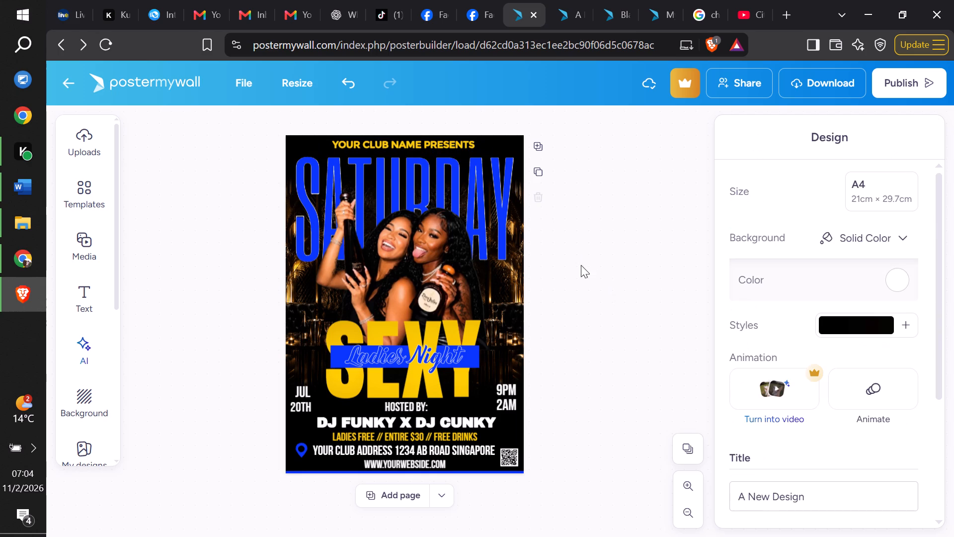
{"action": "left_click", "coordinate": [412, 147]}
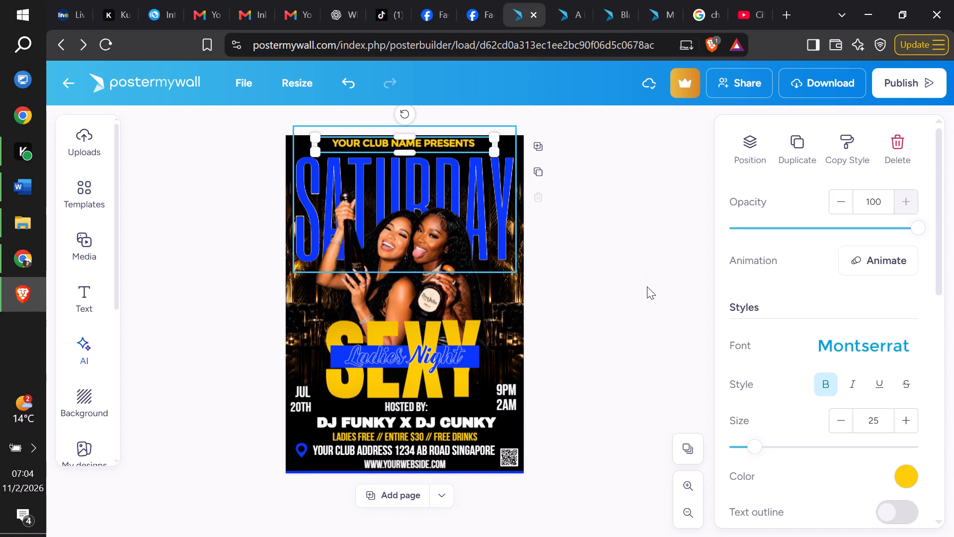
{"action": "left_click", "coordinate": [647, 286]}
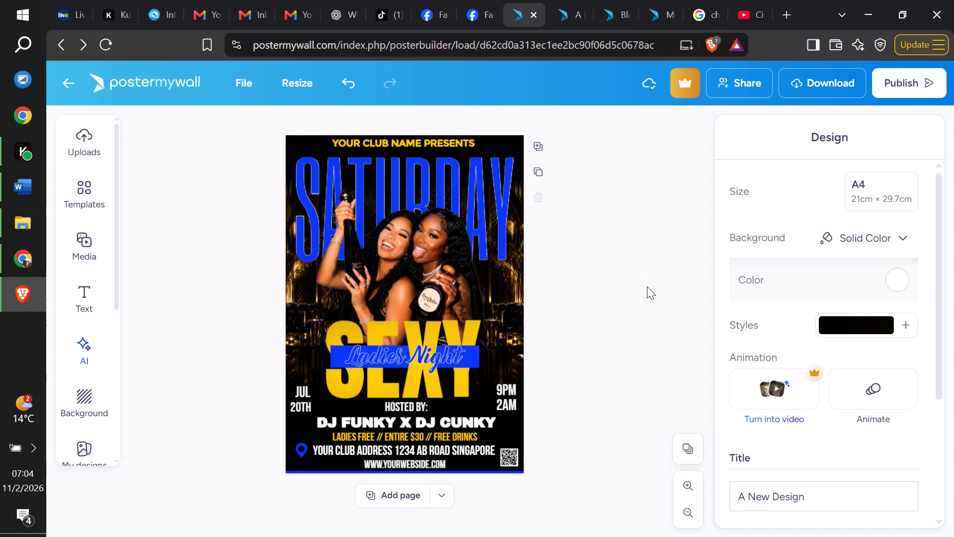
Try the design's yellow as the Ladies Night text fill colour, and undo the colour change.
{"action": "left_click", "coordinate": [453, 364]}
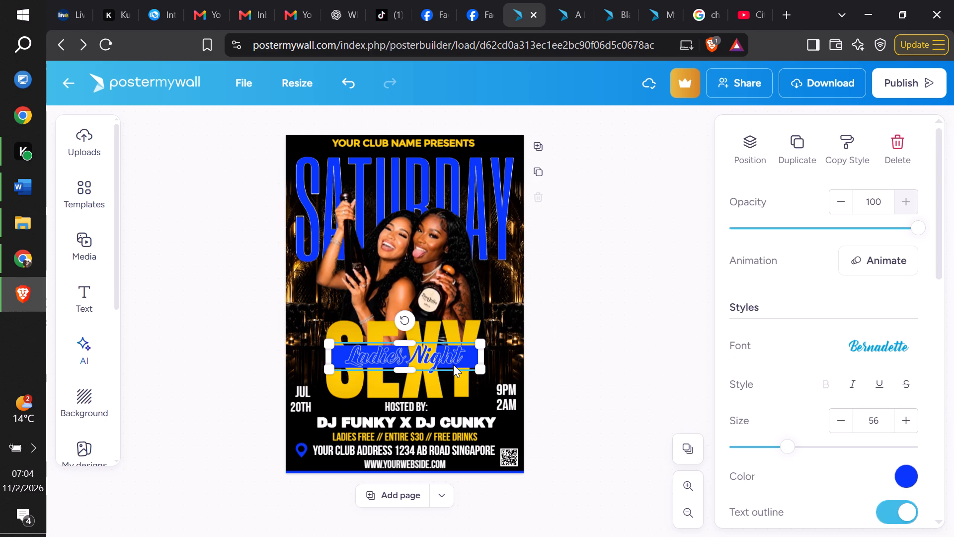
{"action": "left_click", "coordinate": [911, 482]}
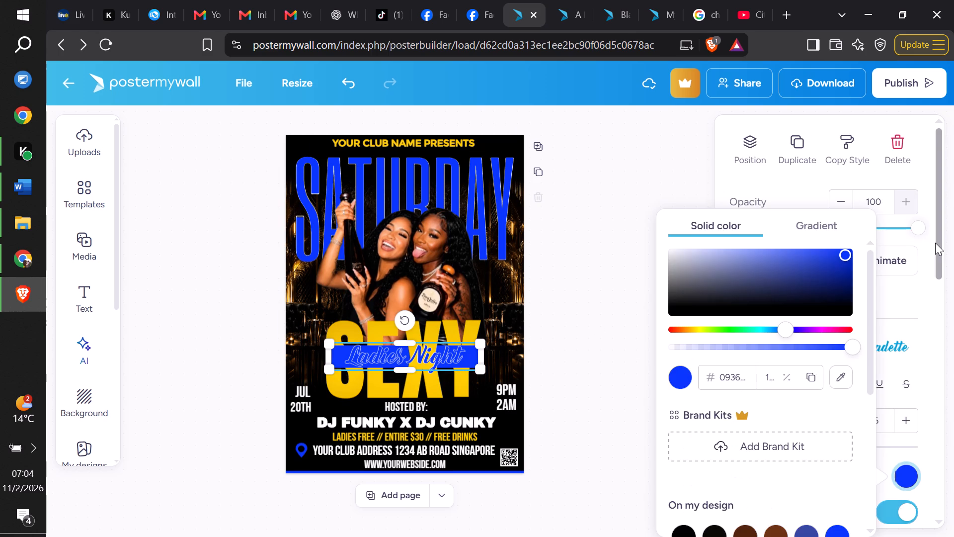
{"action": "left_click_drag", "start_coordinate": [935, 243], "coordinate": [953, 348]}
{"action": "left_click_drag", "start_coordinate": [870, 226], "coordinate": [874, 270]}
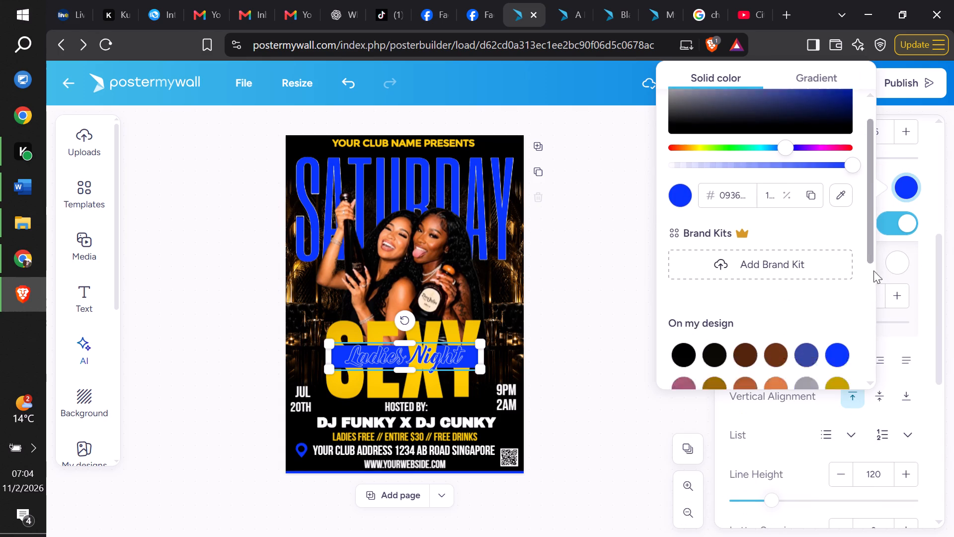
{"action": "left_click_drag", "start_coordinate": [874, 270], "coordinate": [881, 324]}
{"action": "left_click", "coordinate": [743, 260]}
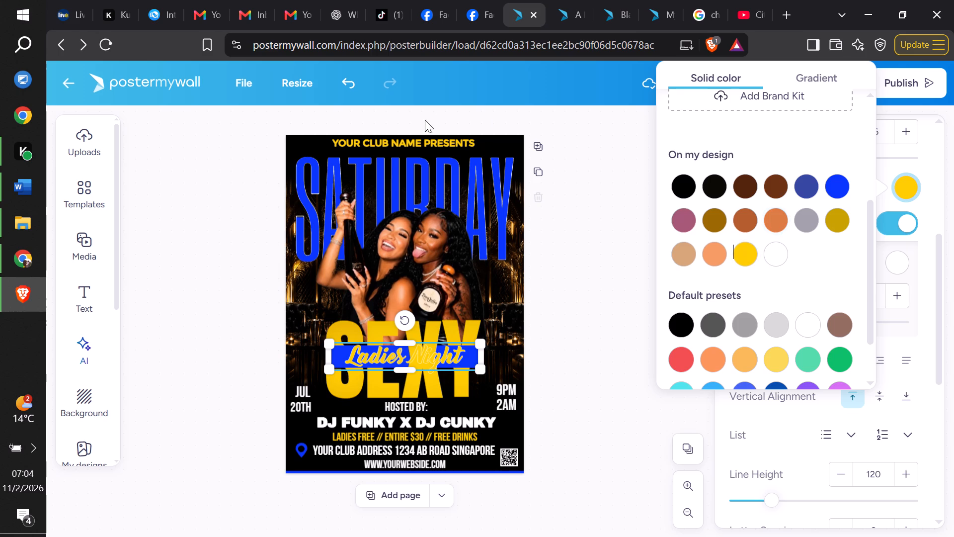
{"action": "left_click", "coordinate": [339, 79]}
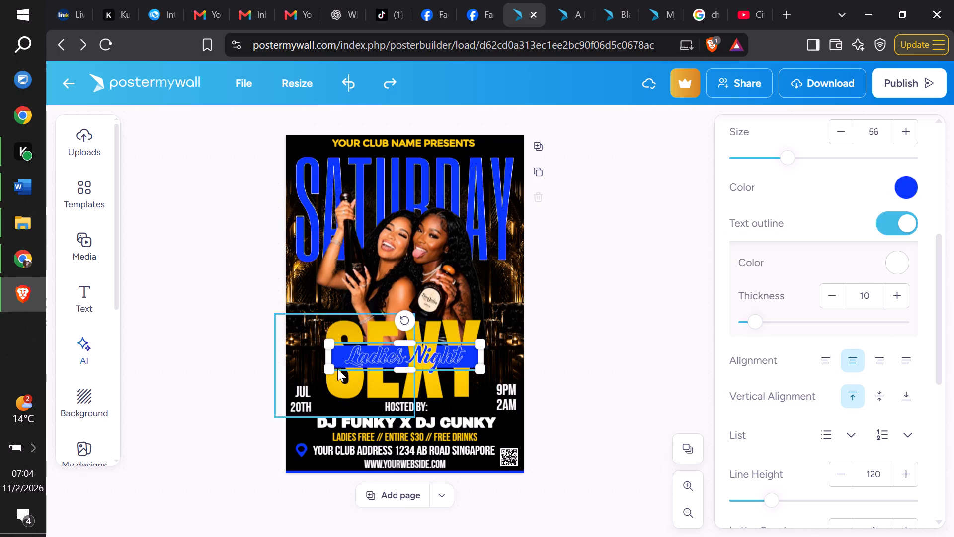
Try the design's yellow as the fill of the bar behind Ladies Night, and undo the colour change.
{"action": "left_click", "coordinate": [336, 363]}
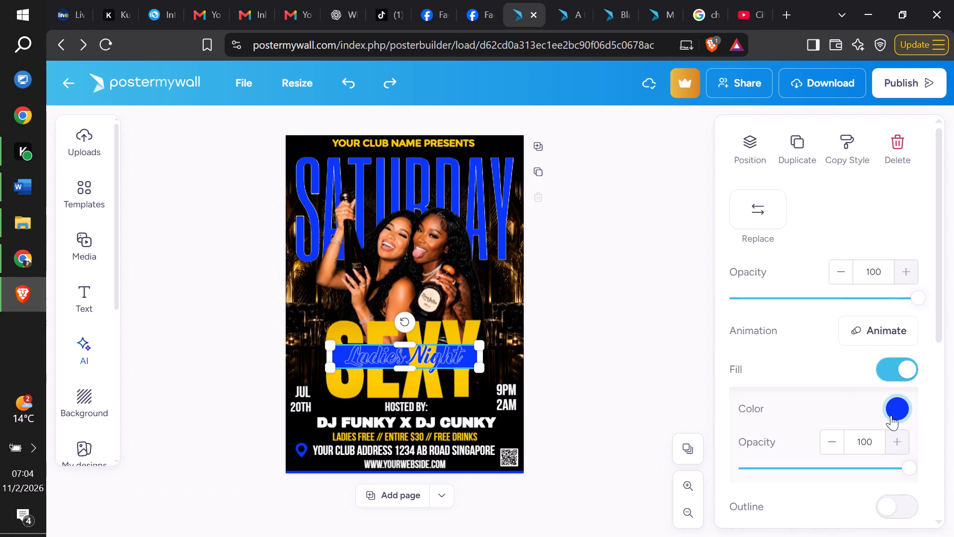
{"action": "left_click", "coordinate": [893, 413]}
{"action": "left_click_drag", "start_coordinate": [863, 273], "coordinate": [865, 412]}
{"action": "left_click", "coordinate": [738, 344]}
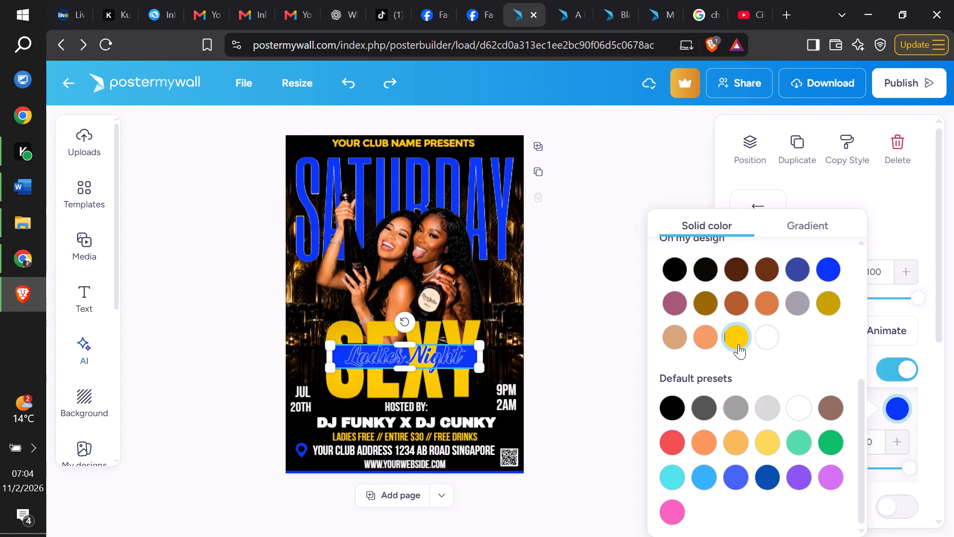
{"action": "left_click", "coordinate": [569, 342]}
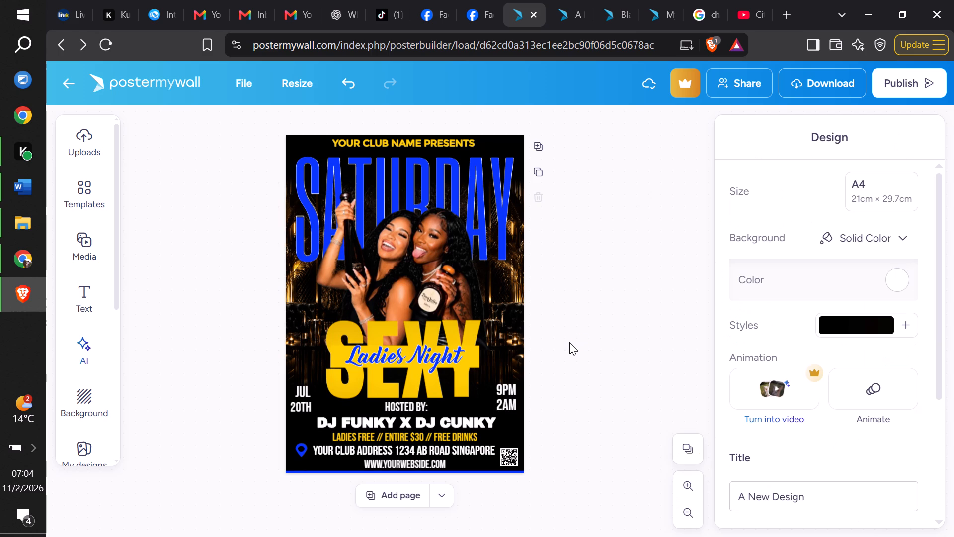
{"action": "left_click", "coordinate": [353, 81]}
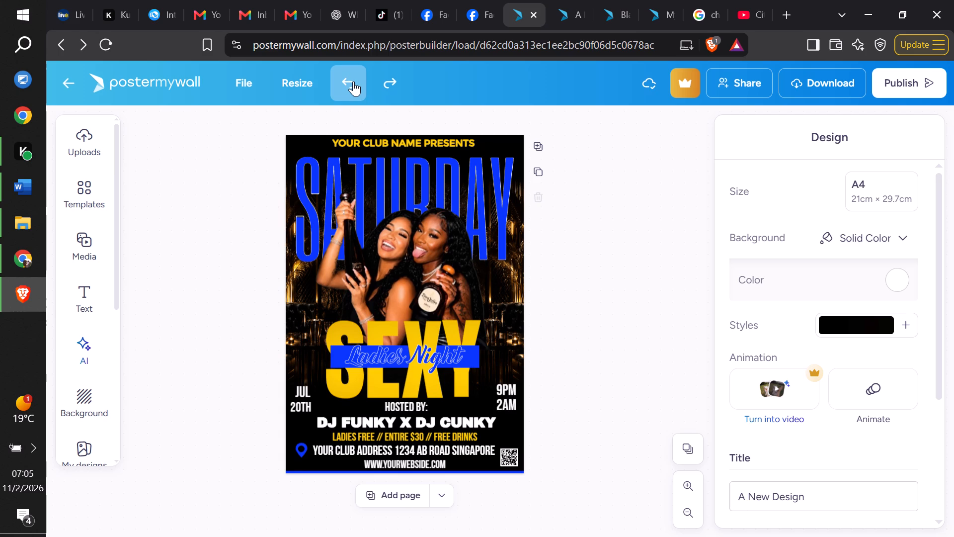
Set the fill of the bar behind the Ladies Night text to black.
{"action": "left_click", "coordinate": [472, 363]}
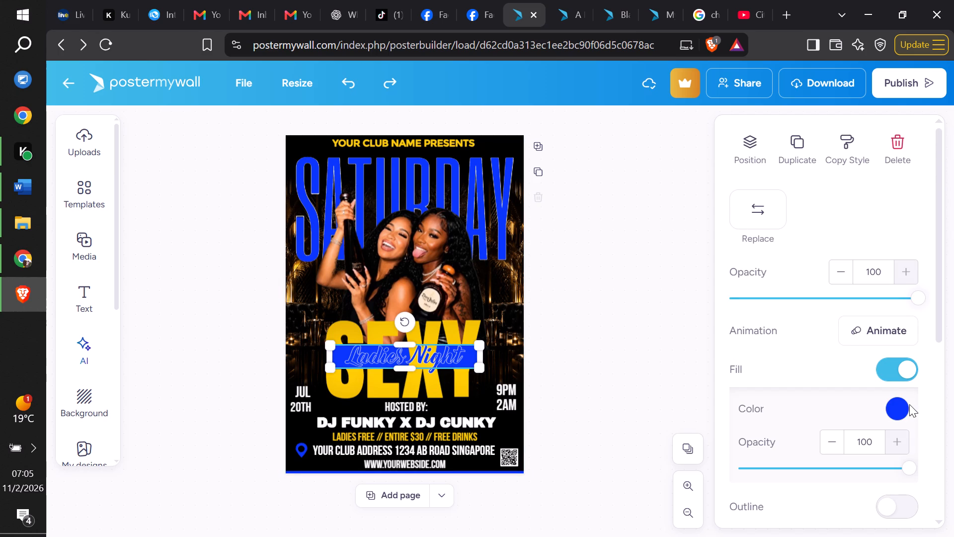
{"action": "left_click", "coordinate": [904, 405]}
{"action": "left_click", "coordinate": [909, 405]}
{"action": "left_click_drag", "start_coordinate": [909, 405], "coordinate": [929, 347]}
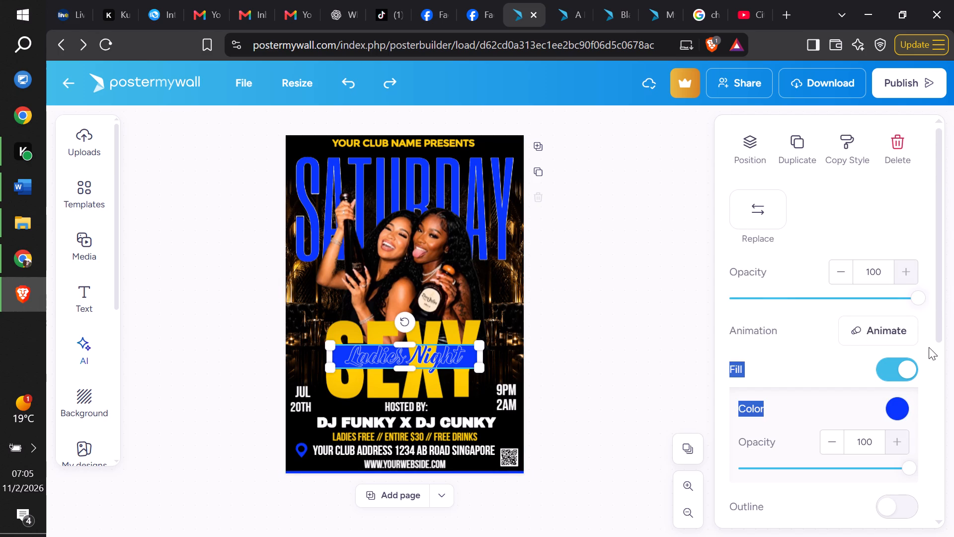
{"action": "left_click_drag", "start_coordinate": [929, 347], "coordinate": [903, 397]}
{"action": "left_click", "coordinate": [900, 405]}
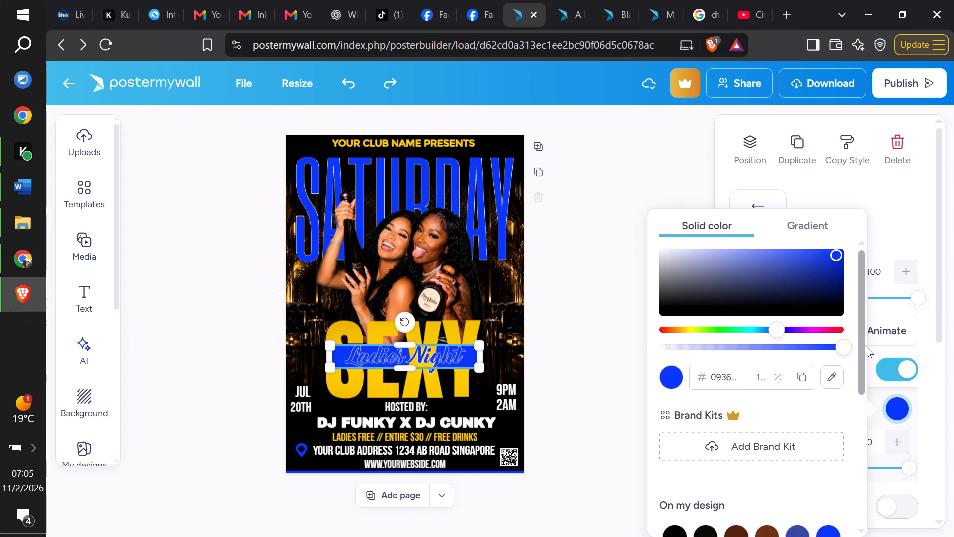
{"action": "left_click_drag", "start_coordinate": [862, 345], "coordinate": [858, 489]}
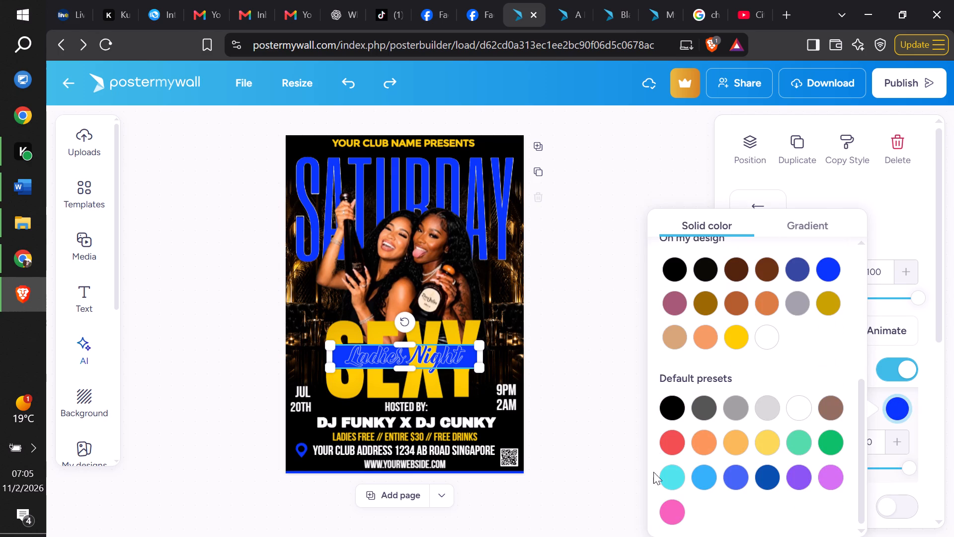
{"action": "left_click", "coordinate": [667, 415]}
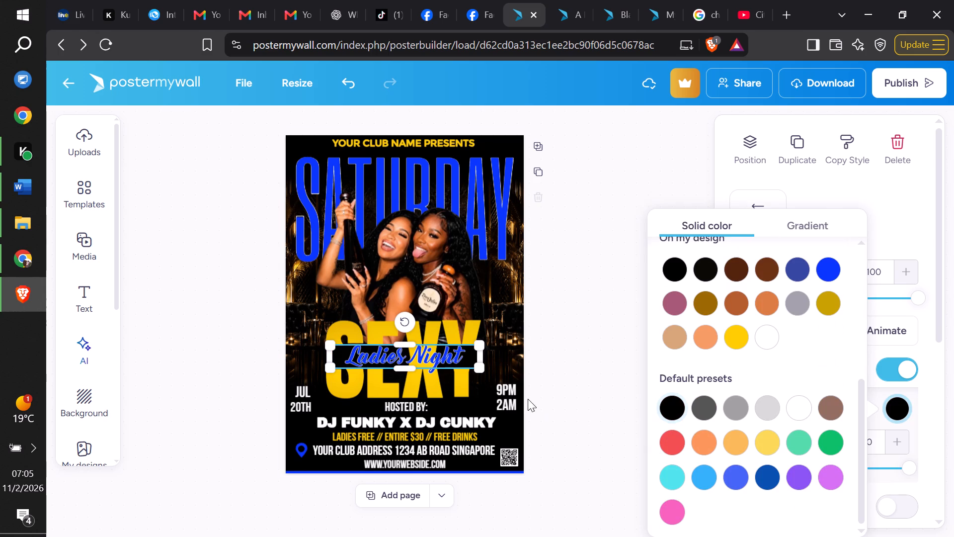
{"action": "left_click", "coordinate": [575, 369]}
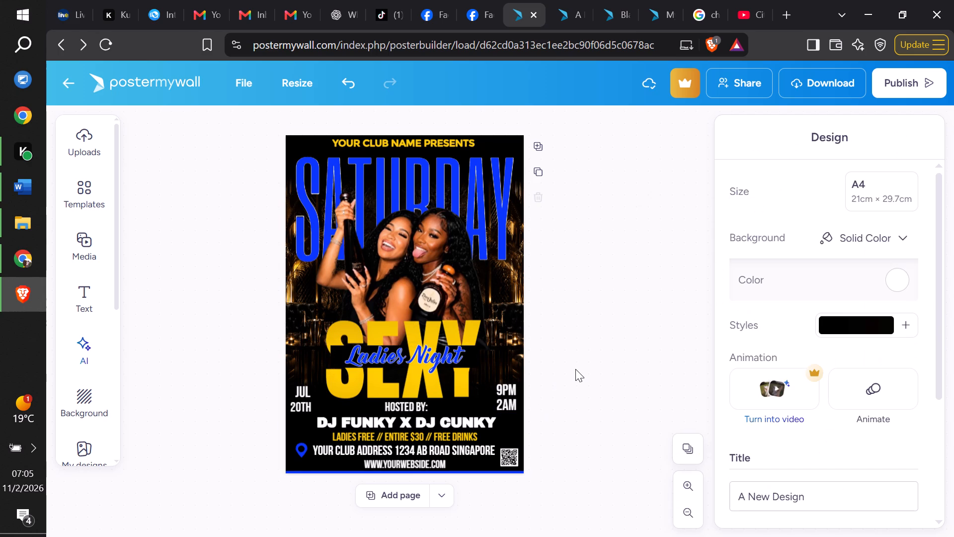
Nudge the black bar slightly to the left behind the Ladies Night text.
{"action": "left_click_drag", "start_coordinate": [477, 356], "coordinate": [472, 356]}
{"action": "left_click", "coordinate": [600, 340]}
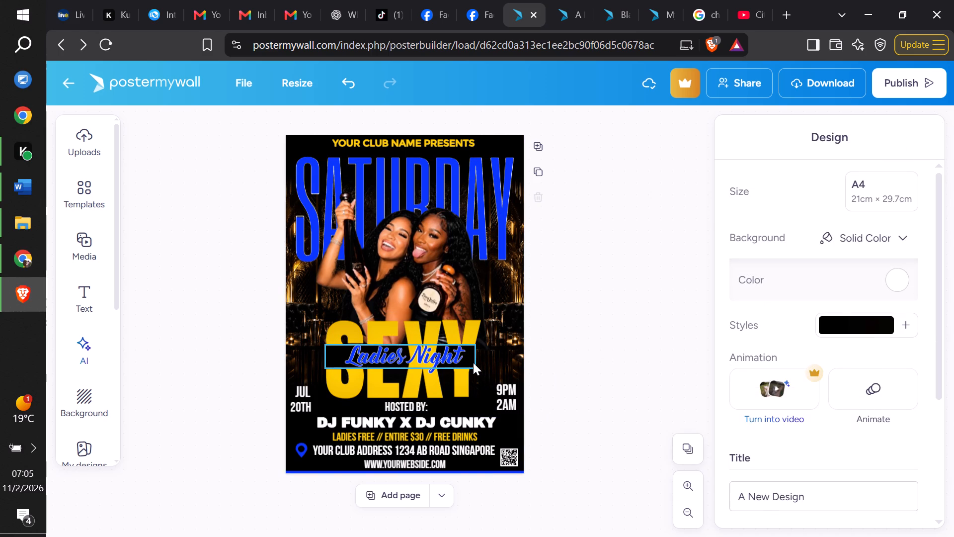
{"action": "left_click", "coordinate": [473, 362]}
{"action": "left_click", "coordinate": [473, 356]}
{"action": "left_click", "coordinate": [599, 318]}
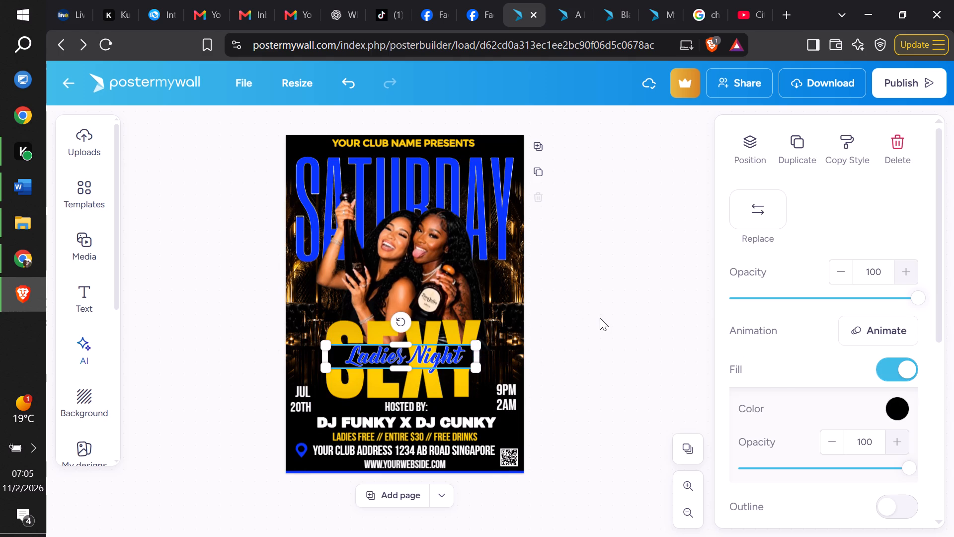
{"action": "left_click", "coordinate": [474, 358]}
{"action": "left_click", "coordinate": [475, 358]}
{"action": "left_click", "coordinate": [619, 330]}
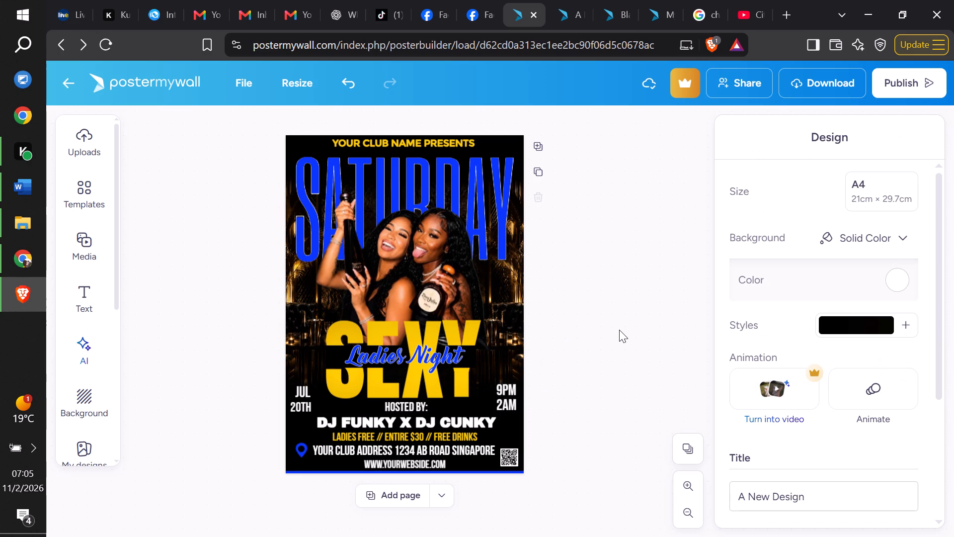
Cut the word Night out of the Ladies Night text over SEXY, leaving only Ladies.
{"action": "left_click", "coordinate": [618, 326]}
{"action": "left_click", "coordinate": [463, 365]}
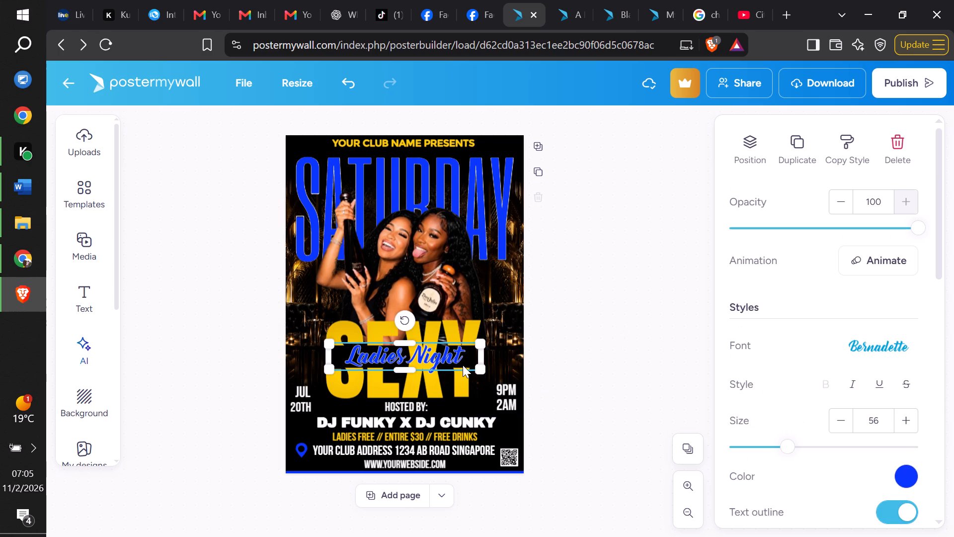
{"action": "left_click", "coordinate": [454, 355]}
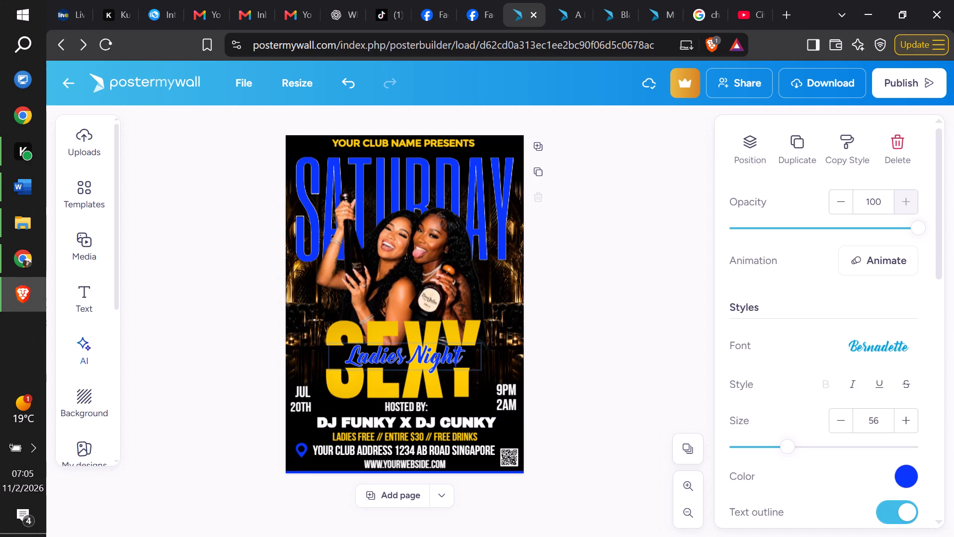
{"action": "left_click_drag", "start_coordinate": [464, 355], "coordinate": [416, 355]}
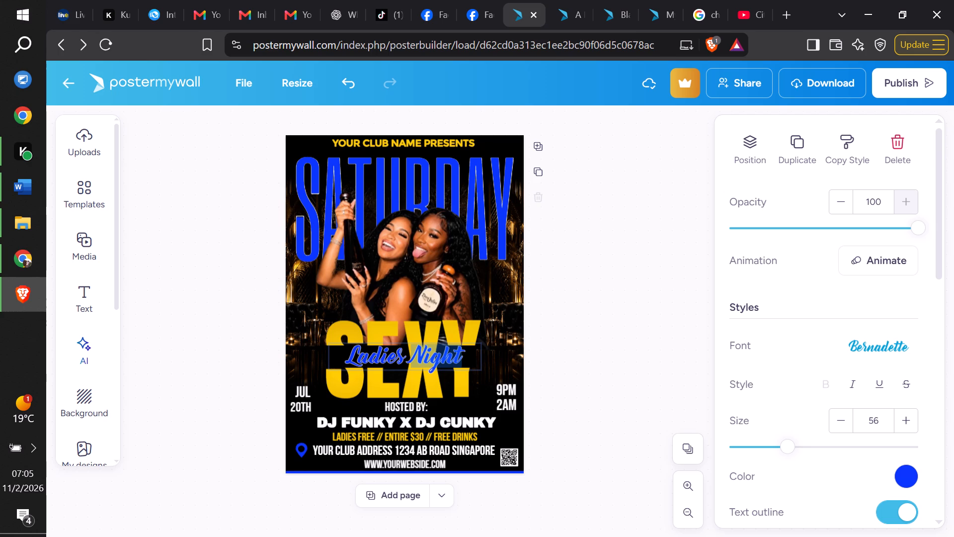
{"action": "key", "text": "ctrl+c"}
{"action": "key", "text": "BackSpace"}
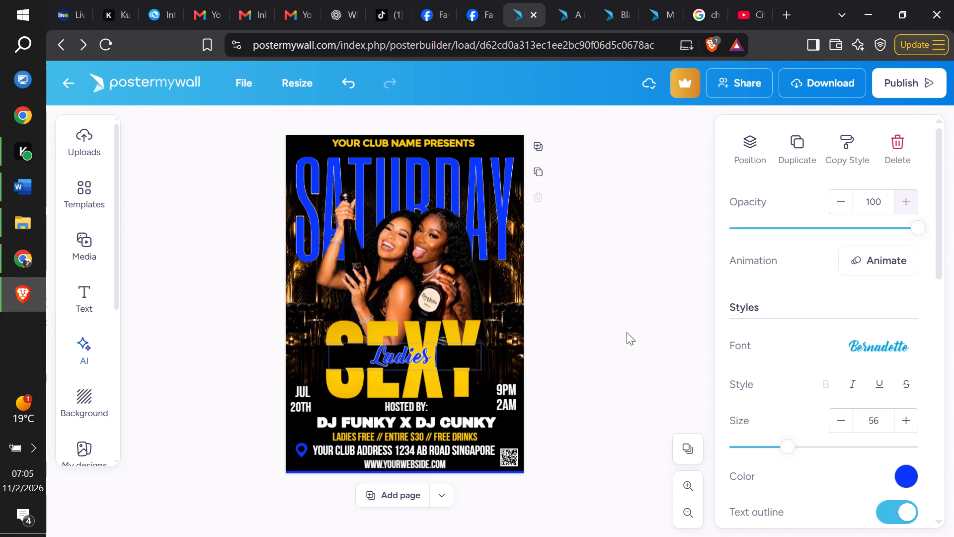
{"action": "left_click", "coordinate": [621, 331]}
Move the Ladies text left over the SE of SEXY and scale it down to size 47.
{"action": "left_click_drag", "start_coordinate": [427, 354], "coordinate": [411, 354]}
{"action": "left_click_drag", "start_coordinate": [464, 371], "coordinate": [448, 370]}
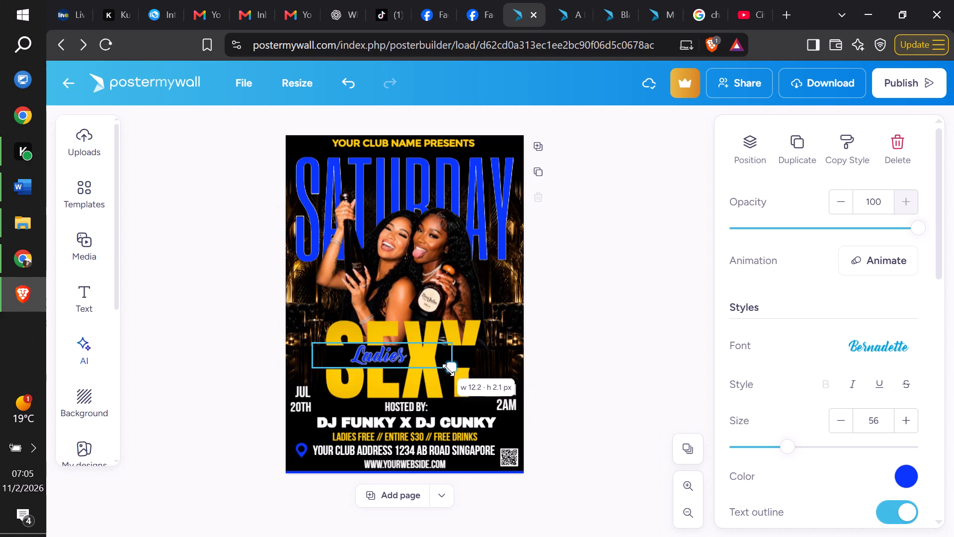
{"action": "left_click_drag", "start_coordinate": [448, 370], "coordinate": [443, 370]}
{"action": "left_click_drag", "start_coordinate": [448, 344], "coordinate": [443, 344]}
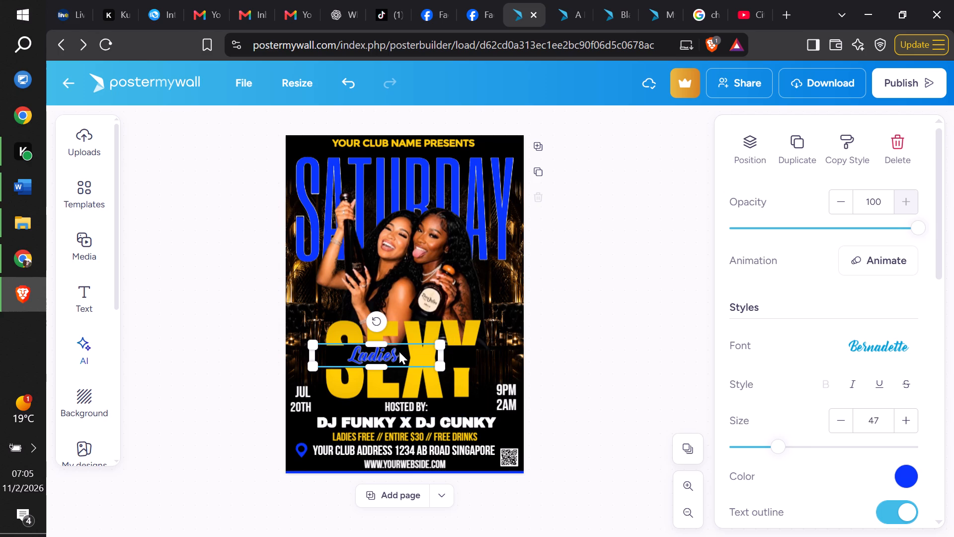
{"action": "left_click_drag", "start_coordinate": [395, 352], "coordinate": [389, 353]}
{"action": "left_click", "coordinate": [555, 356]}
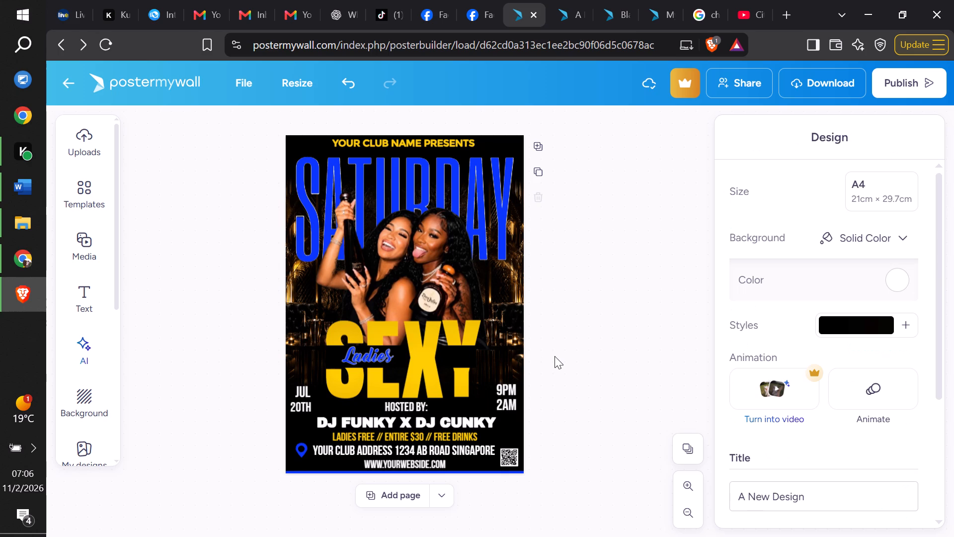
Duplicate the Ladies text, place the copy over the Y of SEXY, and replace its wording with Night.
{"action": "left_click", "coordinate": [392, 352]}
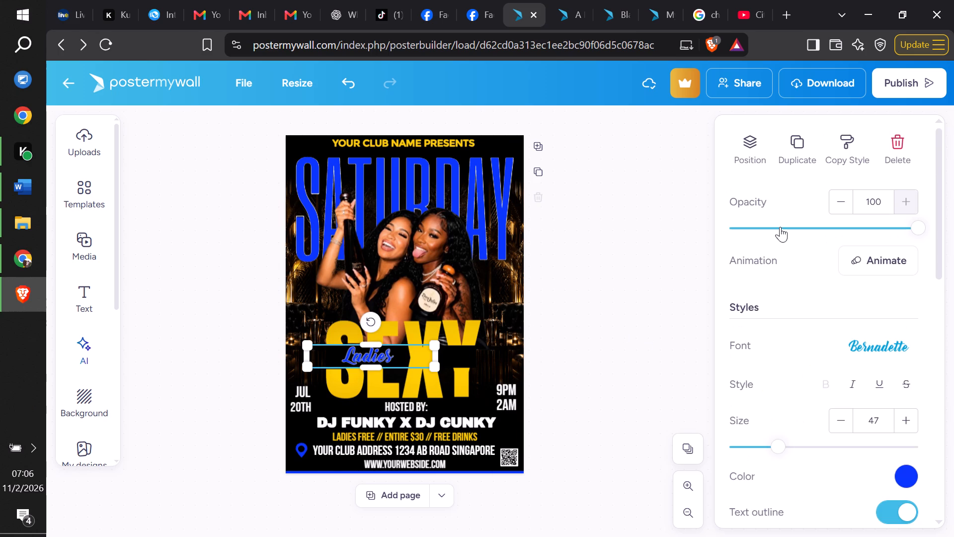
{"action": "left_click", "coordinate": [796, 149]}
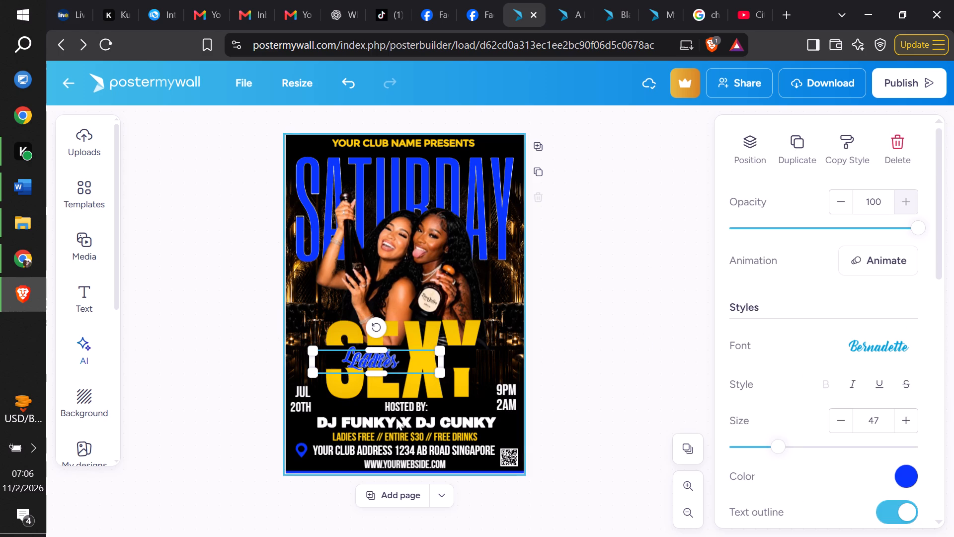
{"action": "left_click_drag", "start_coordinate": [384, 360], "coordinate": [475, 358]}
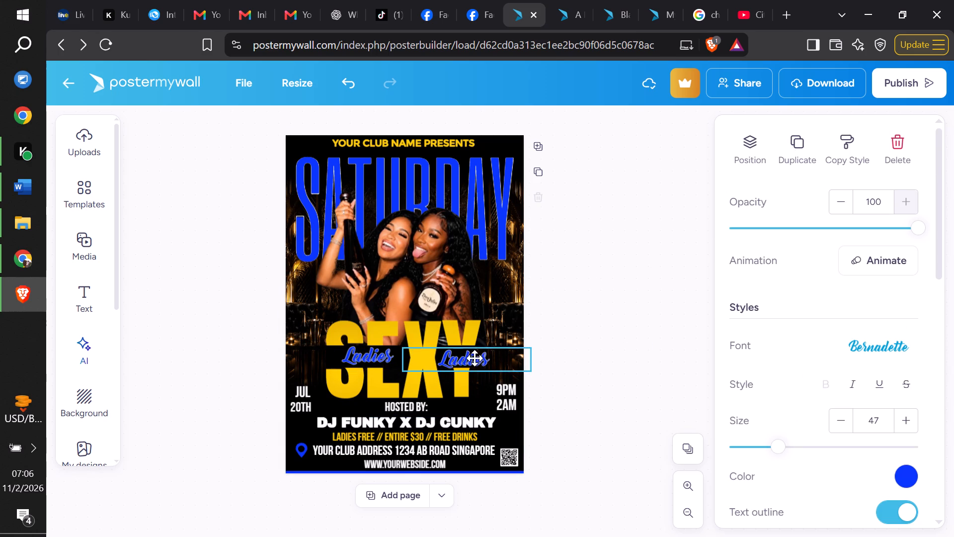
{"action": "left_click_drag", "start_coordinate": [475, 358], "coordinate": [475, 358]}
{"action": "left_click", "coordinate": [475, 358]}
{"action": "left_click_drag", "start_coordinate": [492, 358], "coordinate": [462, 358]}
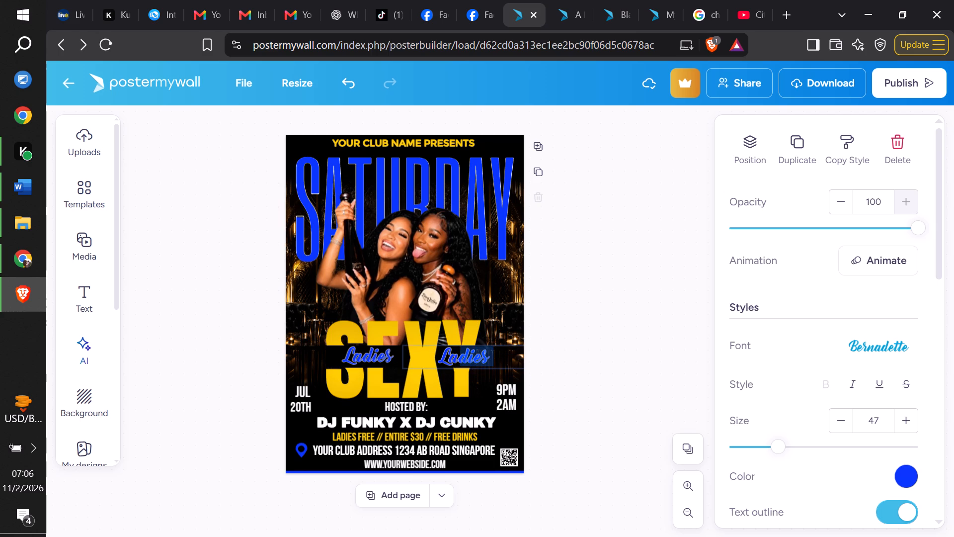
{"action": "left_click_drag", "start_coordinate": [462, 358], "coordinate": [442, 360]}
{"action": "key", "text": "ctrl+v"}
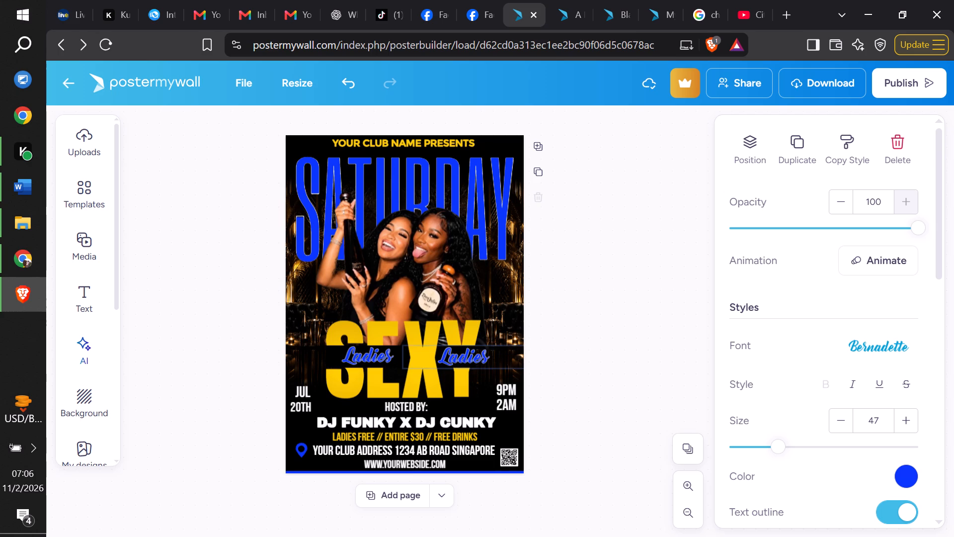
{"action": "left_click", "coordinate": [606, 331]}
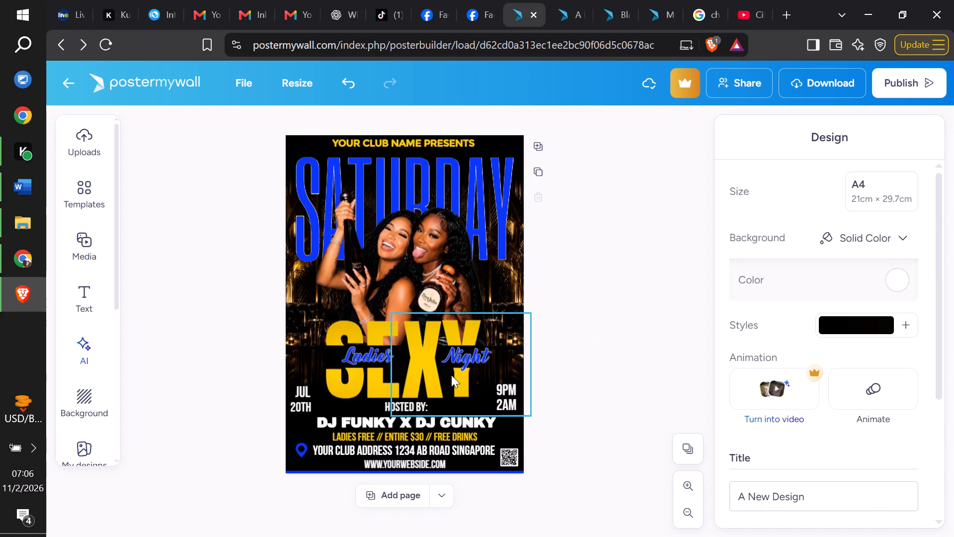
Nudge the Ladies text slightly to the left on the black bar.
{"action": "left_click", "coordinate": [380, 356]}
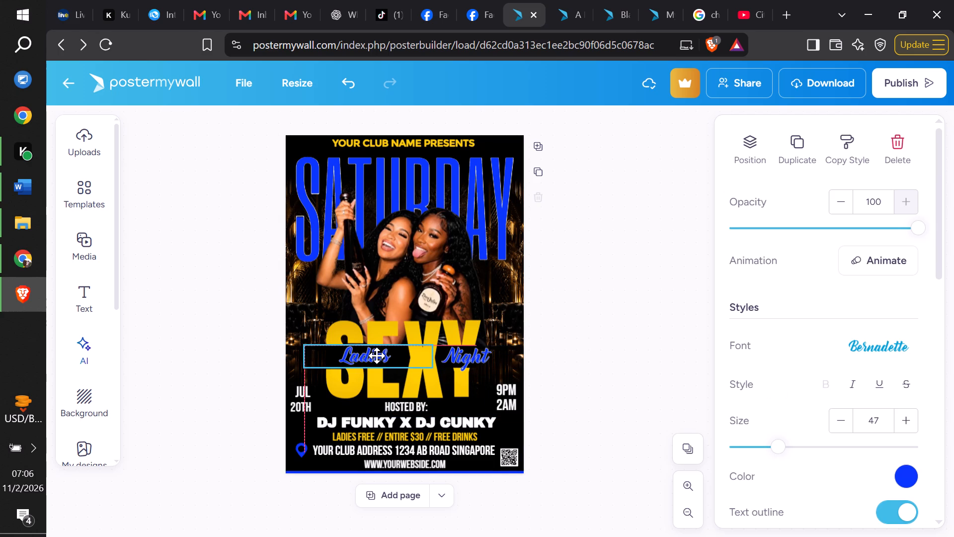
Scale the Night text down to about size 42 and nudge it slightly left over the Y of SEXY.
{"action": "left_click", "coordinate": [481, 350]}
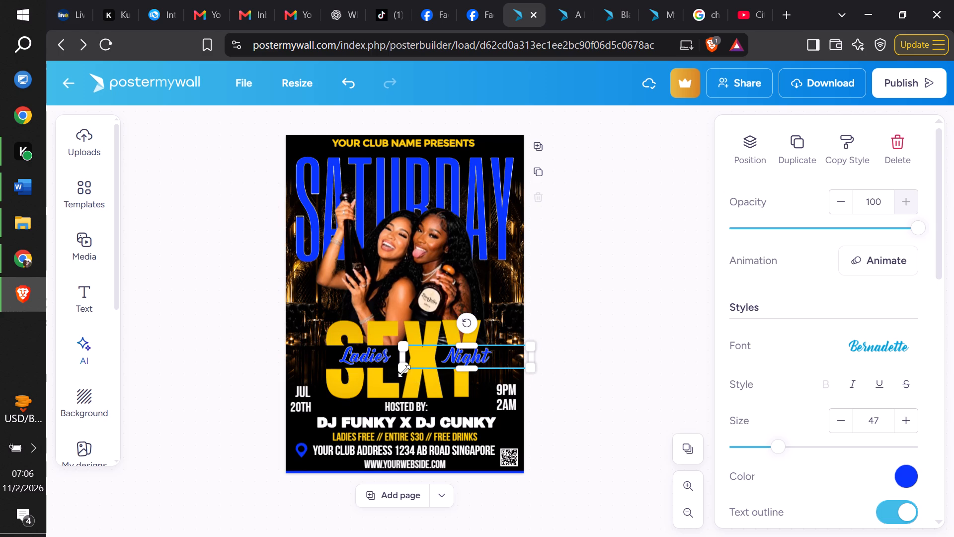
{"action": "left_click_drag", "start_coordinate": [404, 371], "coordinate": [411, 370]}
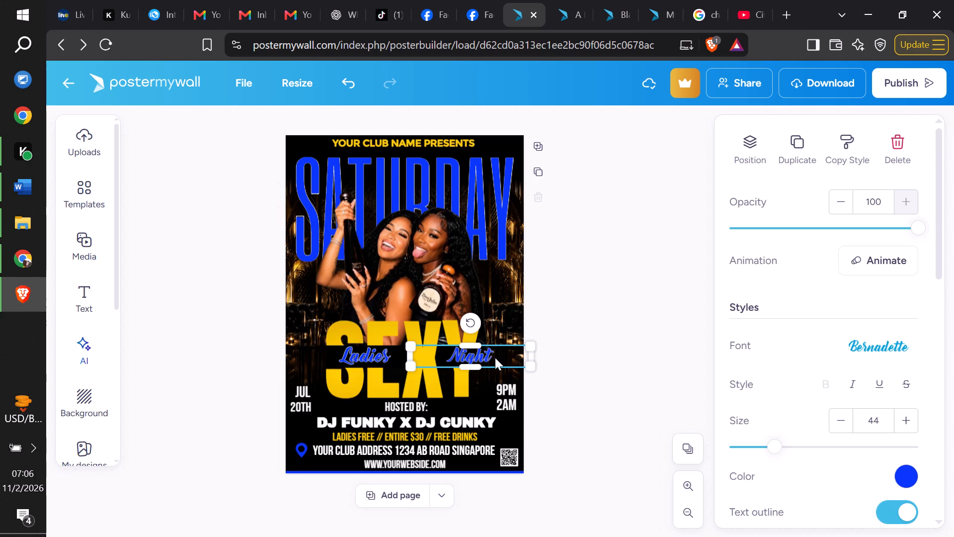
{"action": "left_click_drag", "start_coordinate": [533, 349], "coordinate": [527, 348]}
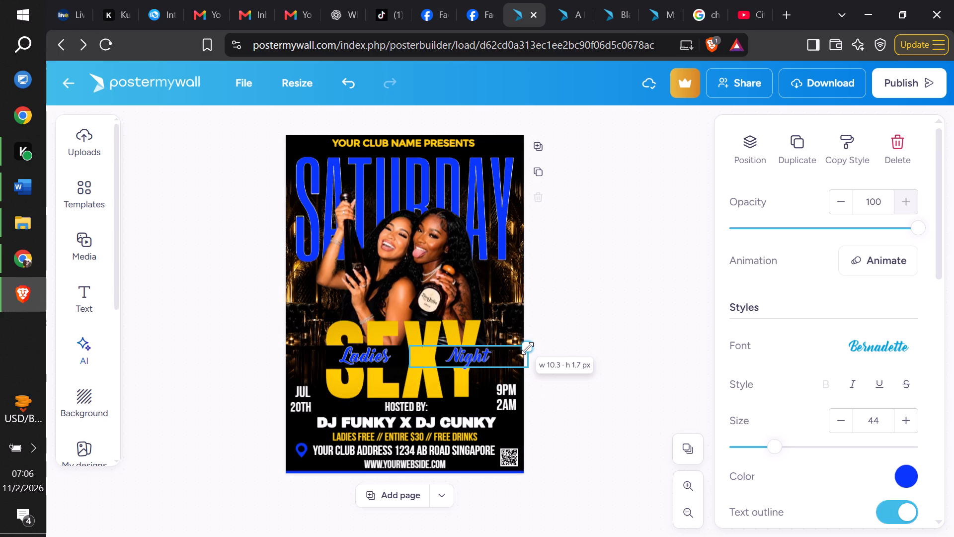
{"action": "left_click_drag", "start_coordinate": [527, 348], "coordinate": [525, 348]}
{"action": "left_click", "coordinate": [560, 294]}
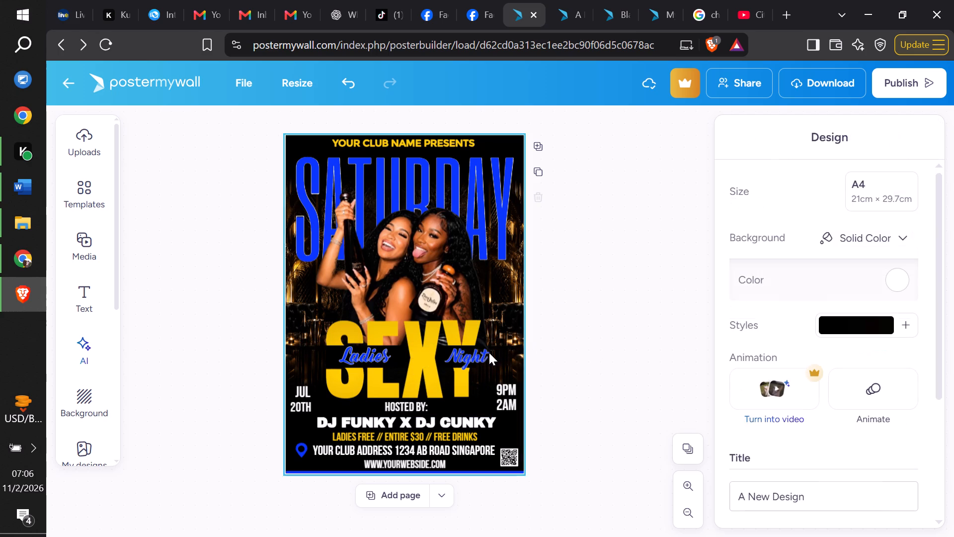
{"action": "left_click", "coordinate": [478, 352]}
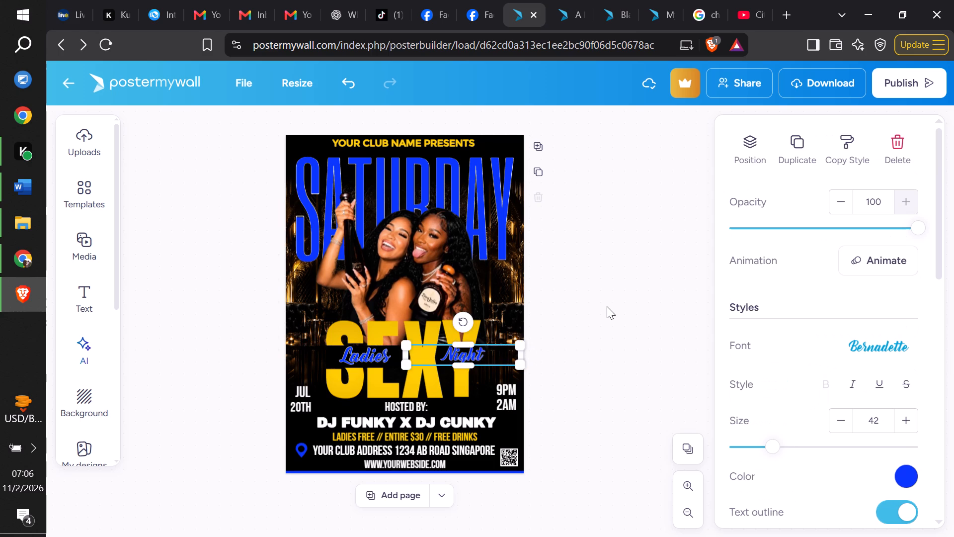
{"action": "left_click", "coordinate": [607, 306]}
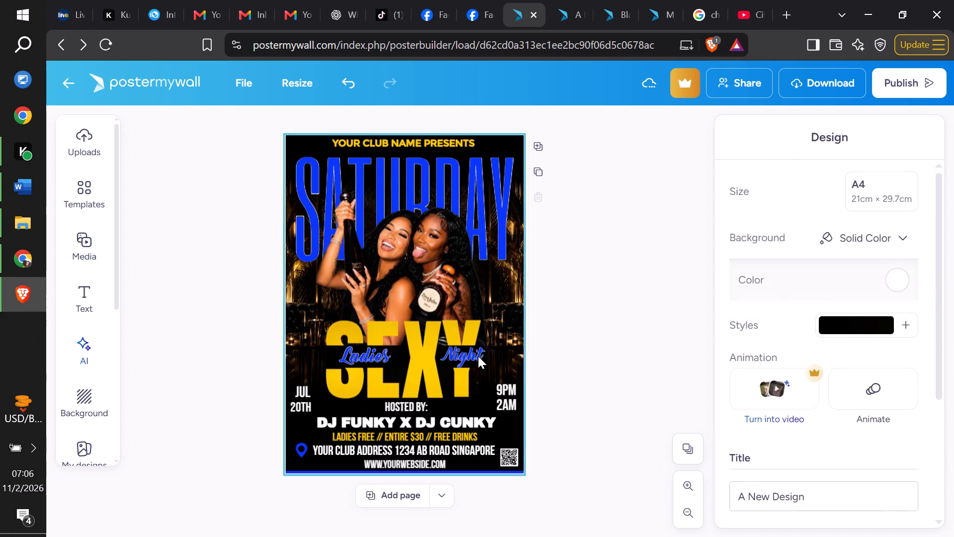
{"action": "left_click", "coordinate": [468, 358]}
{"action": "left_click", "coordinate": [518, 347]}
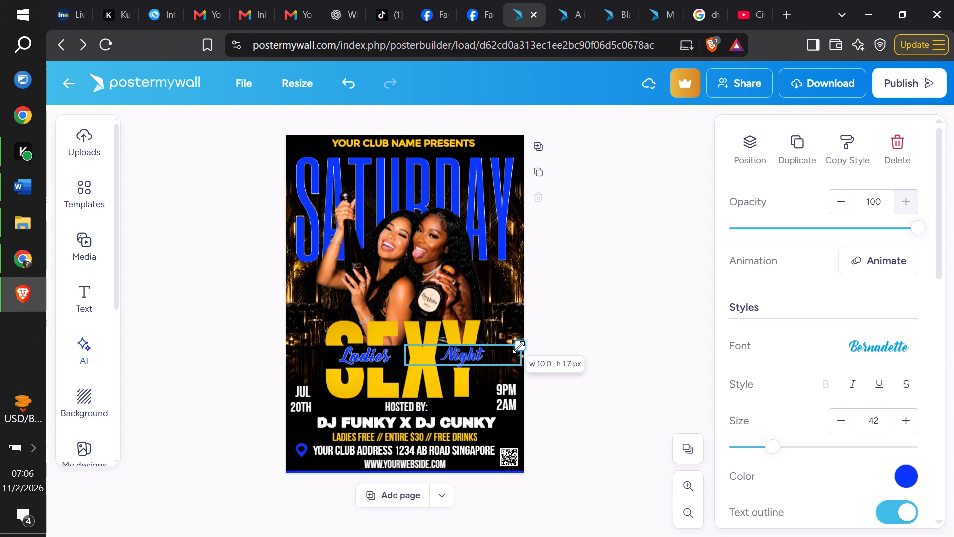
{"action": "left_click", "coordinate": [608, 295]}
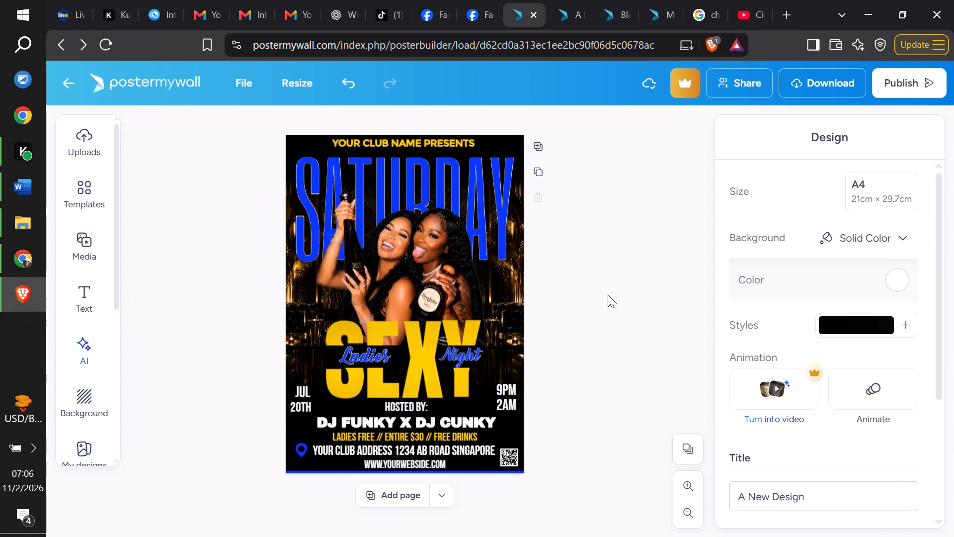
Set the Ladies text size to 45.
{"action": "left_click", "coordinate": [368, 352]}
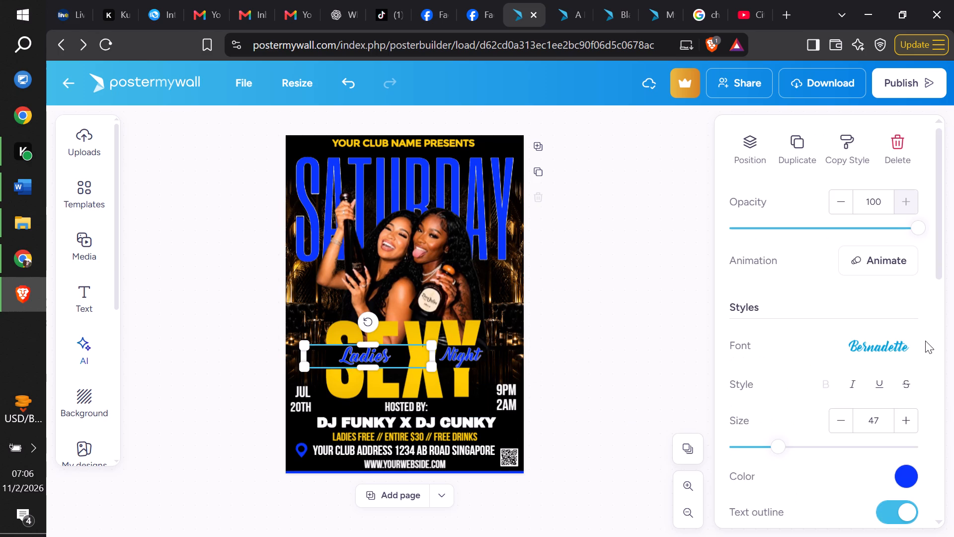
{"action": "double_click", "coordinate": [832, 422]}
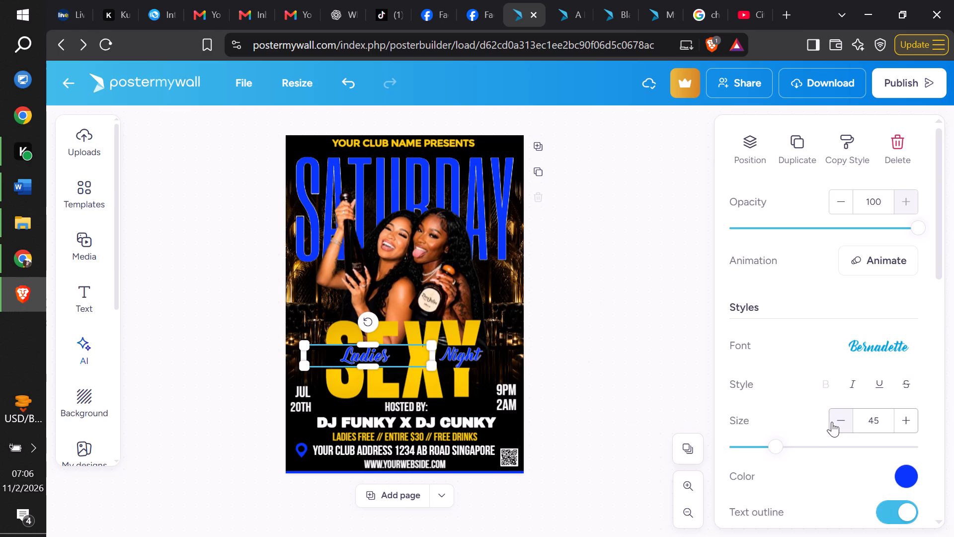
{"action": "left_click", "coordinate": [618, 289]}
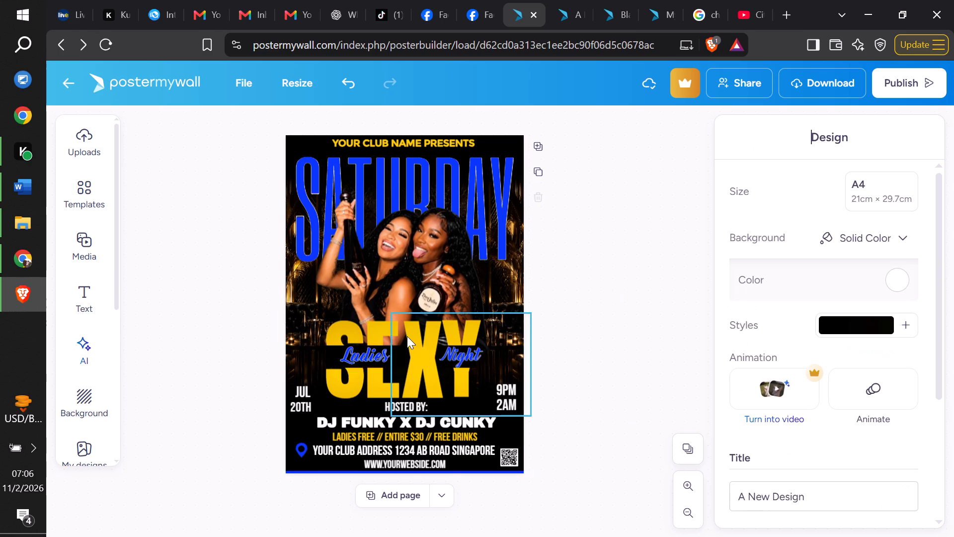
Adjust the bottom and top edges of the Ladies text box to shift the word slightly down.
{"action": "left_click", "coordinate": [358, 350]}
{"action": "left_click", "coordinate": [364, 366]}
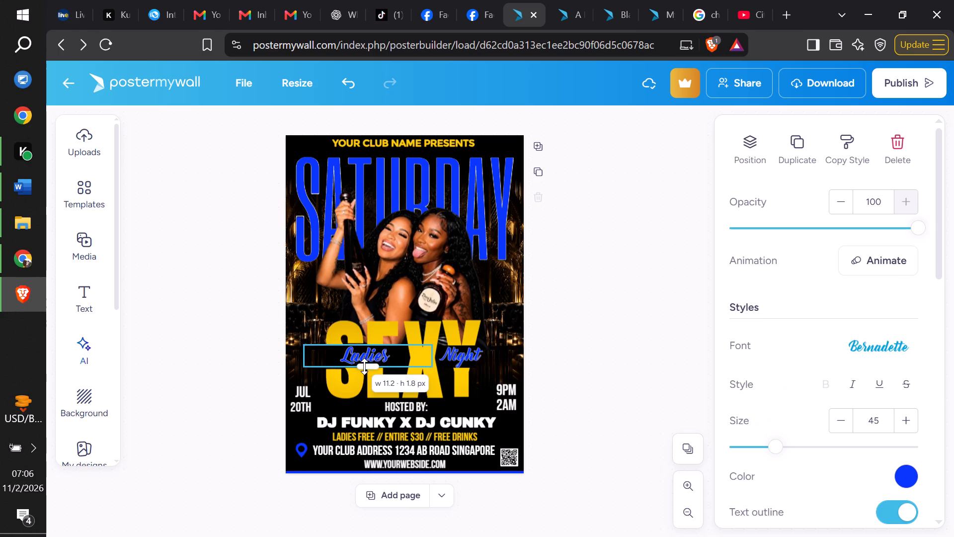
{"action": "left_click", "coordinate": [370, 346]}
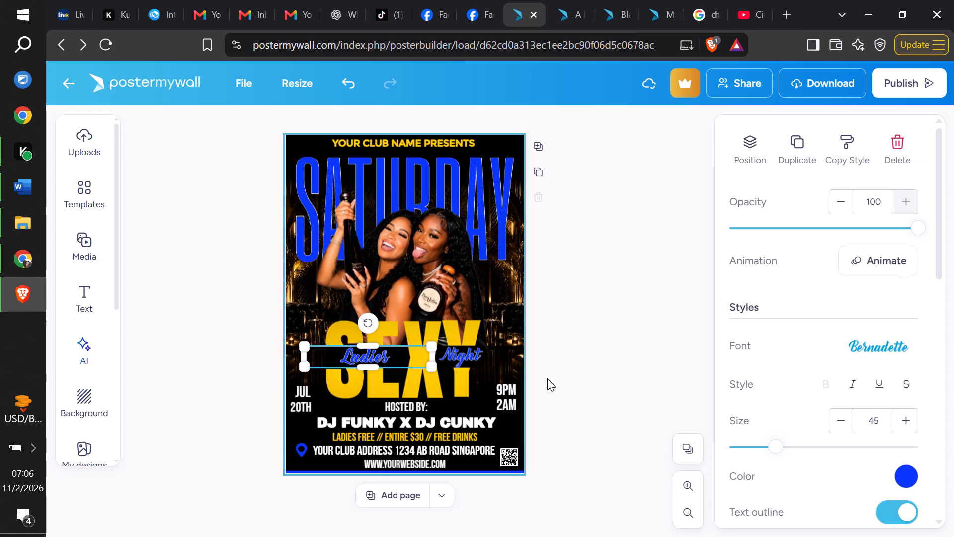
Set the letter spacing of the Ladies text to 4.
{"action": "left_click_drag", "start_coordinate": [936, 241], "coordinate": [946, 356]}
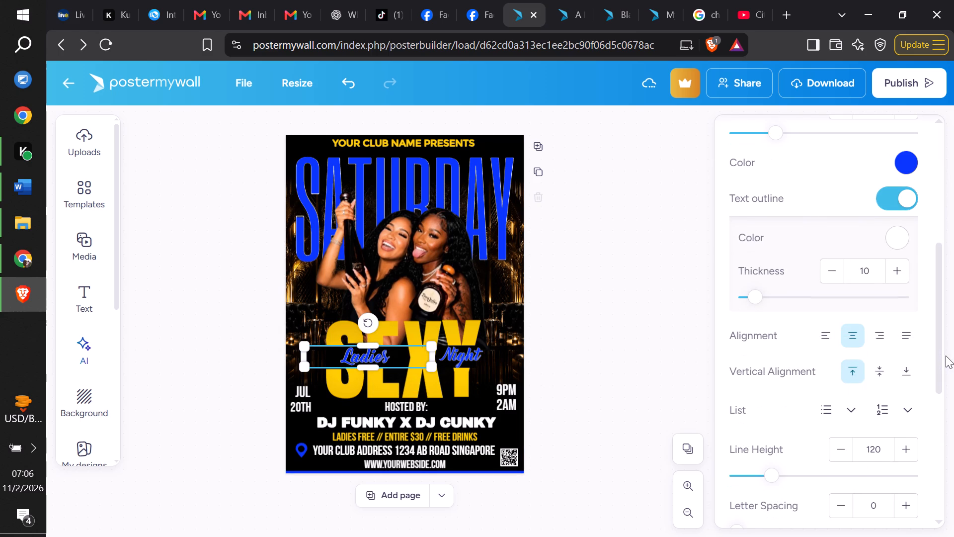
{"action": "left_click_drag", "start_coordinate": [941, 314], "coordinate": [942, 323]}
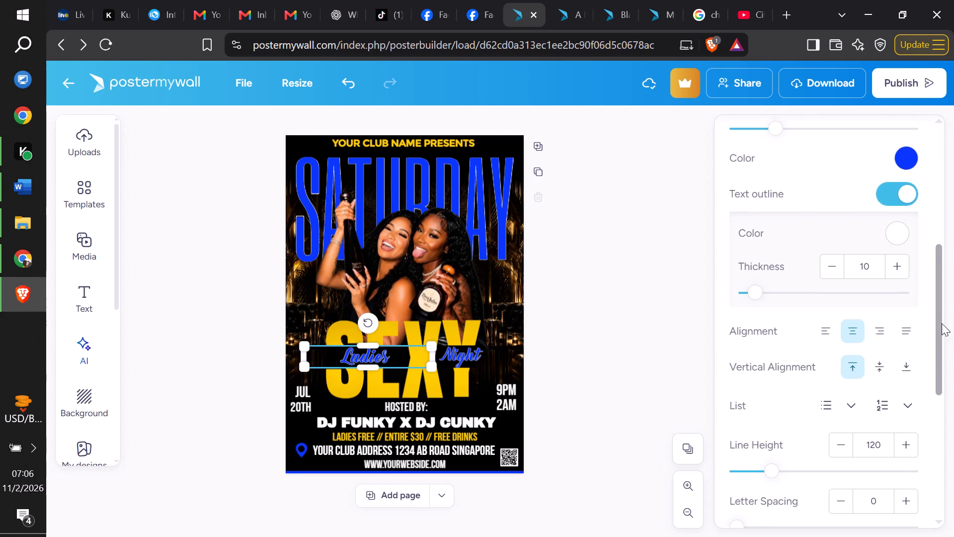
{"action": "left_click_drag", "start_coordinate": [942, 323], "coordinate": [944, 369]}
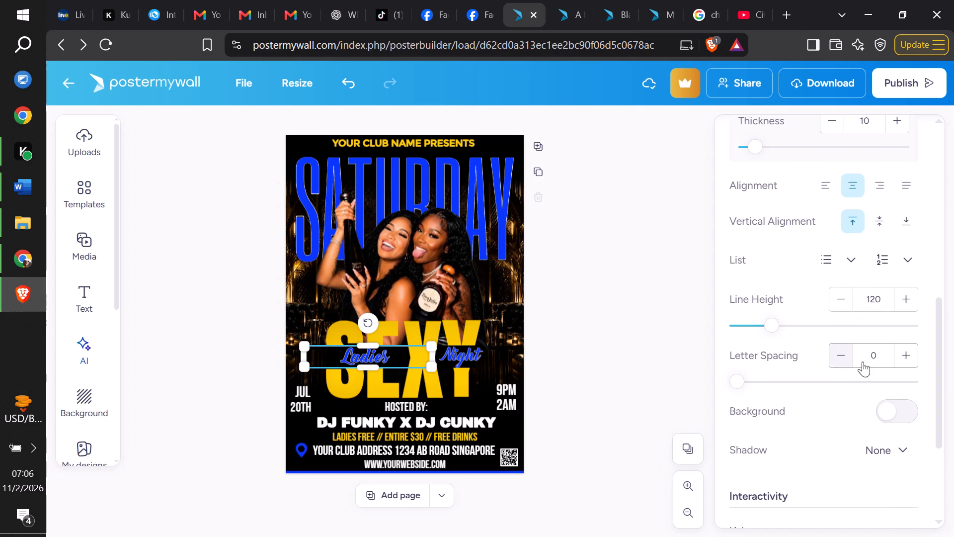
{"action": "triple_click", "coordinate": [904, 358]}
{"action": "left_click", "coordinate": [904, 358]}
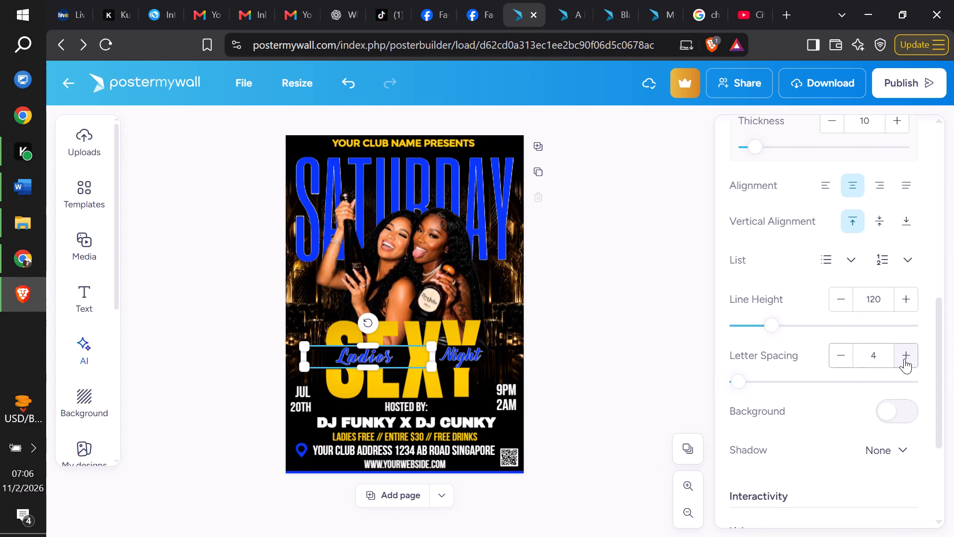
{"action": "left_click", "coordinate": [640, 360]}
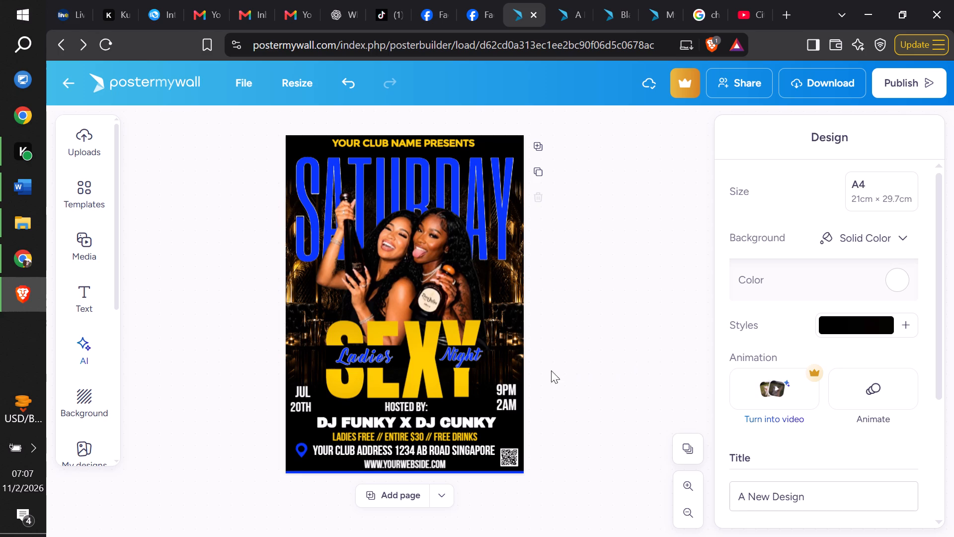
Set the letter spacing of the Night text to 5.
{"action": "left_click", "coordinate": [482, 360]}
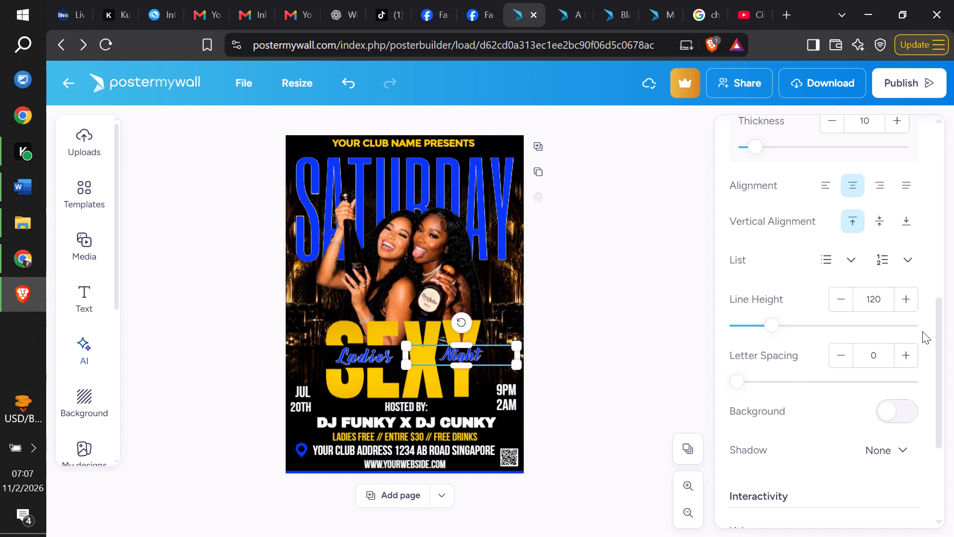
{"action": "left_click_drag", "start_coordinate": [934, 330], "coordinate": [953, 425]}
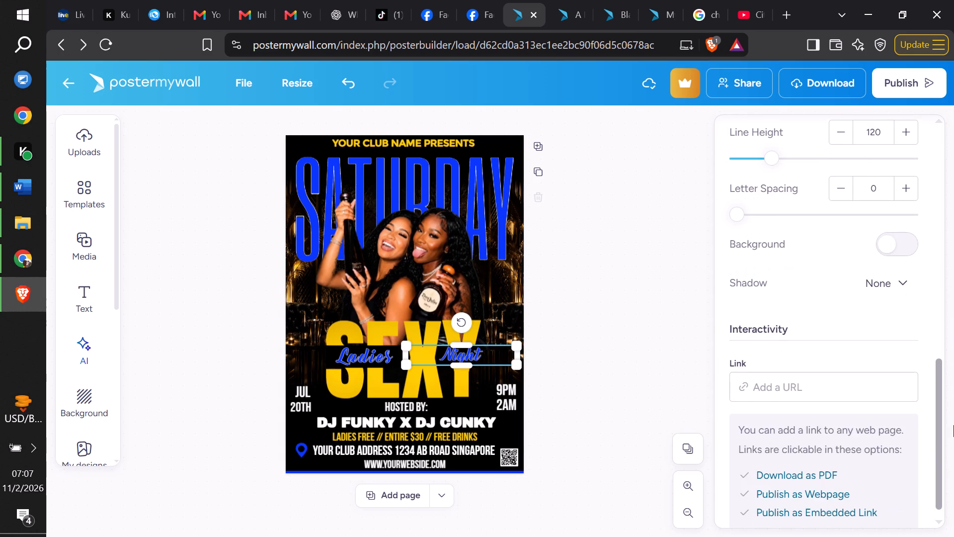
{"action": "left_click_drag", "start_coordinate": [953, 425], "coordinate": [952, 273]}
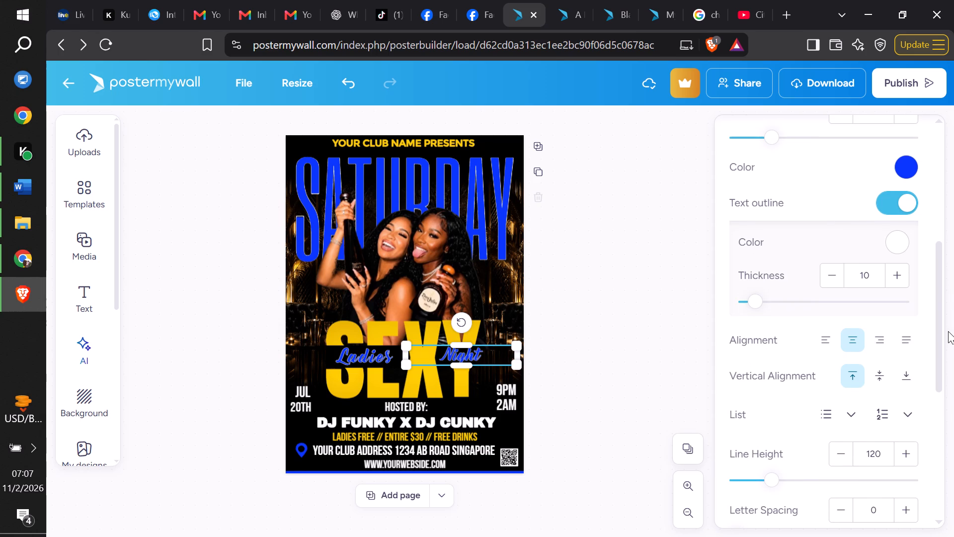
{"action": "triple_click", "coordinate": [895, 506]}
{"action": "left_click", "coordinate": [895, 506]}
{"action": "left_click", "coordinate": [895, 506]}
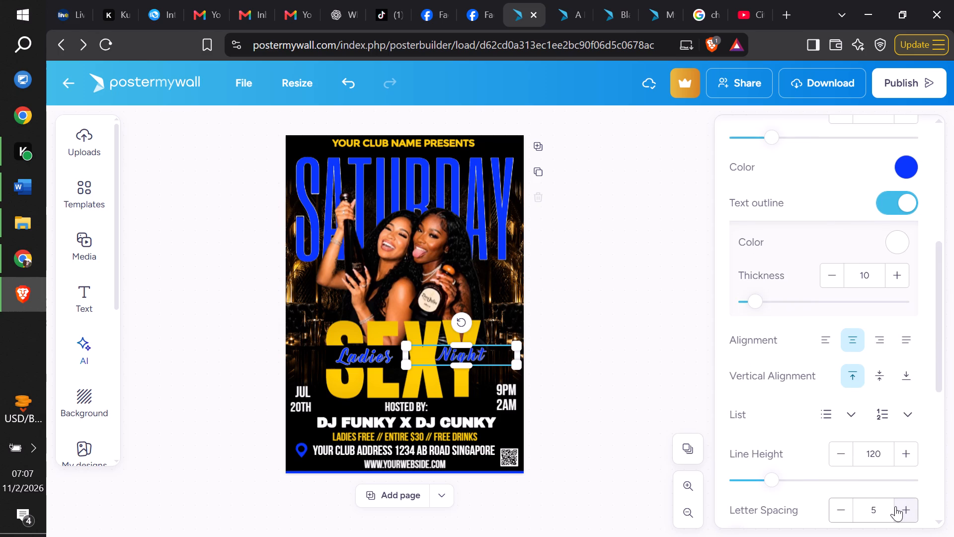
{"action": "left_click", "coordinate": [597, 427]}
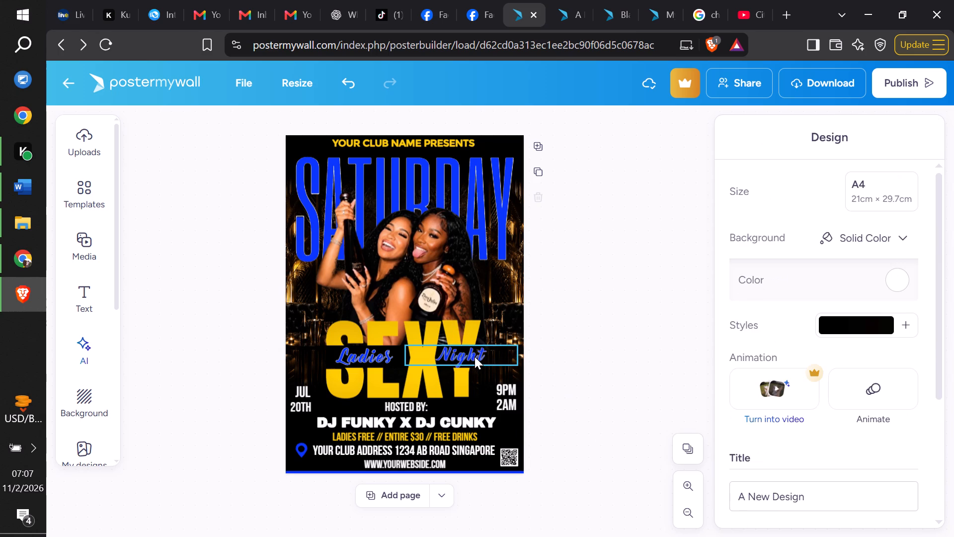
Nudge the Night text slightly right over the Y of SEXY.
{"action": "left_click", "coordinate": [475, 357]}
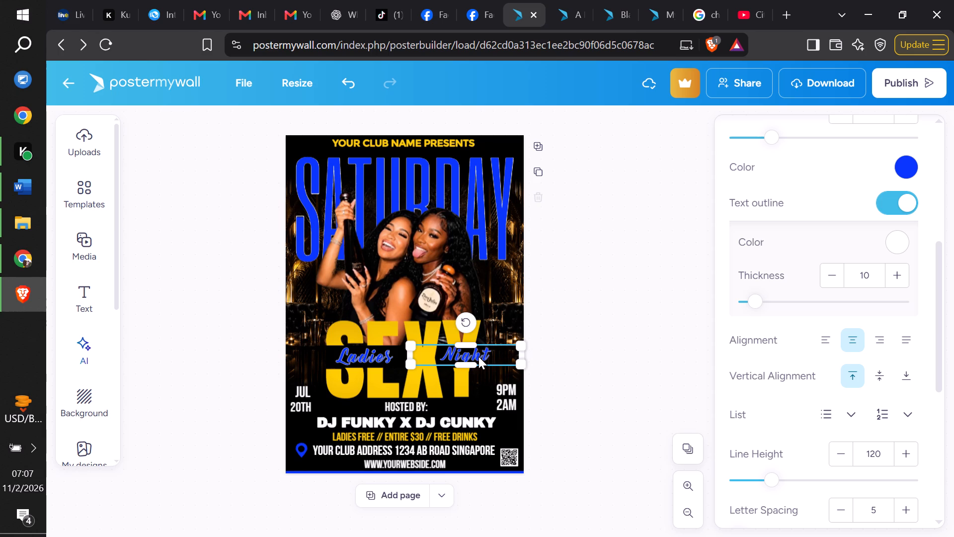
{"action": "left_click", "coordinate": [556, 345]}
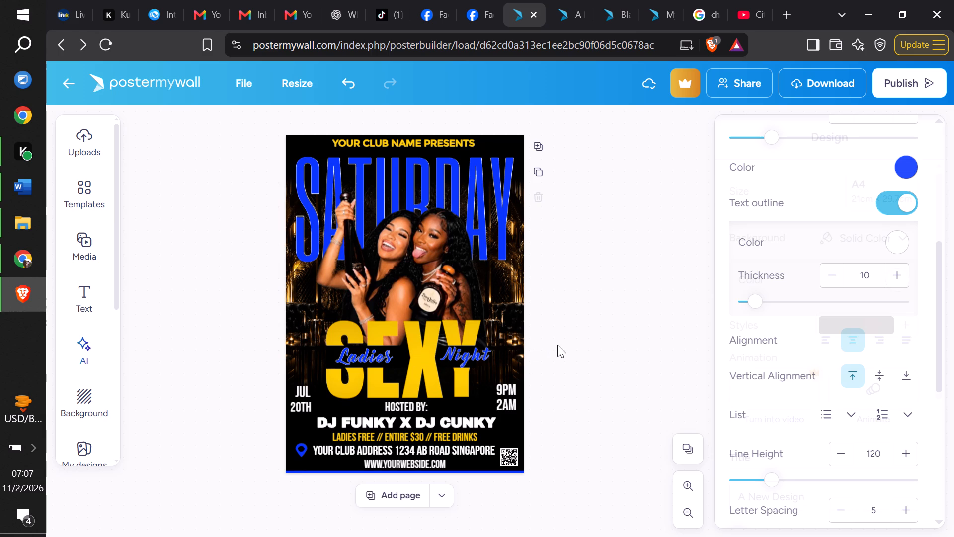
Adjust the fill colour of the Night text to a fully bright, vivid blue.
{"action": "left_click", "coordinate": [367, 364]}
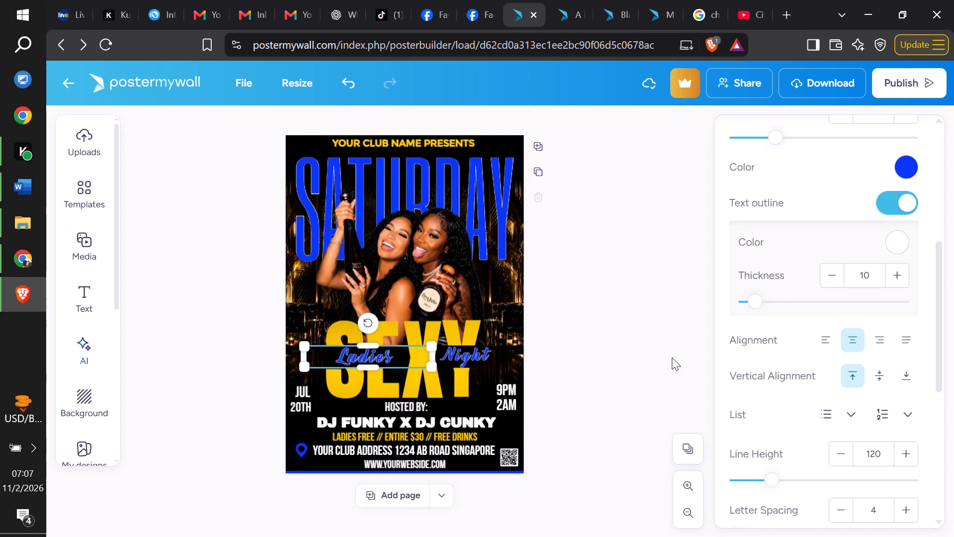
{"action": "left_click", "coordinate": [495, 352]}
{"action": "left_click", "coordinate": [907, 170]}
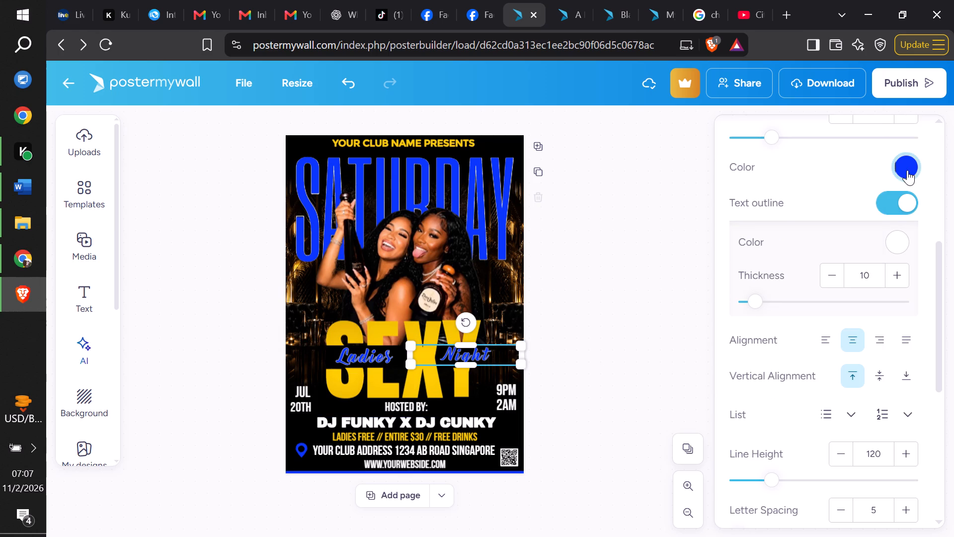
{"action": "left_click_drag", "start_coordinate": [846, 107], "coordinate": [851, 99]}
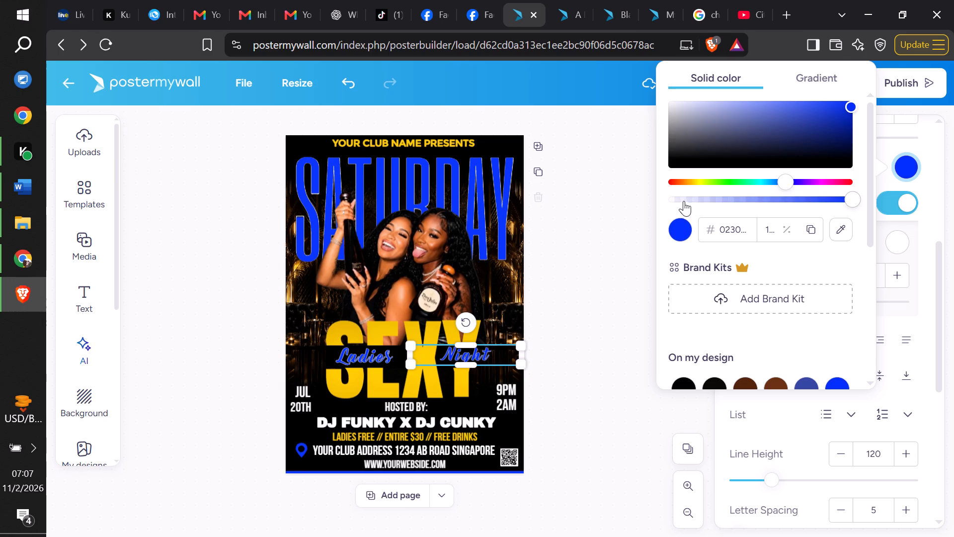
{"action": "left_click", "coordinate": [640, 207]}
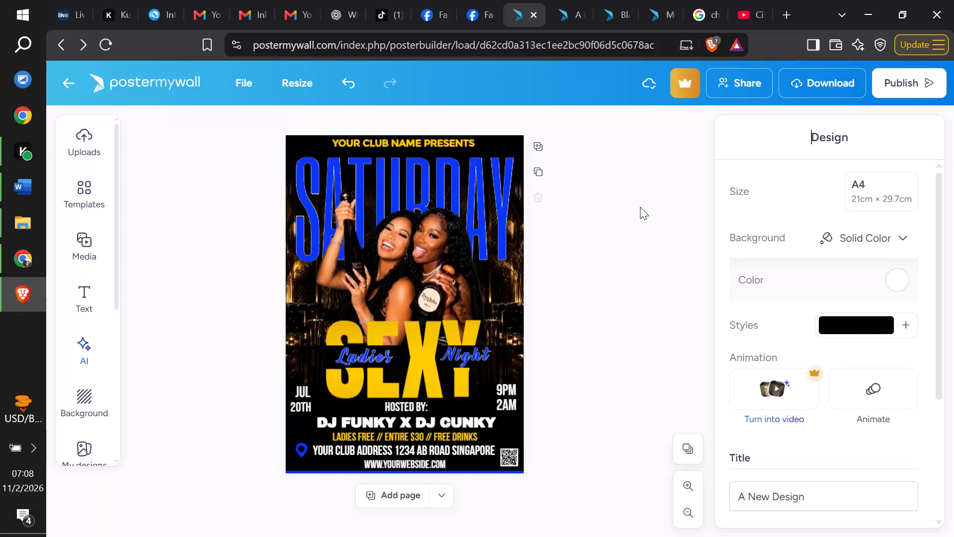
Move the YOUR CLUB NAME PRESENTS line slightly down, keeping it centred above SATURDAY.
{"action": "left_click", "coordinate": [437, 141]}
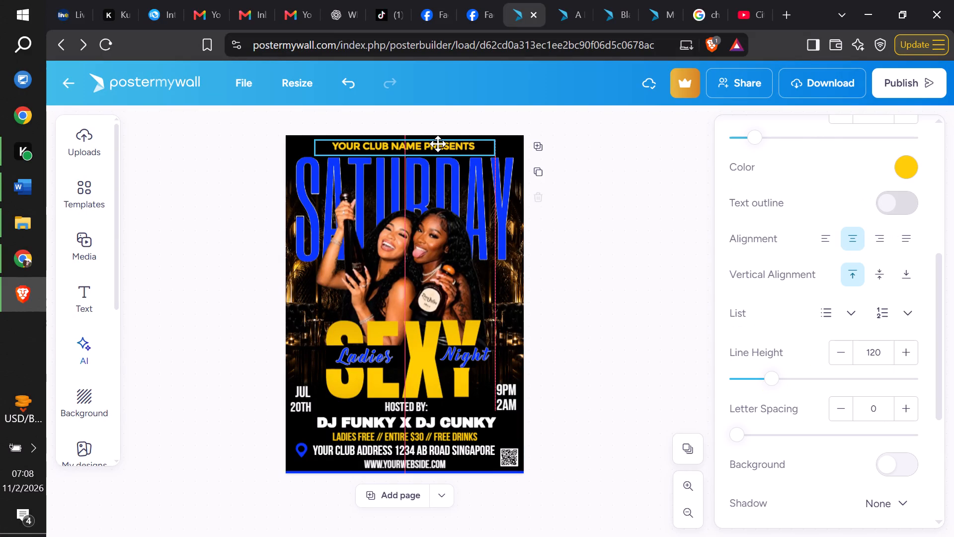
{"action": "left_click", "coordinate": [692, 288]}
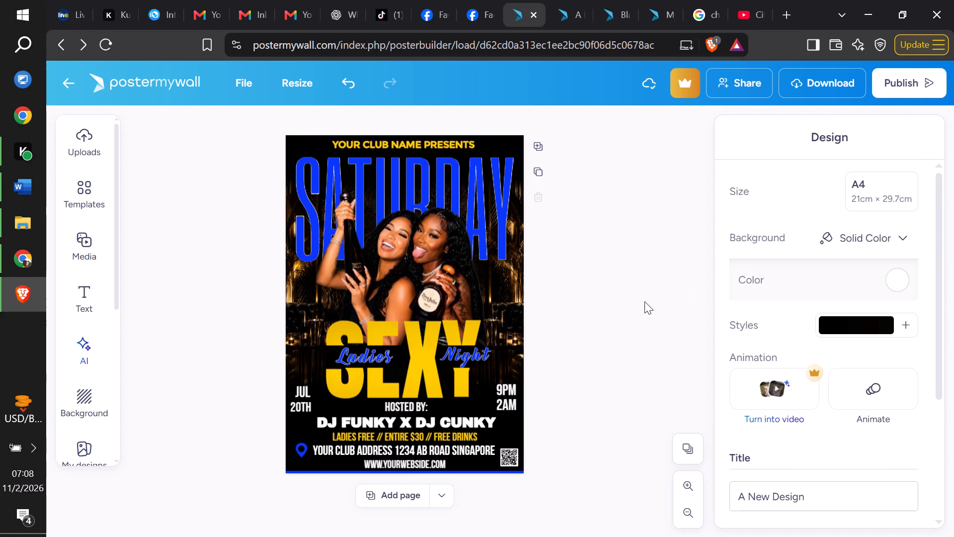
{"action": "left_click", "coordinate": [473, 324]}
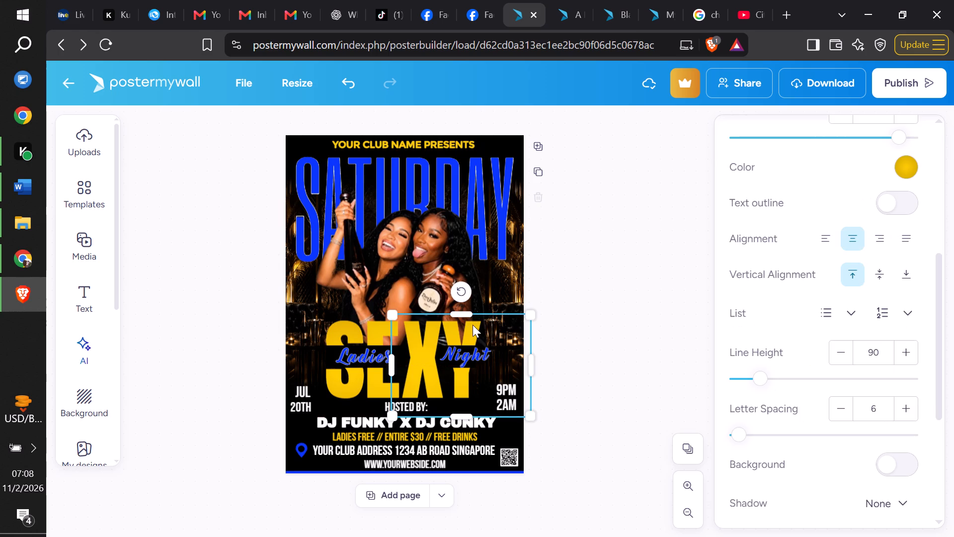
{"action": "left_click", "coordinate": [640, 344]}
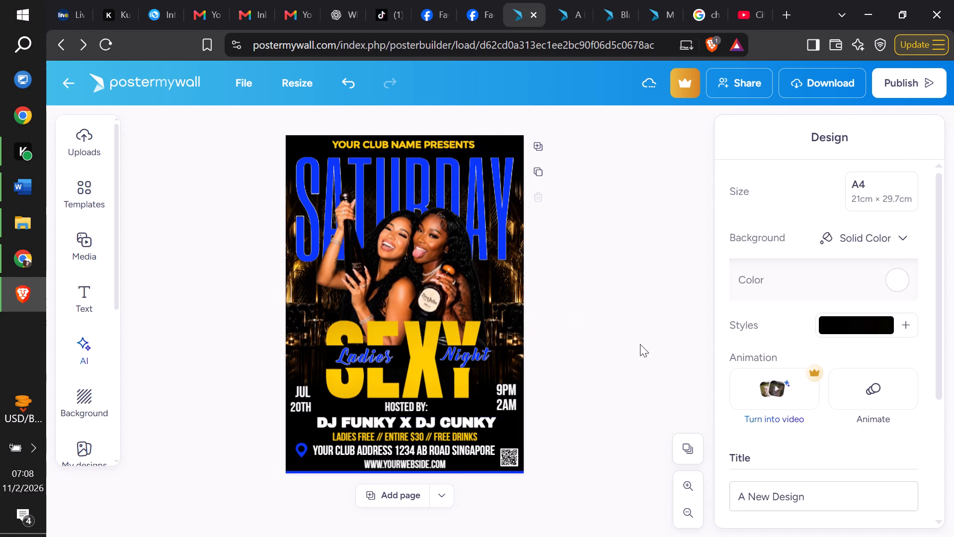
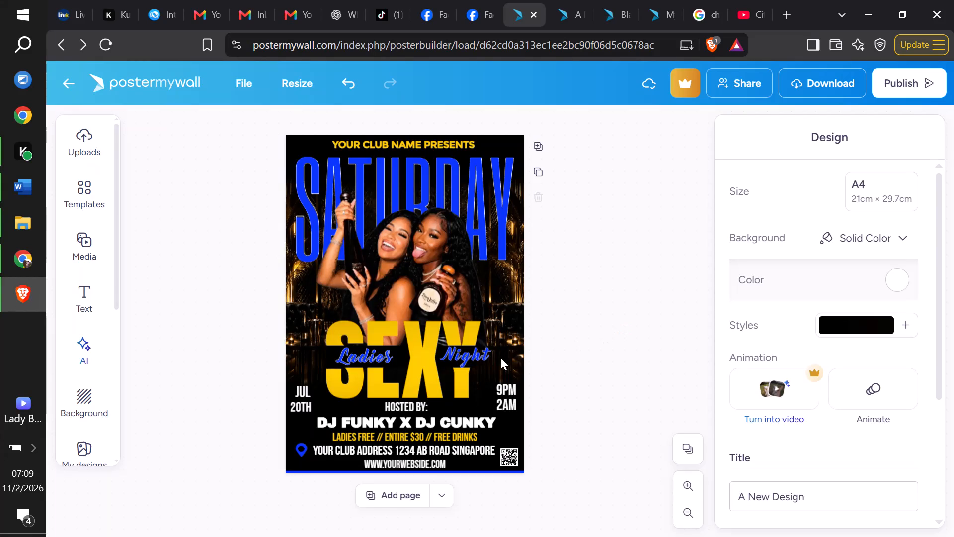
Change the outline colour of the Ladies text to black.
{"action": "left_click", "coordinate": [365, 363]}
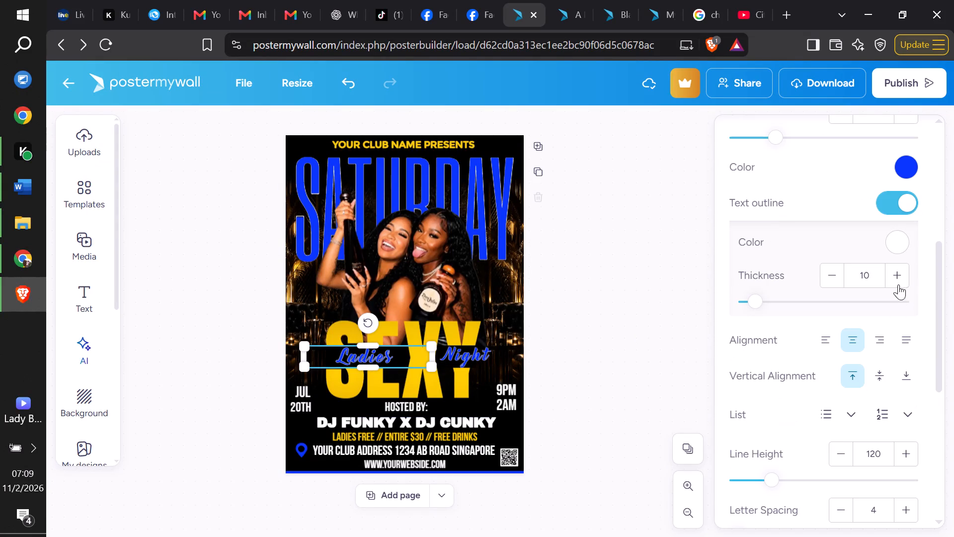
{"action": "left_click", "coordinate": [899, 238]}
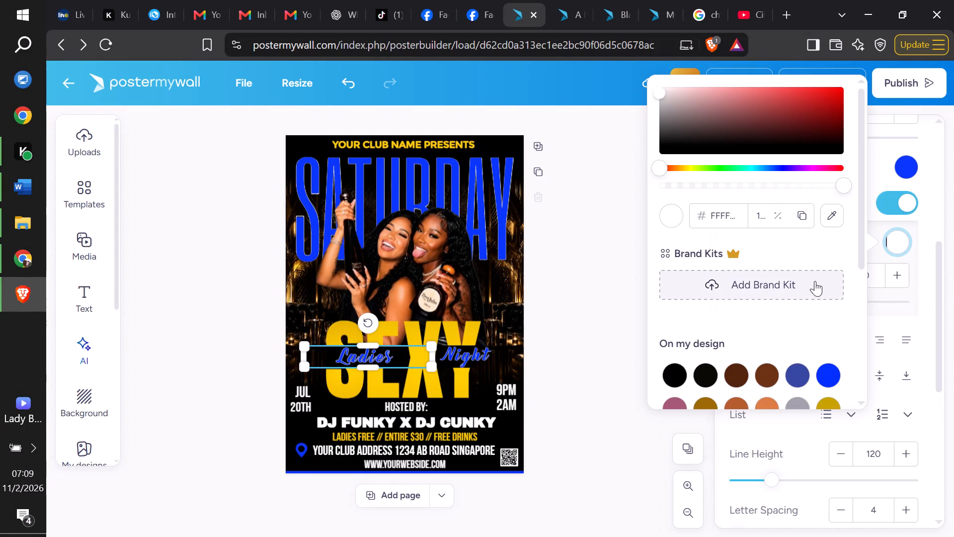
{"action": "left_click_drag", "start_coordinate": [864, 231], "coordinate": [871, 362]}
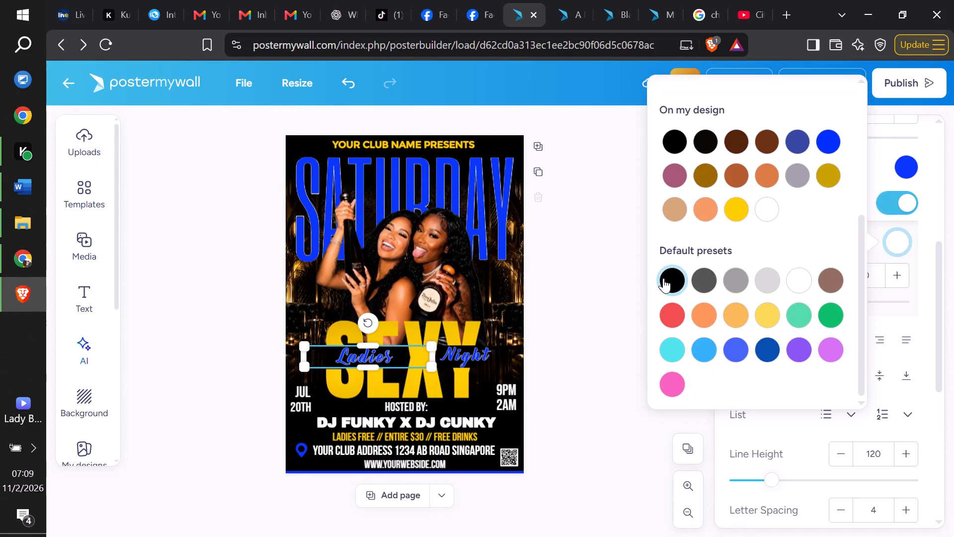
{"action": "left_click", "coordinate": [665, 278]}
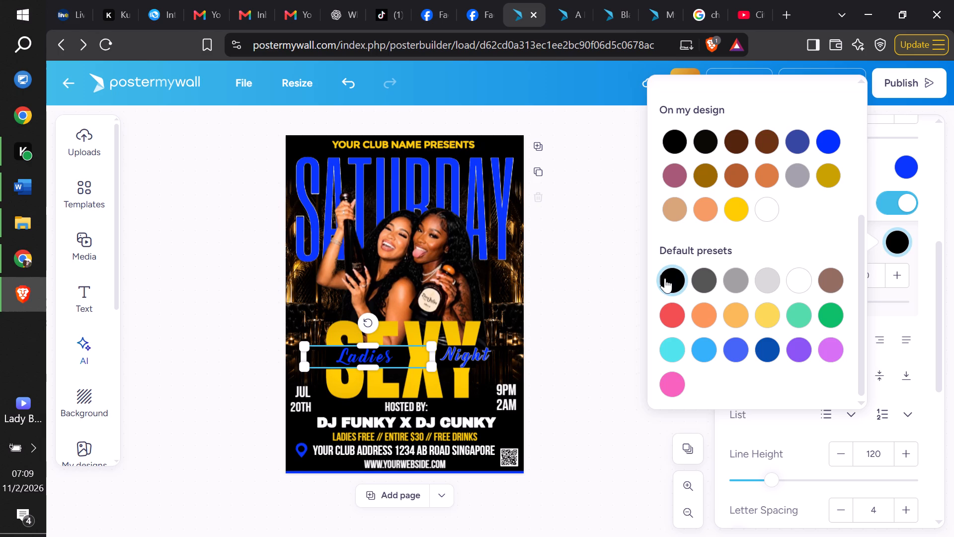
Give the Ladies text a custom white shadow at 100 opacity with a distance of 3.
{"action": "left_click_drag", "start_coordinate": [941, 348], "coordinate": [953, 481]}
{"action": "left_click", "coordinate": [903, 276]}
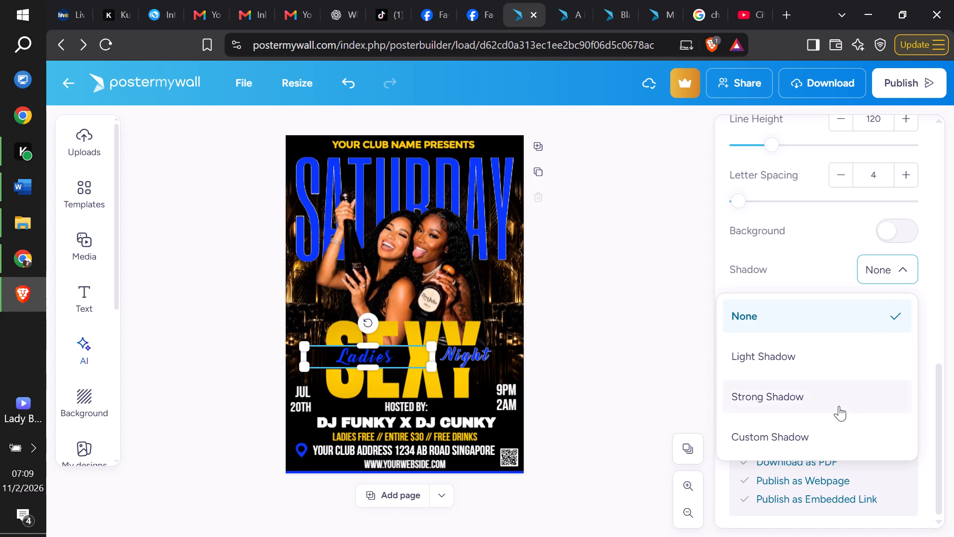
{"action": "left_click", "coordinate": [824, 439]}
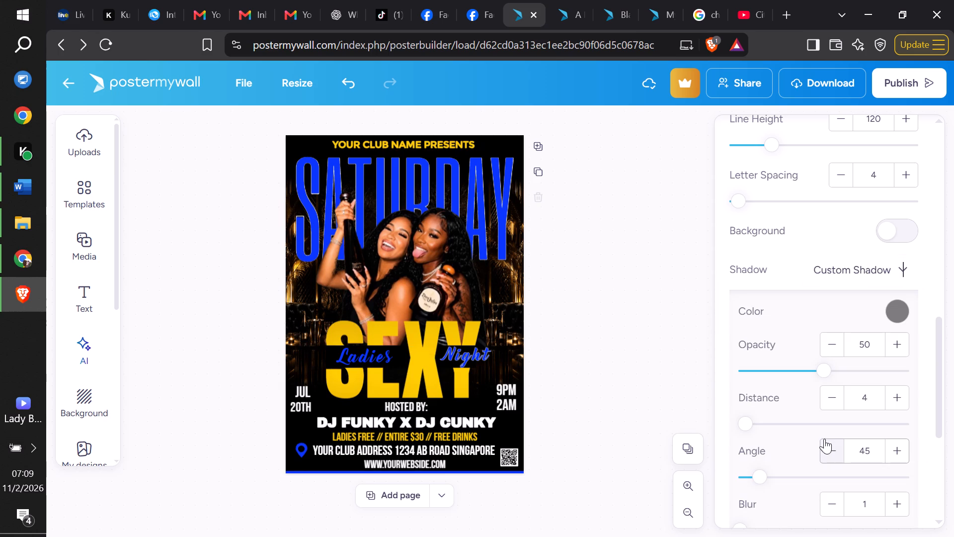
{"action": "left_click", "coordinate": [901, 311]}
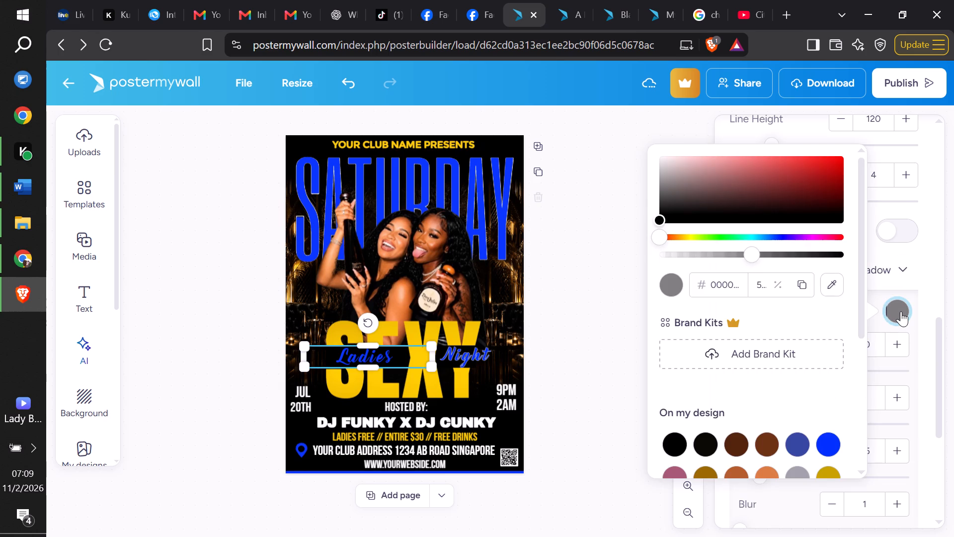
{"action": "left_click_drag", "start_coordinate": [862, 330], "coordinate": [866, 406]}
{"action": "left_click", "coordinate": [769, 370]}
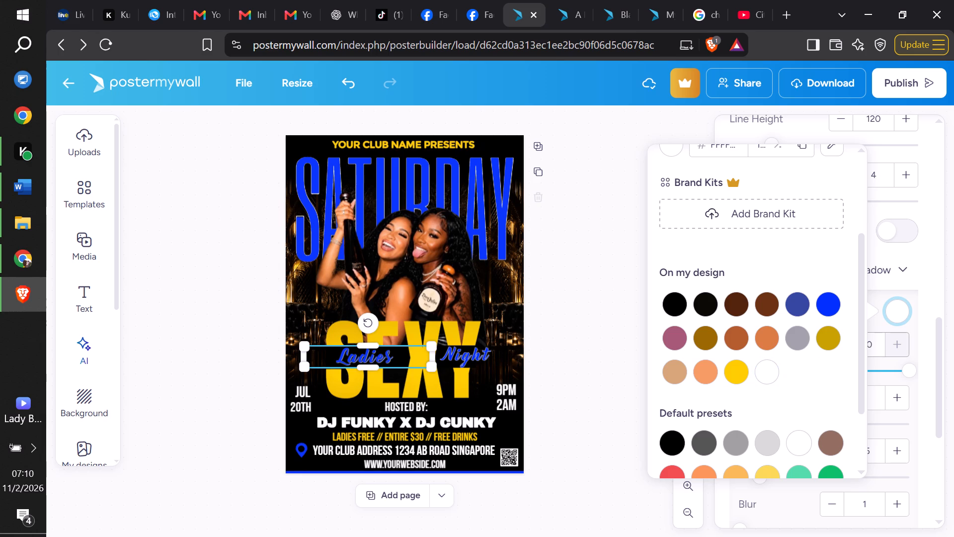
{"action": "left_click", "coordinate": [940, 370]}
{"action": "left_click_drag", "start_coordinate": [918, 391], "coordinate": [923, 396]}
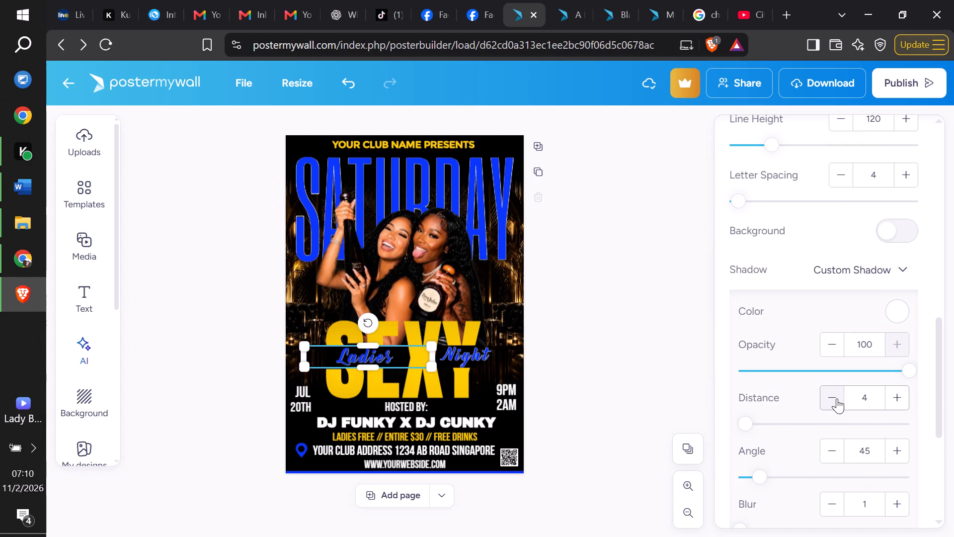
{"action": "left_click", "coordinate": [837, 398]}
Change the outline colour of the Night text to black.
{"action": "left_click", "coordinate": [483, 360]}
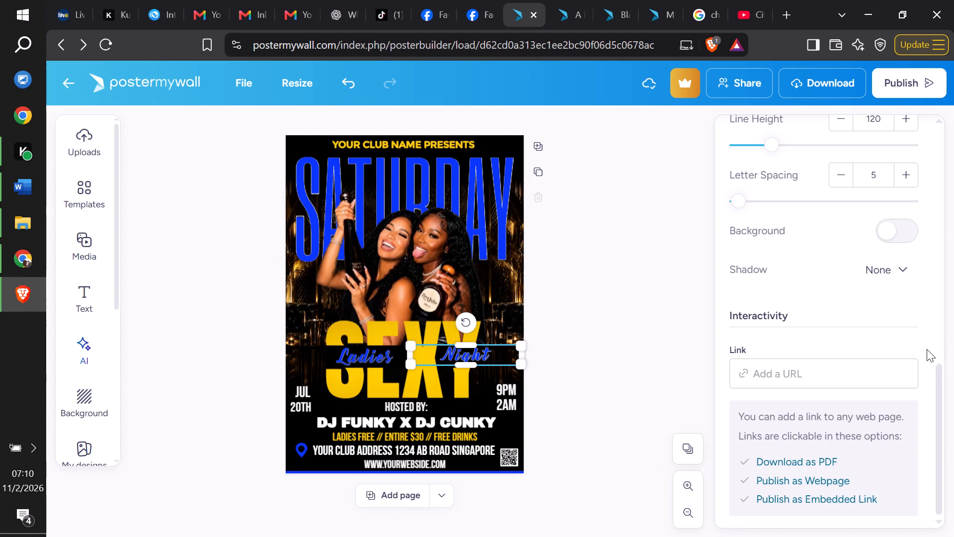
{"action": "left_click_drag", "start_coordinate": [940, 383], "coordinate": [942, 243]}
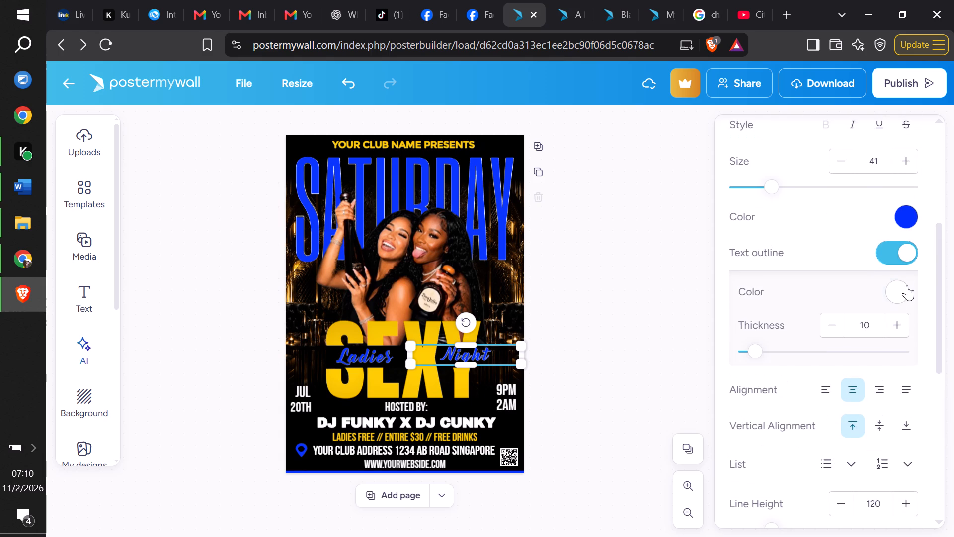
{"action": "left_click", "coordinate": [904, 288]}
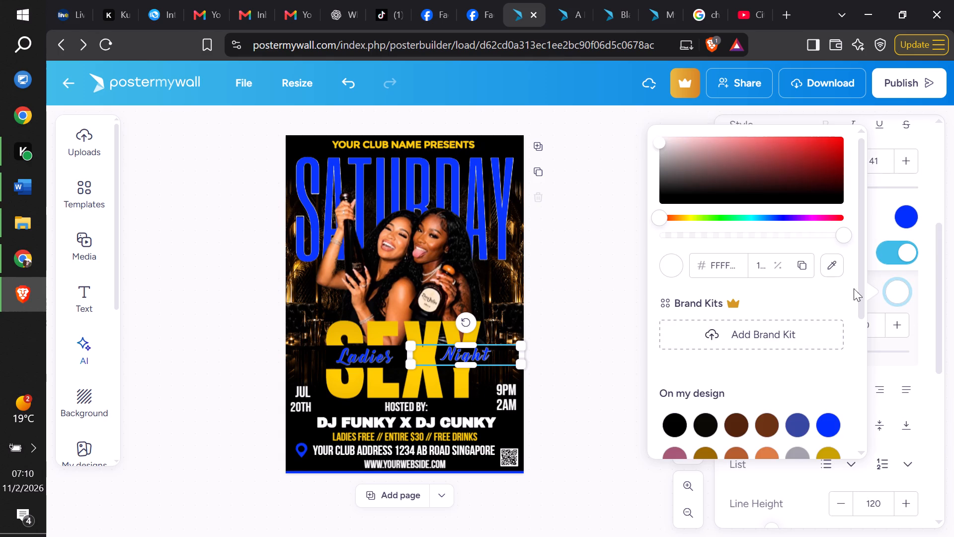
{"action": "left_click_drag", "start_coordinate": [860, 285], "coordinate": [865, 394]}
{"action": "left_click", "coordinate": [667, 367]}
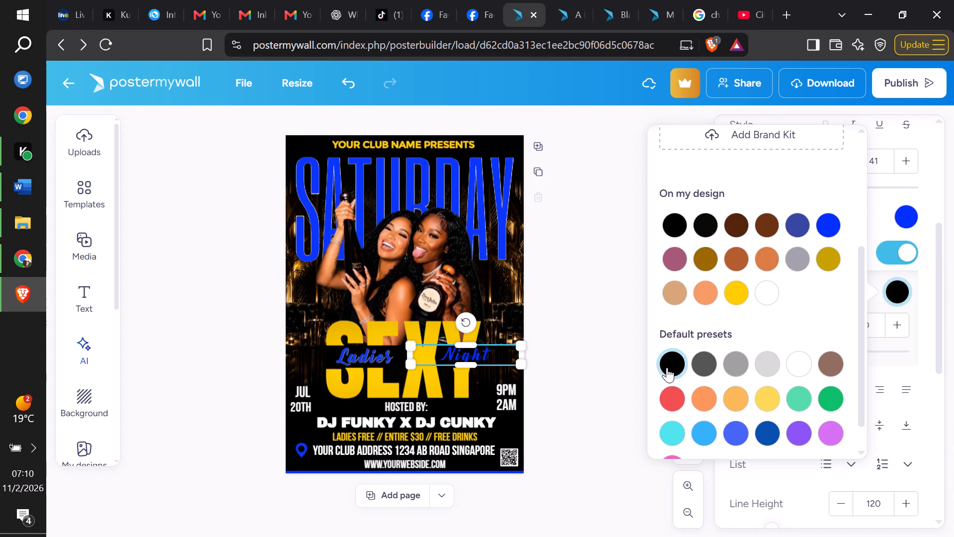
{"action": "left_click", "coordinate": [931, 357]}
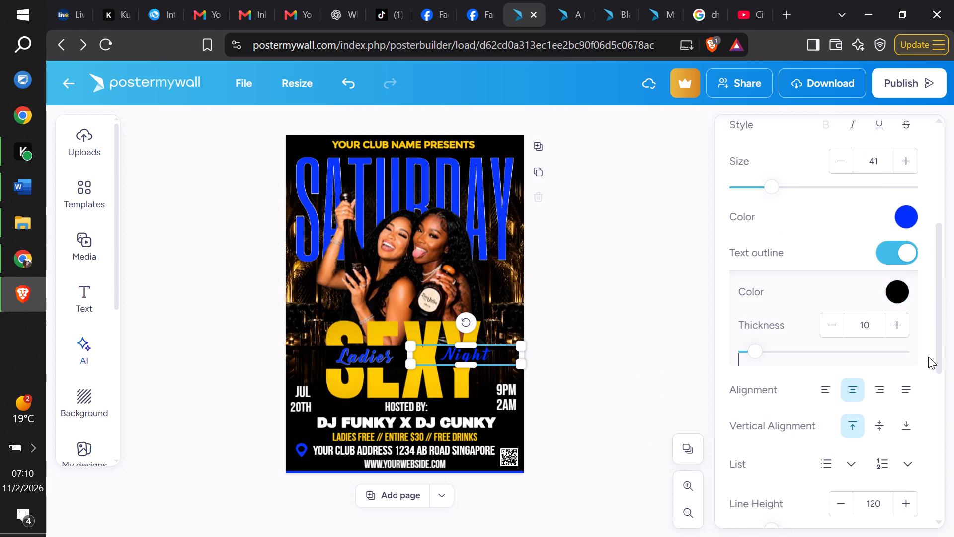
Give the Night text a custom white shadow at 100 opacity.
{"action": "left_click_drag", "start_coordinate": [941, 300], "coordinate": [948, 396]}
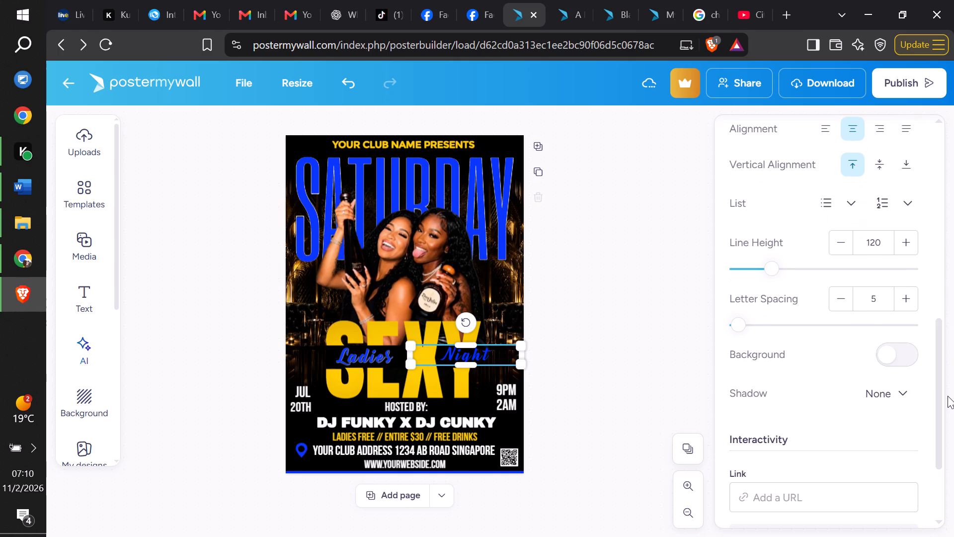
{"action": "left_click_drag", "start_coordinate": [938, 390], "coordinate": [939, 407]}
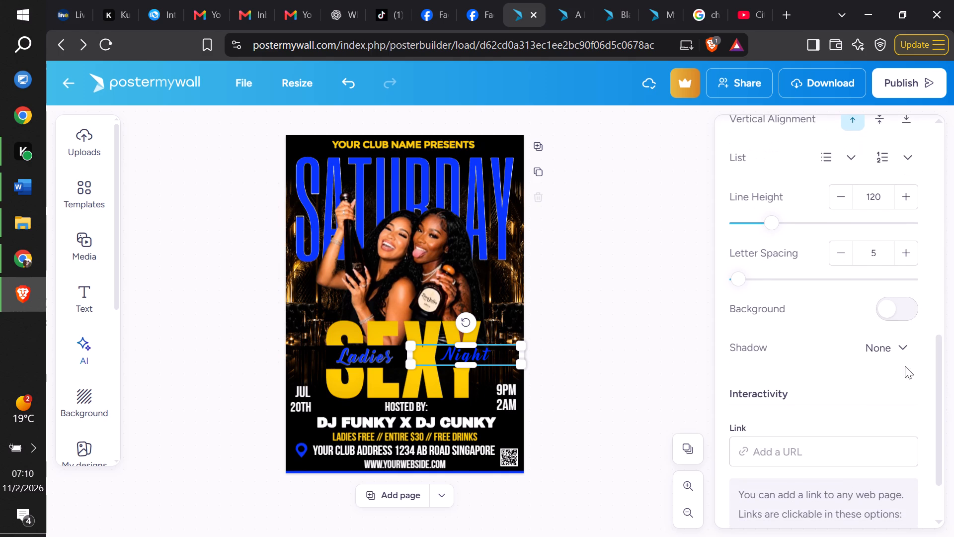
{"action": "left_click", "coordinate": [901, 356]}
{"action": "left_click", "coordinate": [863, 295]}
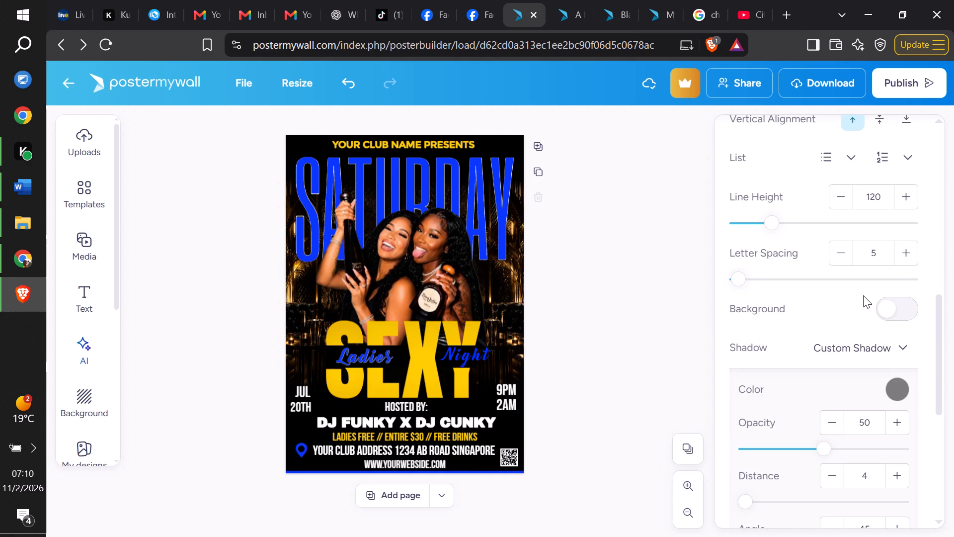
{"action": "left_click", "coordinate": [892, 381]}
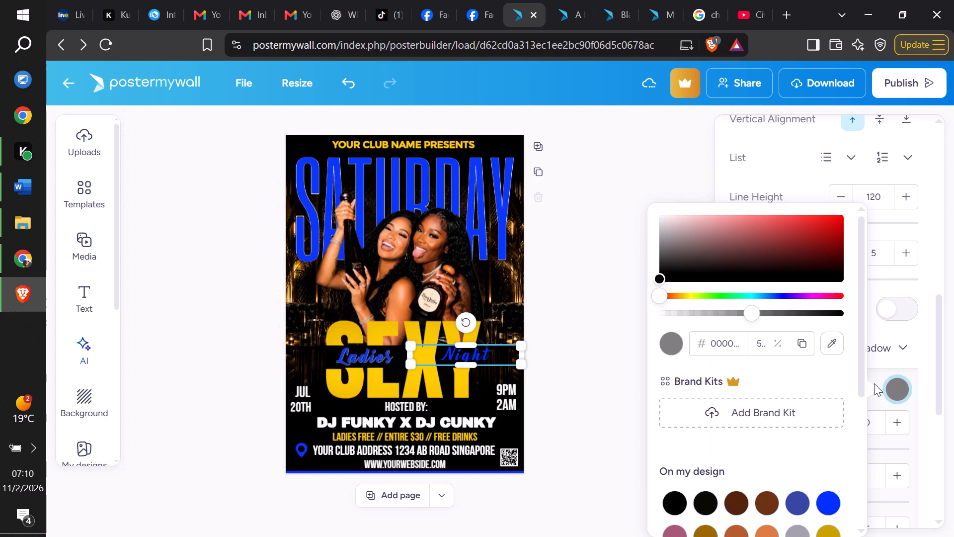
{"action": "left_click_drag", "start_coordinate": [860, 325], "coordinate": [872, 445]}
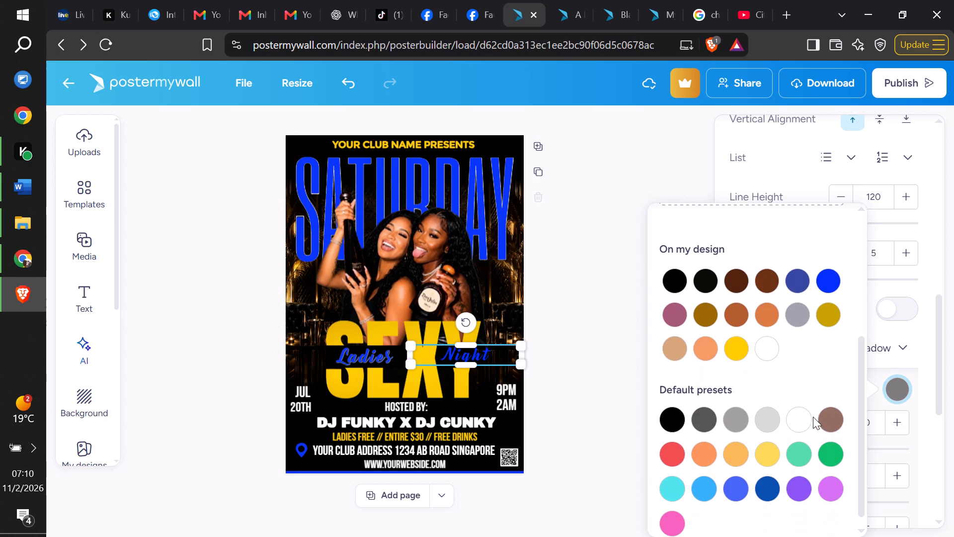
{"action": "left_click", "coordinate": [799, 416]}
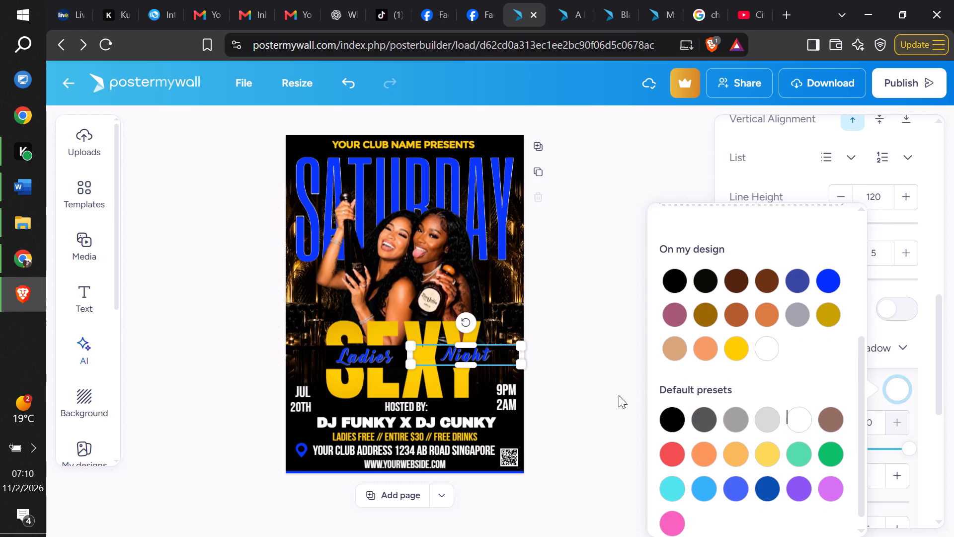
{"action": "left_click", "coordinate": [619, 395]}
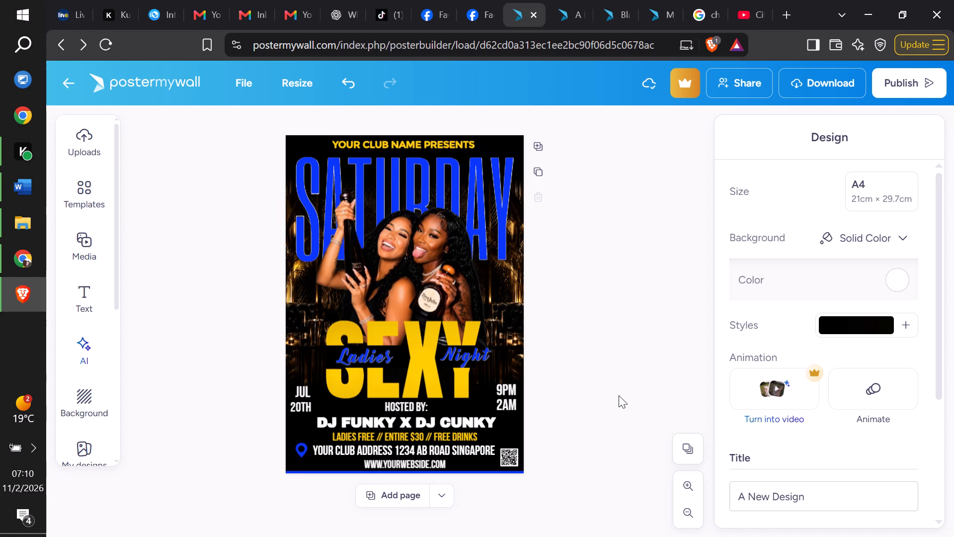
{"action": "left_click", "coordinate": [608, 383]}
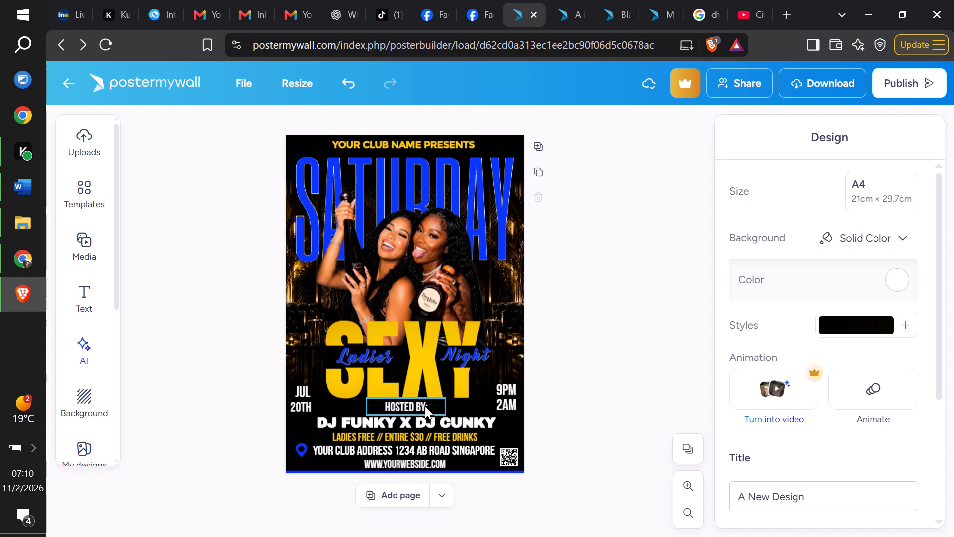
Nudge the HOSTED BY line slightly left and down above the DJ names.
{"action": "left_click", "coordinate": [424, 406]}
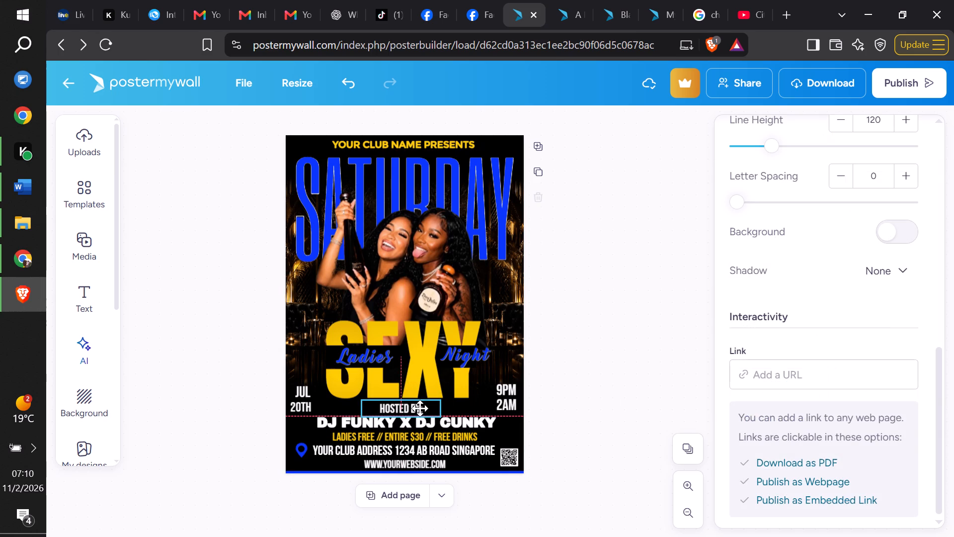
{"action": "left_click", "coordinate": [594, 337]}
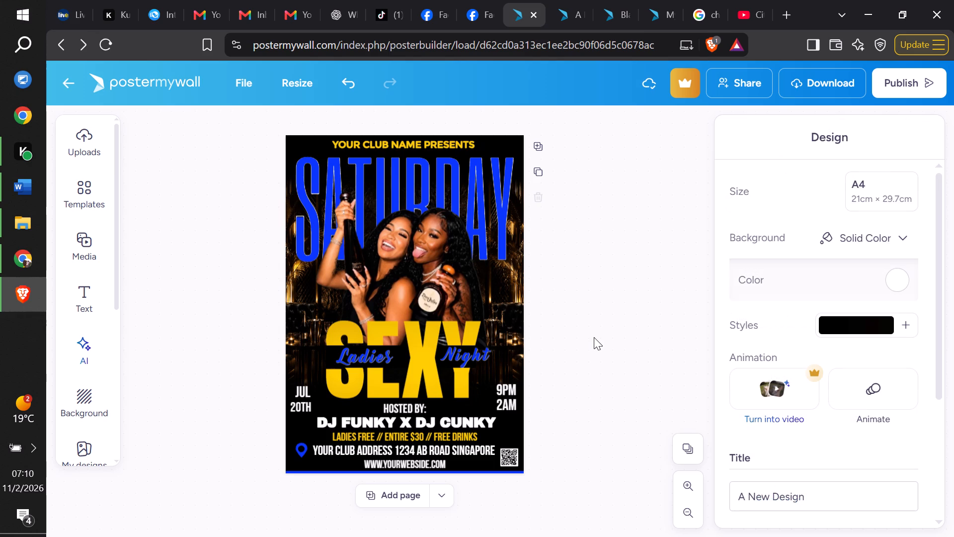
{"action": "left_click", "coordinate": [412, 406]}
{"action": "left_click", "coordinate": [402, 399]}
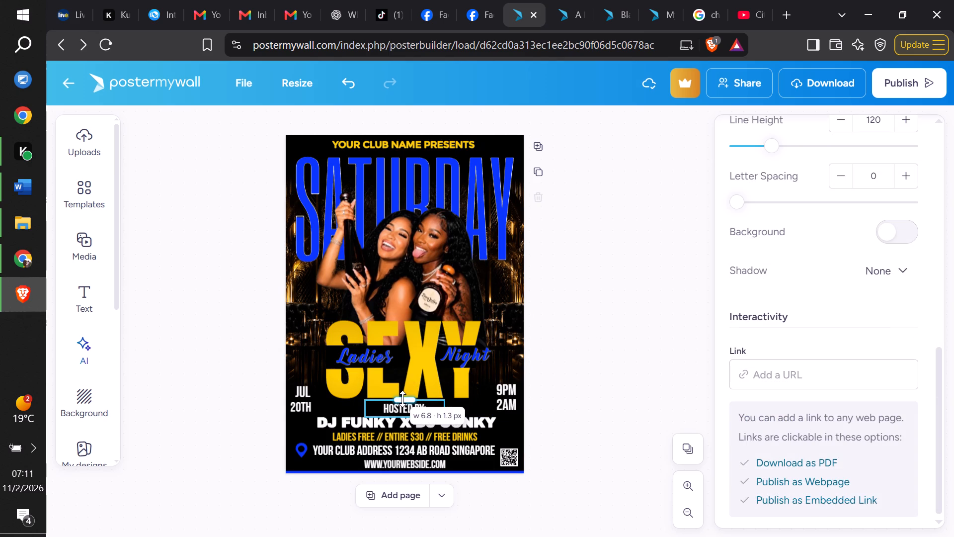
{"action": "left_click", "coordinate": [610, 348]}
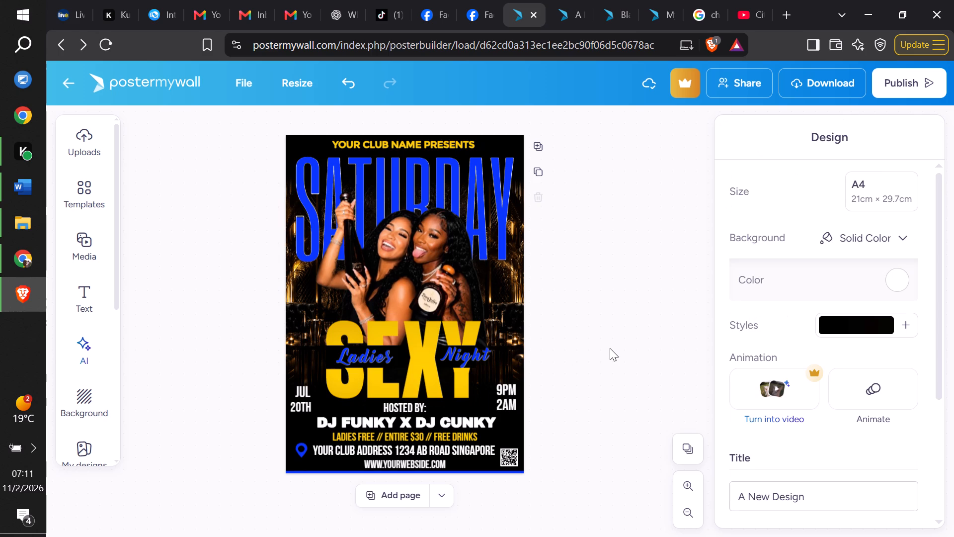
Nudge the Night text slightly left over the Y of SEXY.
{"action": "left_click", "coordinate": [469, 357]}
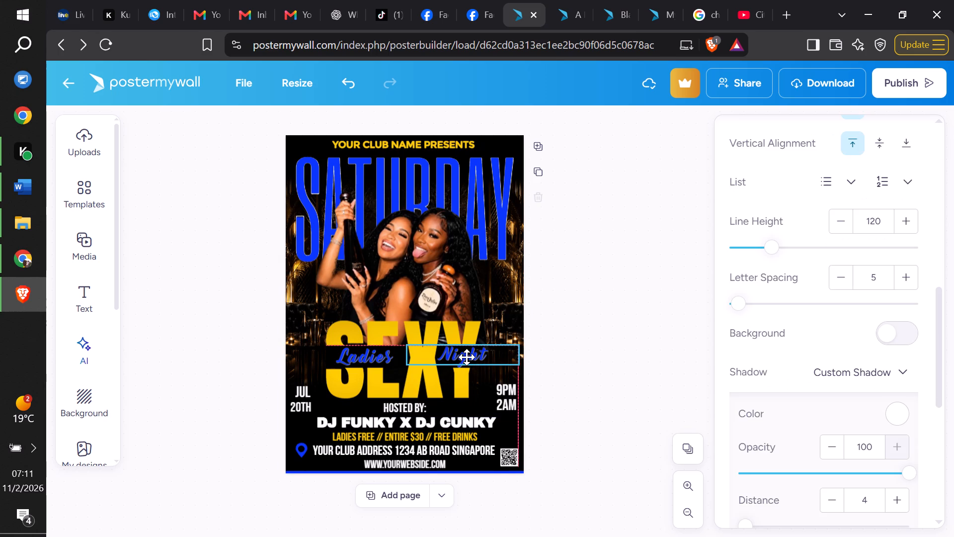
{"action": "left_click", "coordinate": [564, 334]}
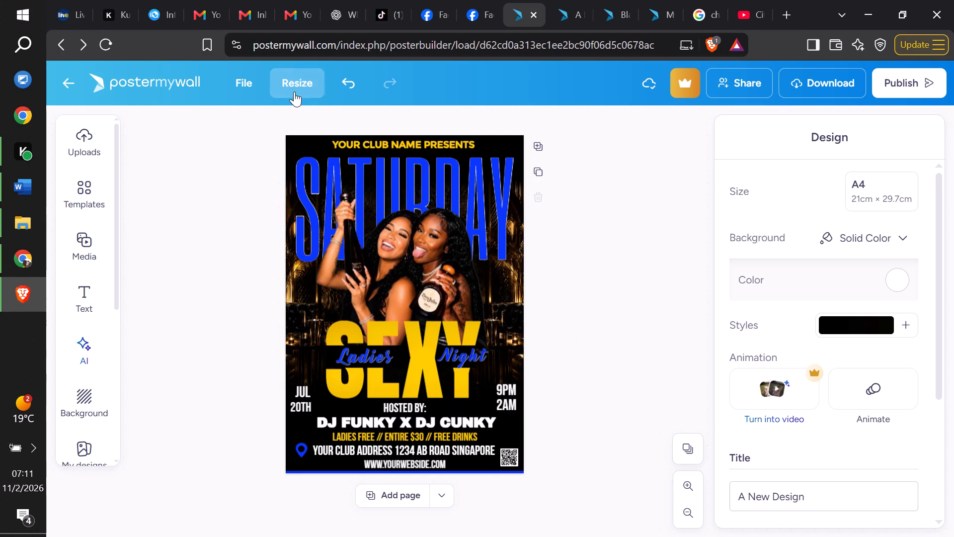
Start submitting the finished Ladies Night flyer.
{"action": "left_click", "coordinate": [245, 77]}
{"action": "left_click", "coordinate": [280, 383]}
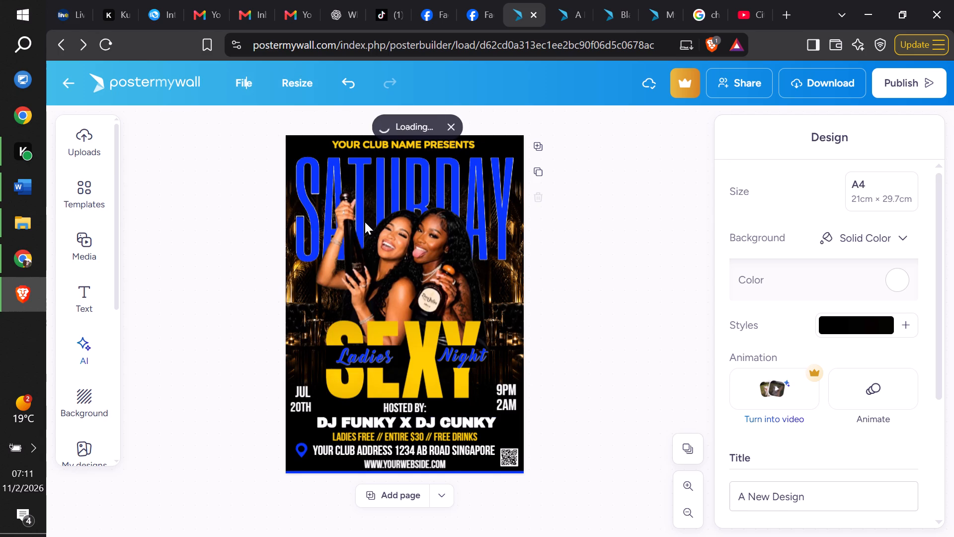
Leave the editors of the SEXY flyer and the Black Neon Ladies Night Event Flyer for the PosterMyWall main page, discarding unsaved changes.
{"action": "left_click", "coordinate": [558, 0]}
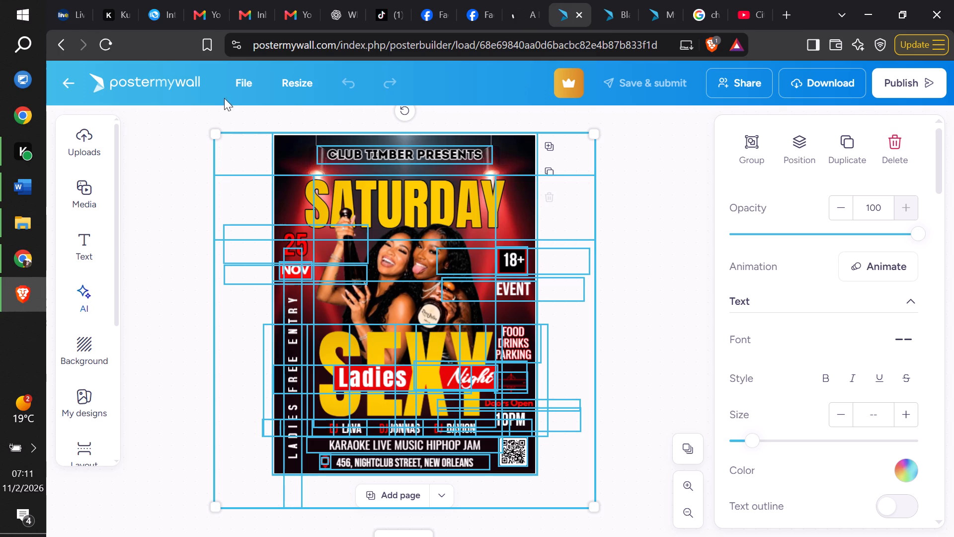
{"action": "left_click", "coordinate": [189, 84]}
{"action": "left_click", "coordinate": [626, 0]}
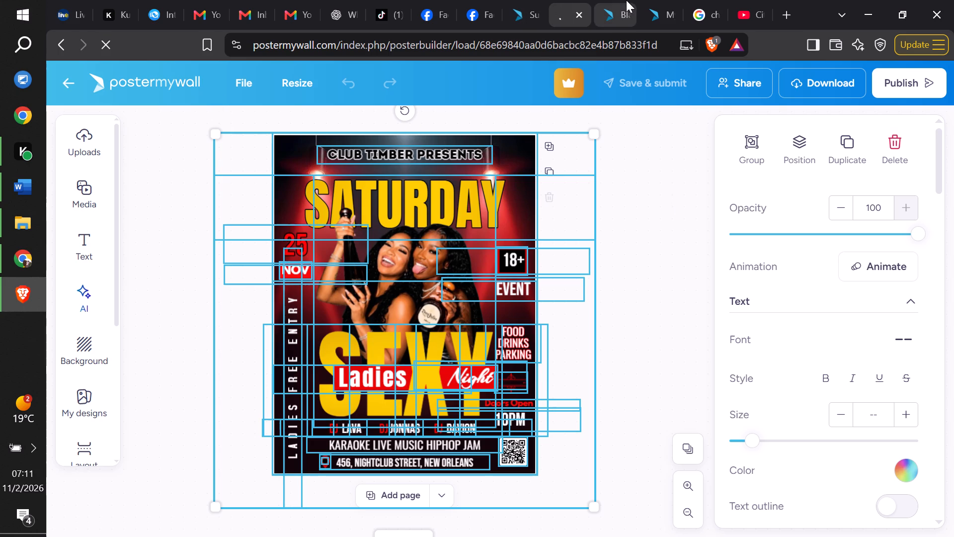
{"action": "left_click", "coordinate": [167, 80]}
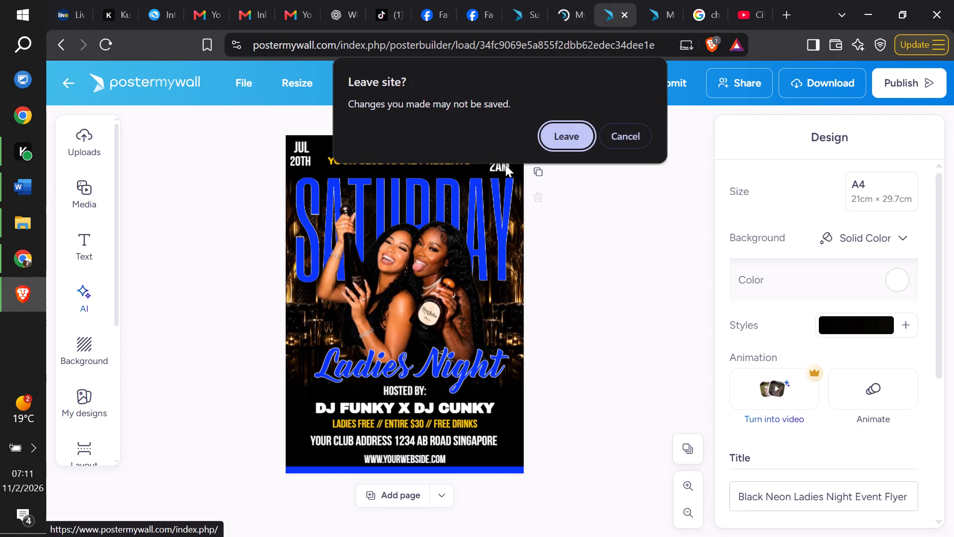
{"action": "left_click", "coordinate": [566, 145]}
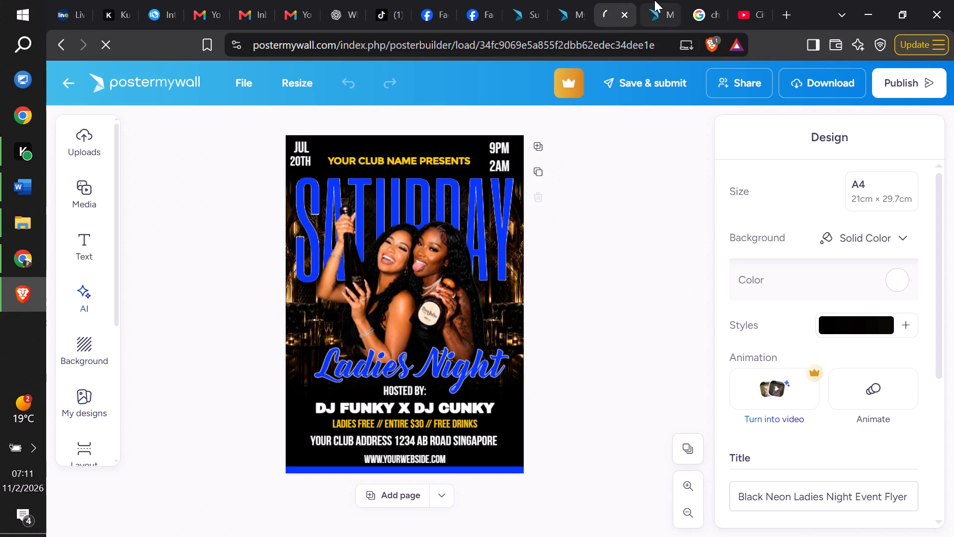
Return to the flyer's submission page and copy the # symbol from the birthday flyer hashtags search in Google Chrome.
{"action": "left_click", "coordinate": [655, 0]}
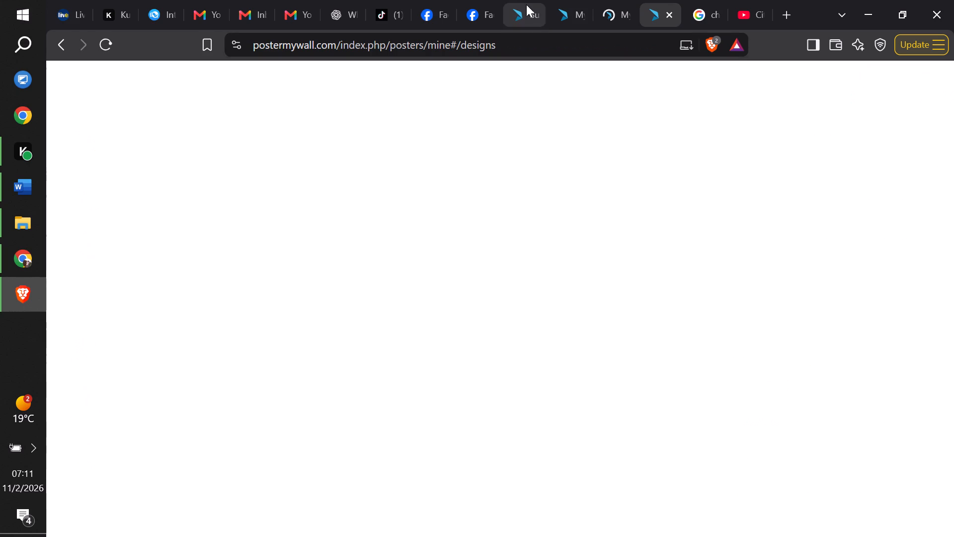
{"action": "left_click", "coordinate": [526, 3]}
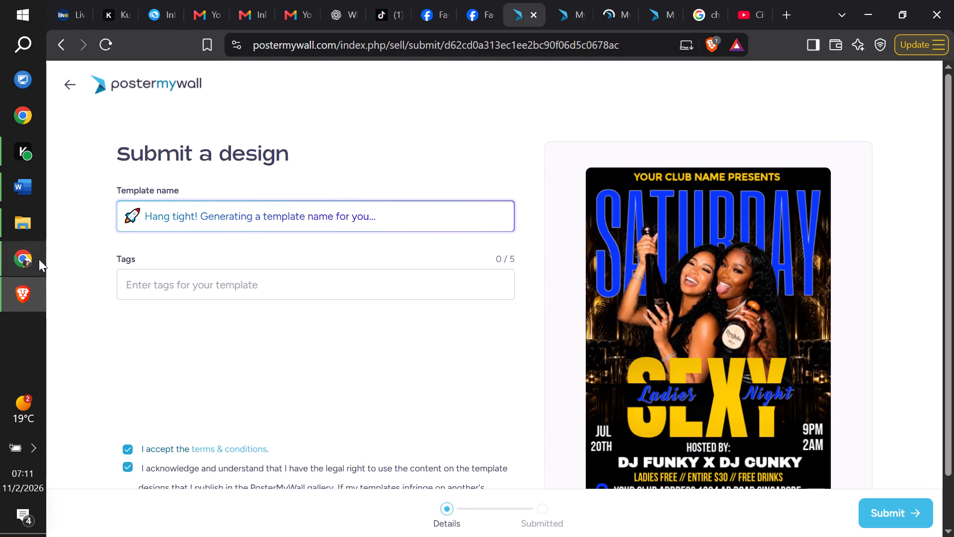
{"action": "left_click", "coordinate": [39, 259]}
{"action": "key", "text": "ctrl+c"}
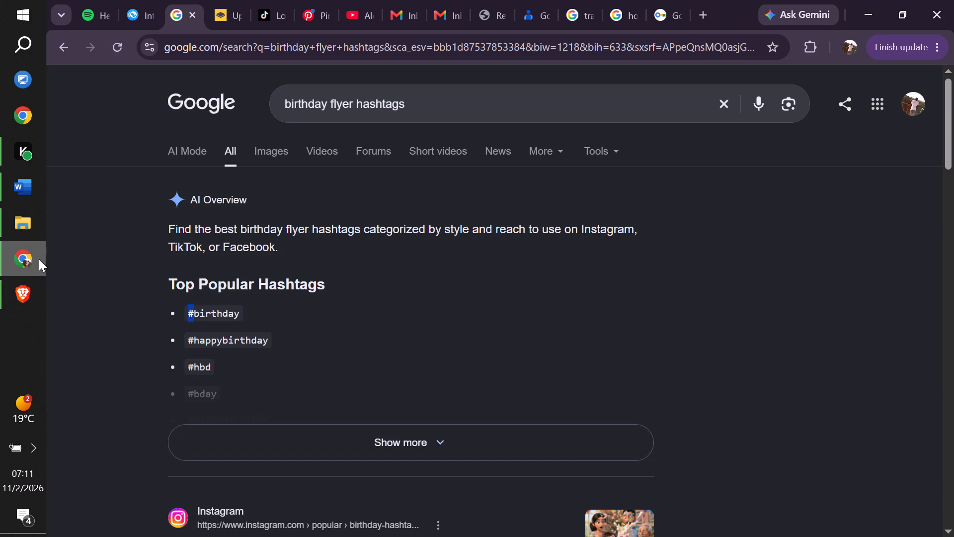
{"action": "left_click", "coordinate": [9, 308]}
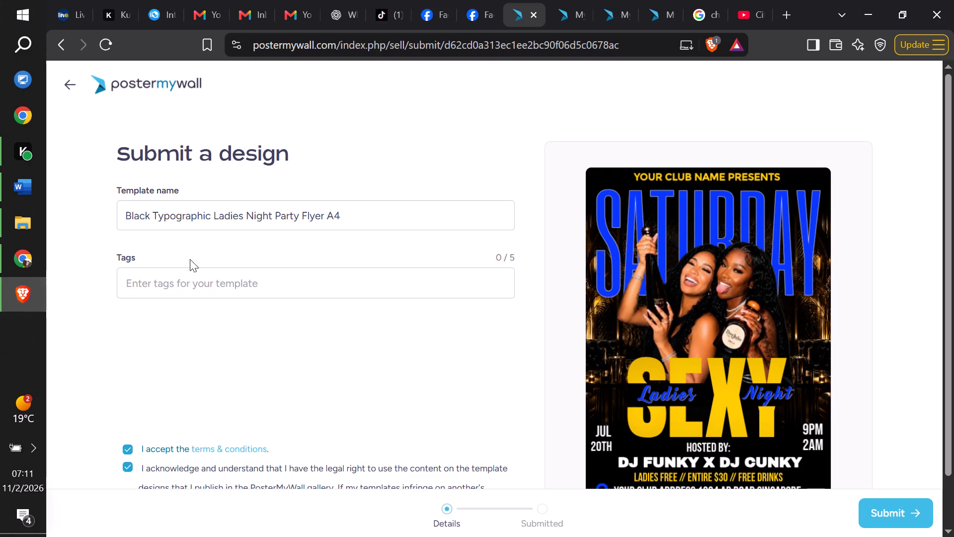
Add the tags #ladies and #ladies night to the Ladies Night flyer template.
{"action": "left_click", "coordinate": [174, 280]}
{"action": "key", "text": "ctrl+v"}
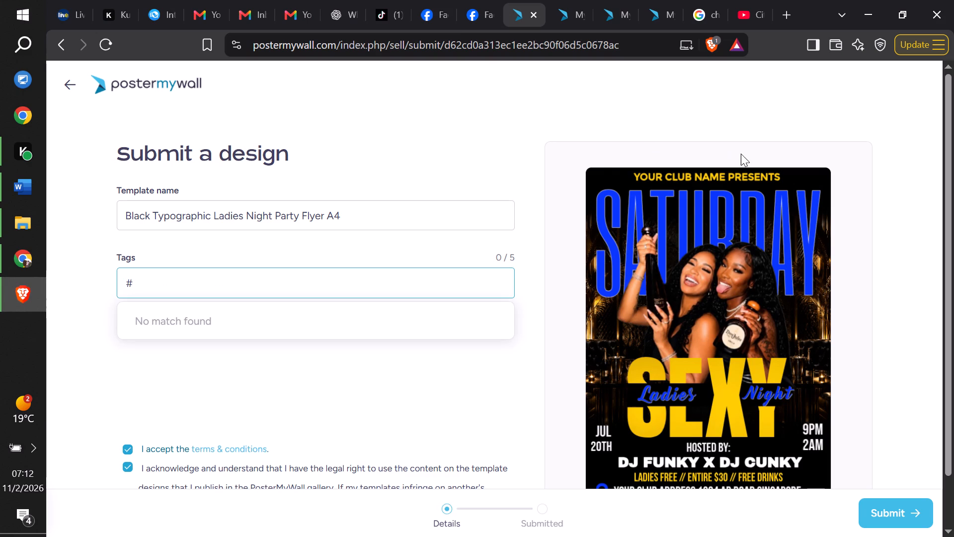
{"action": "left_click_drag", "start_coordinate": [953, 246], "coordinate": [953, 277]}
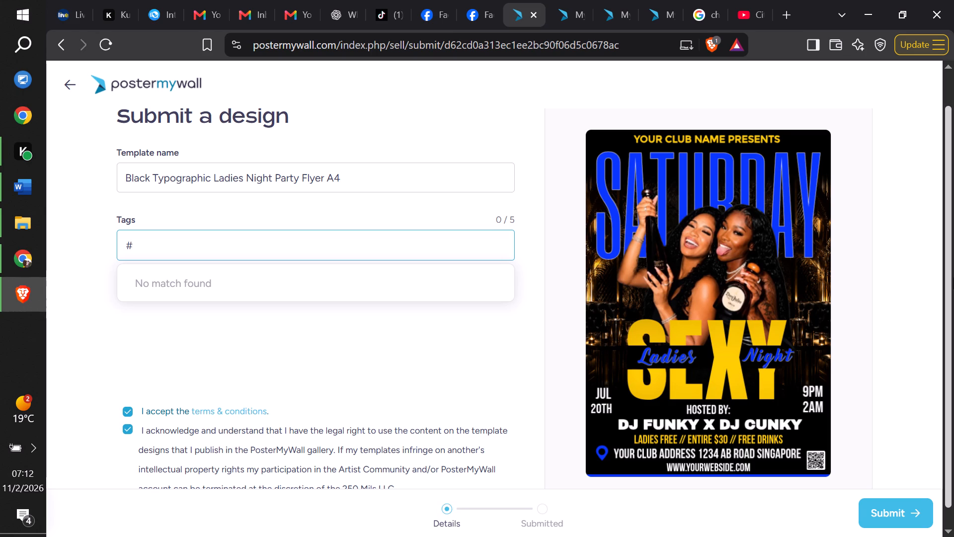
{"action": "type", "text": "LA"}
{"action": "key", "text": "BackSpace"}
{"action": "key", "text": "BackSpace"}
{"action": "type", "text": "ladies"}
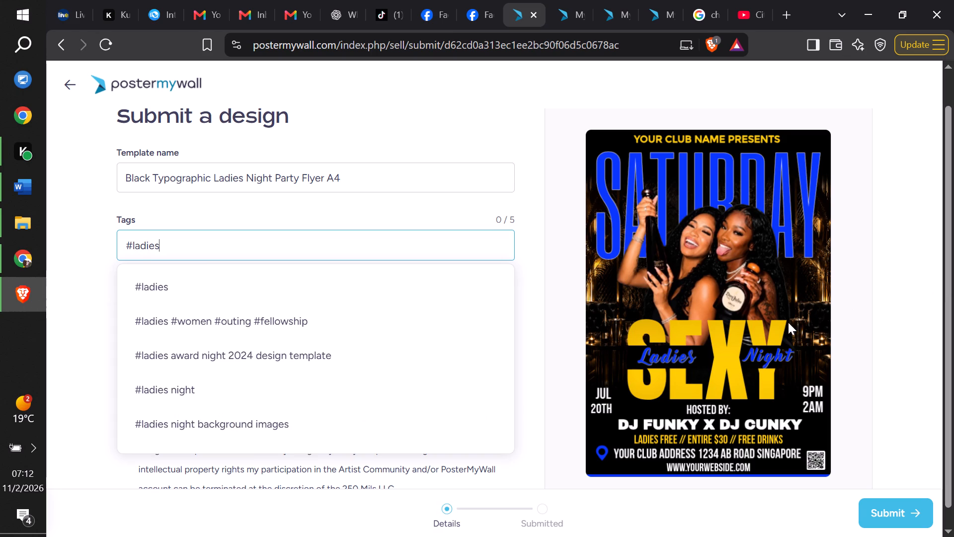
{"action": "left_click", "coordinate": [324, 282]}
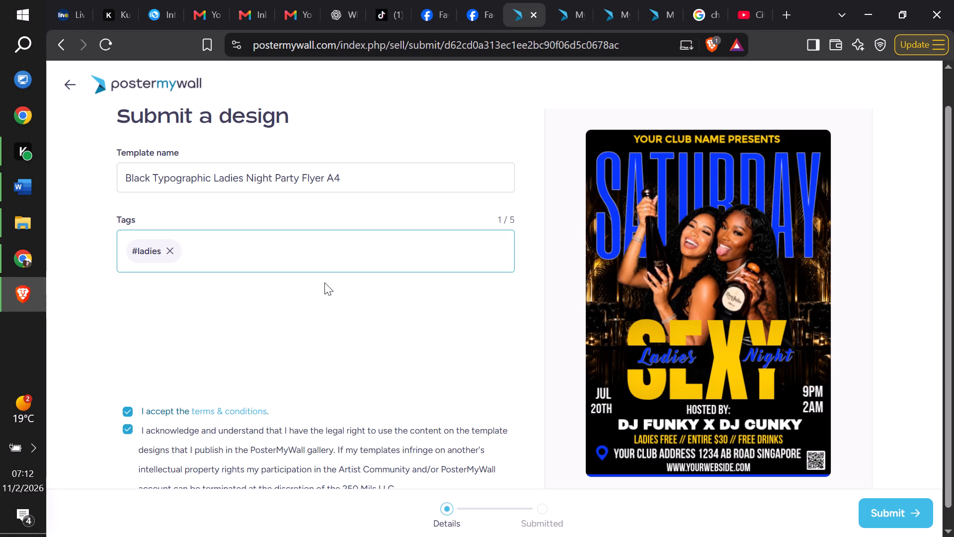
{"action": "key", "text": "ctrl+v"}
{"action": "left_click", "coordinate": [277, 395]}
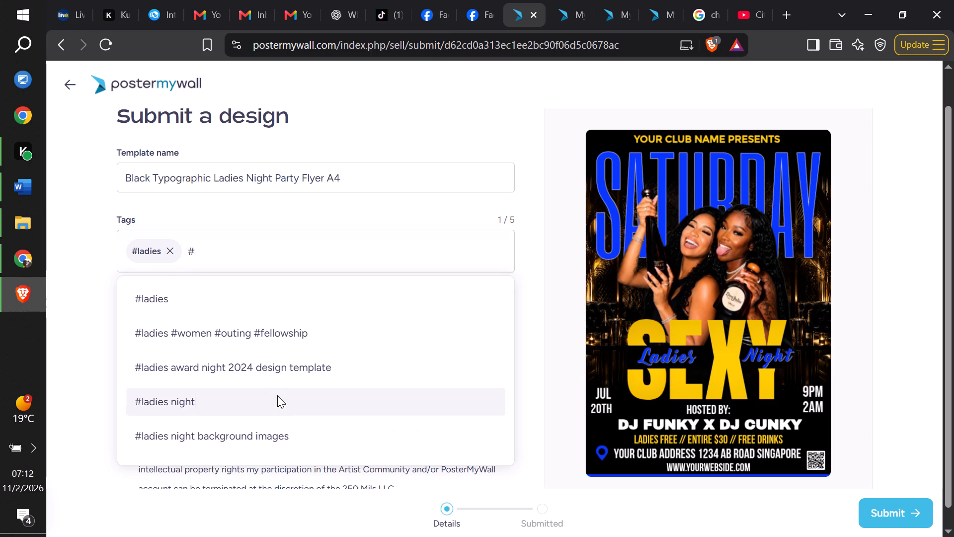
Add the tags #nightclub and #nightparty to the template.
{"action": "key", "text": "ctrl+v"}
{"action": "type", "text": "night"}
{"action": "type", "text": "clu"}
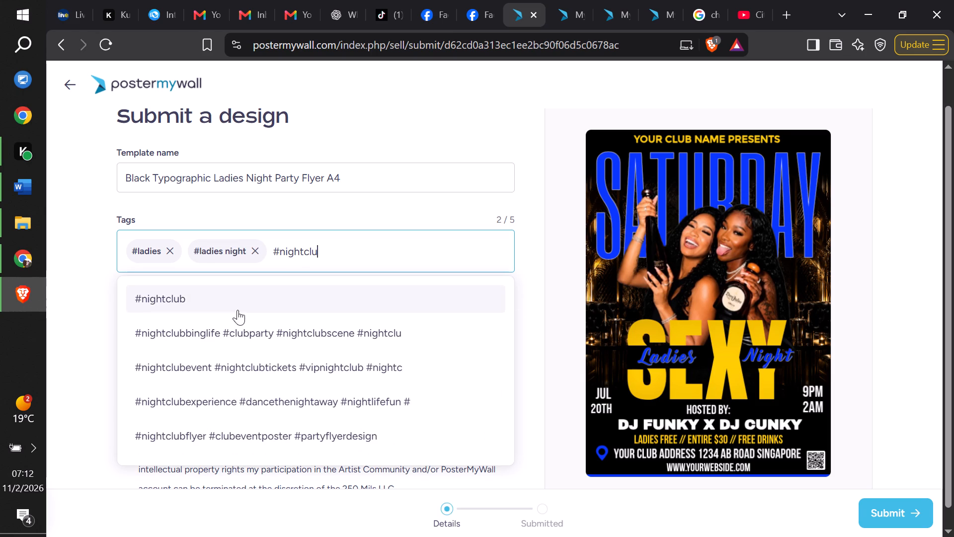
{"action": "left_click", "coordinate": [238, 308]}
{"action": "key", "text": "ctrl+v"}
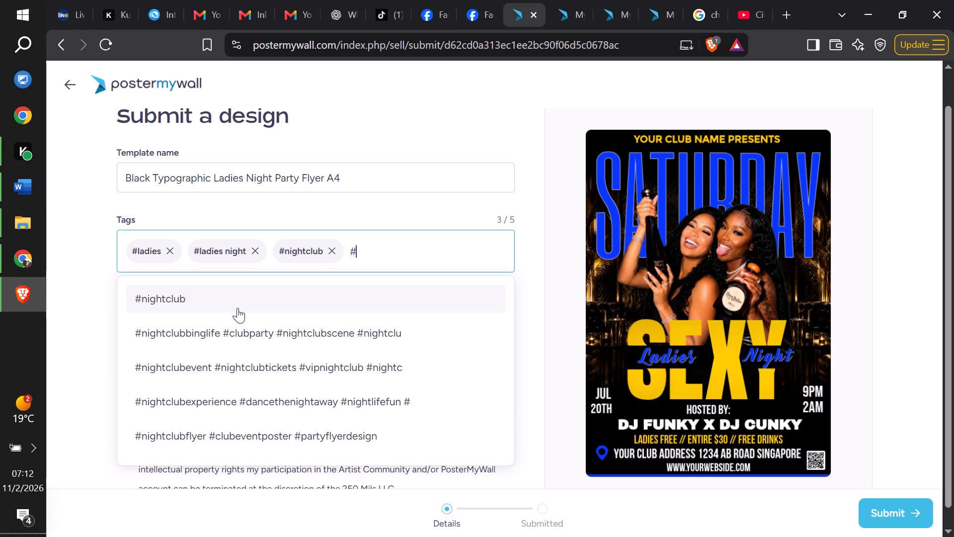
{"action": "type", "text": "nit"}
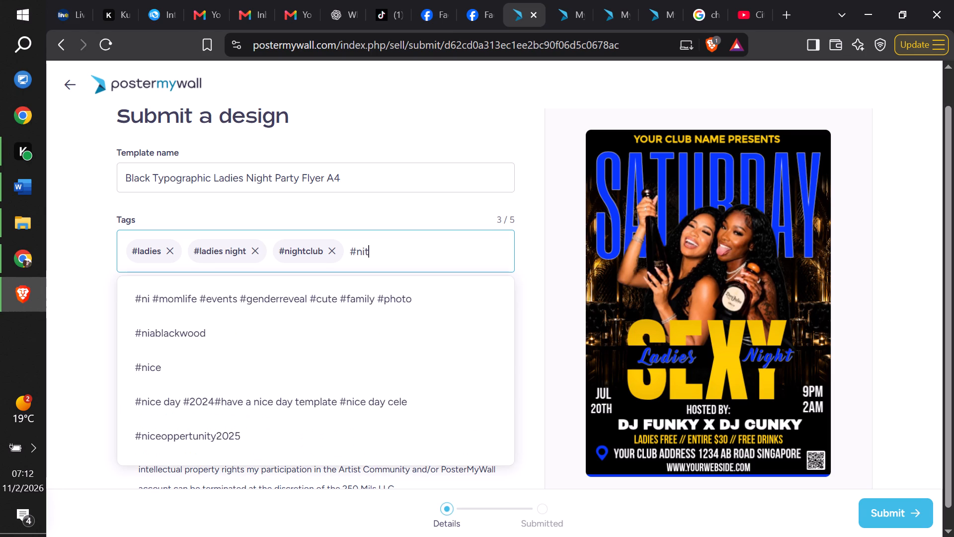
{"action": "key", "text": "BackSpace"}
{"action": "type", "text": "ght"}
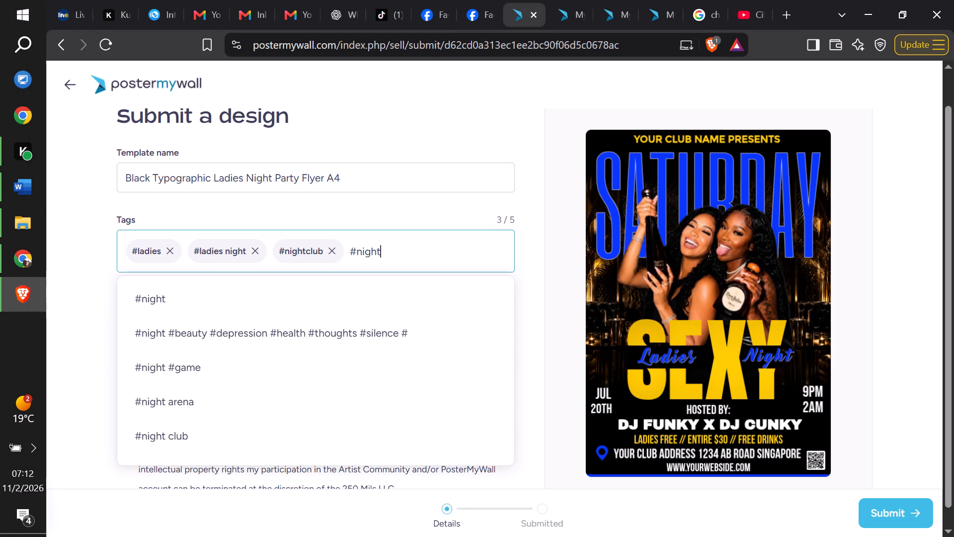
{"action": "type", "text": "party"}
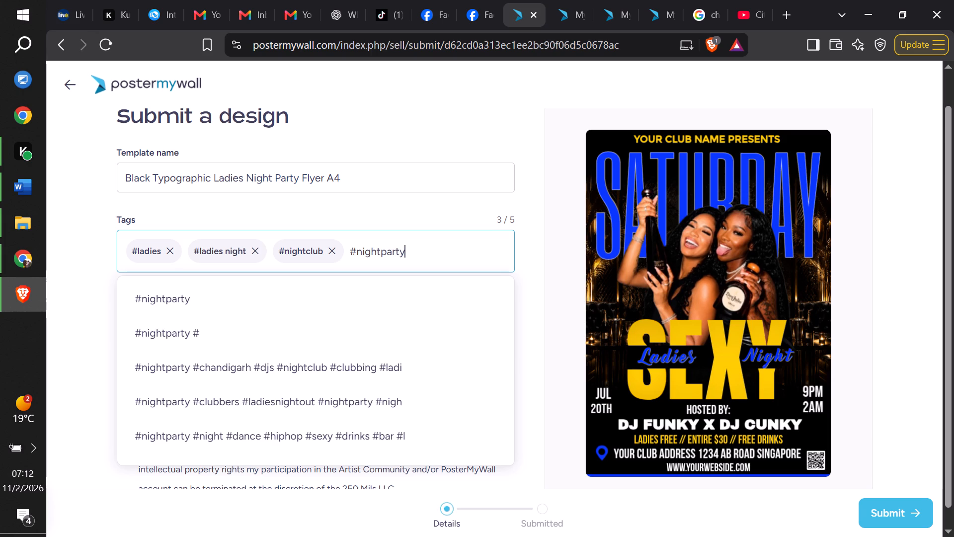
{"action": "left_click", "coordinate": [210, 308]}
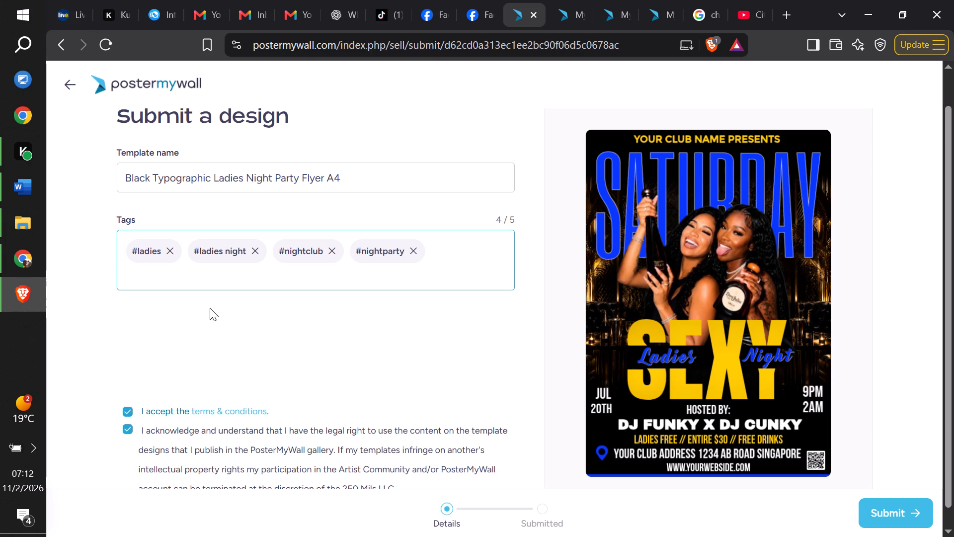
Add #clubflyer as the fifth tag of the template.
{"action": "key", "text": "ctrl+v"}
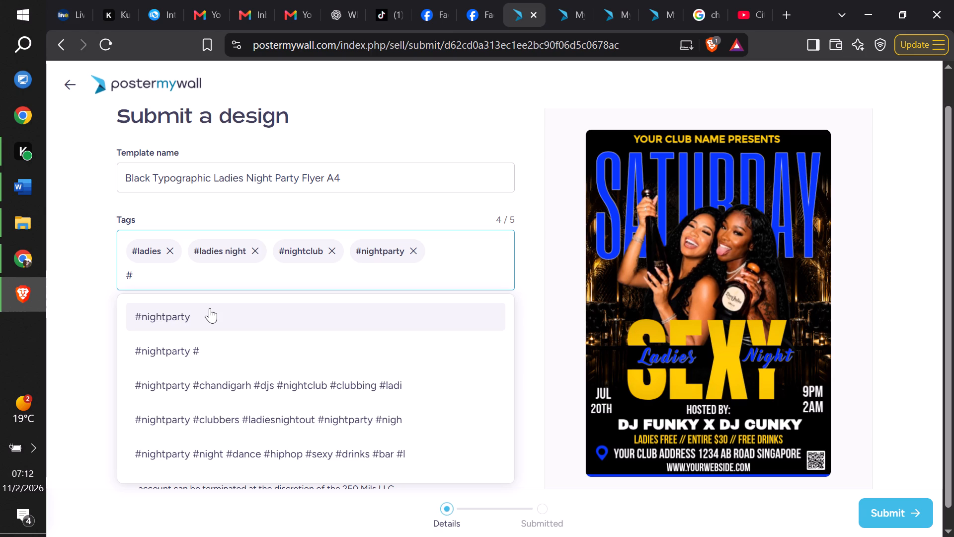
{"action": "type", "text": "club"}
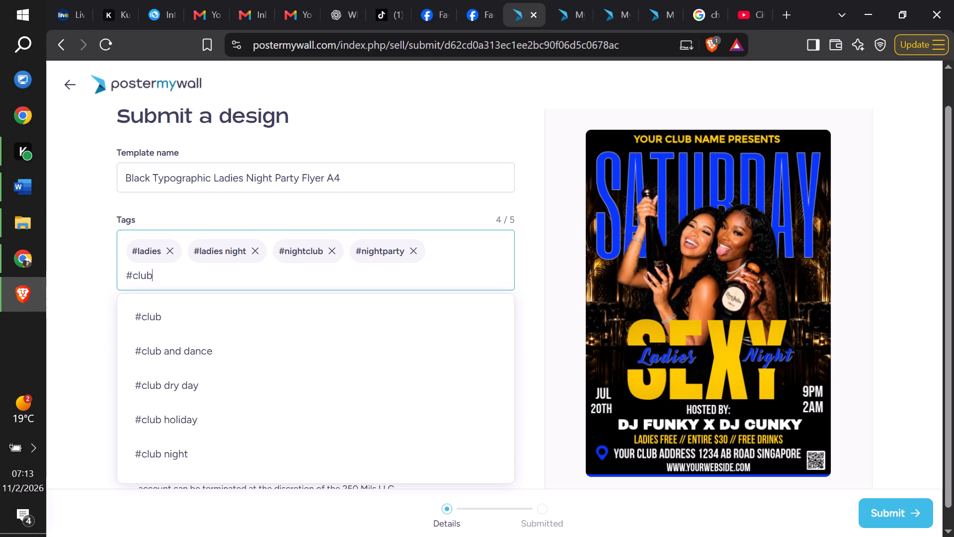
{"action": "key", "text": "d"}
{"action": "key", "text": "BackSpace"}
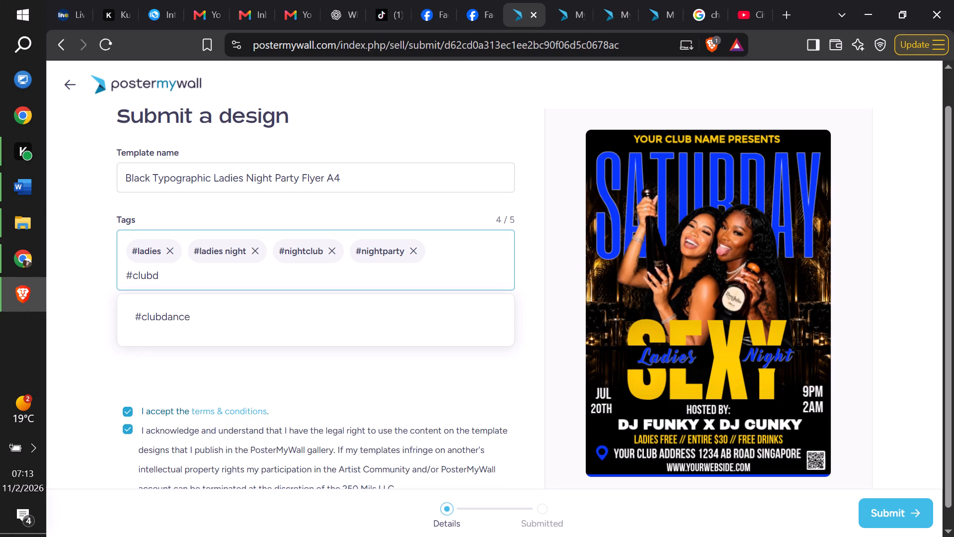
{"action": "key", "text": "f"}
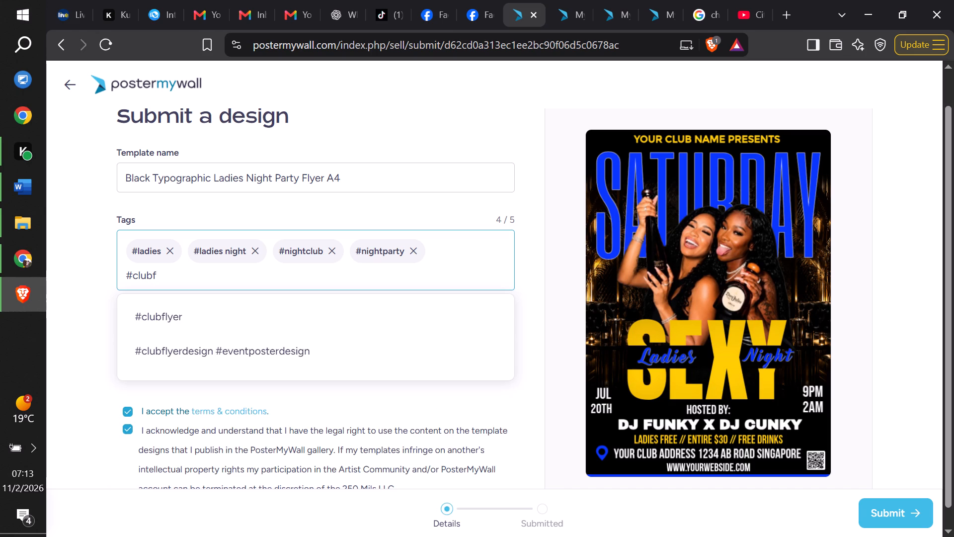
{"action": "left_click", "coordinate": [203, 330]}
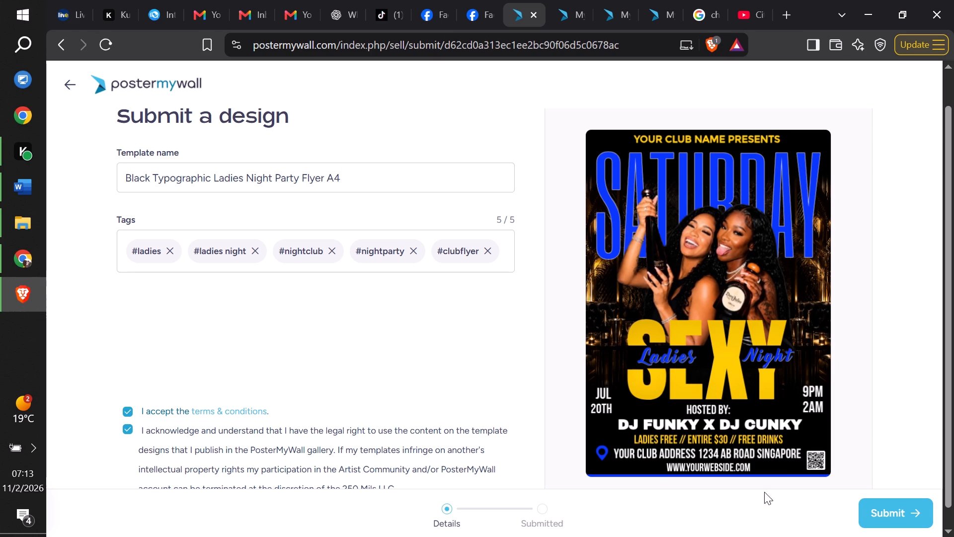
Submit the tagged Ladies Night flyer for publishing.
{"action": "left_click", "coordinate": [888, 513]}
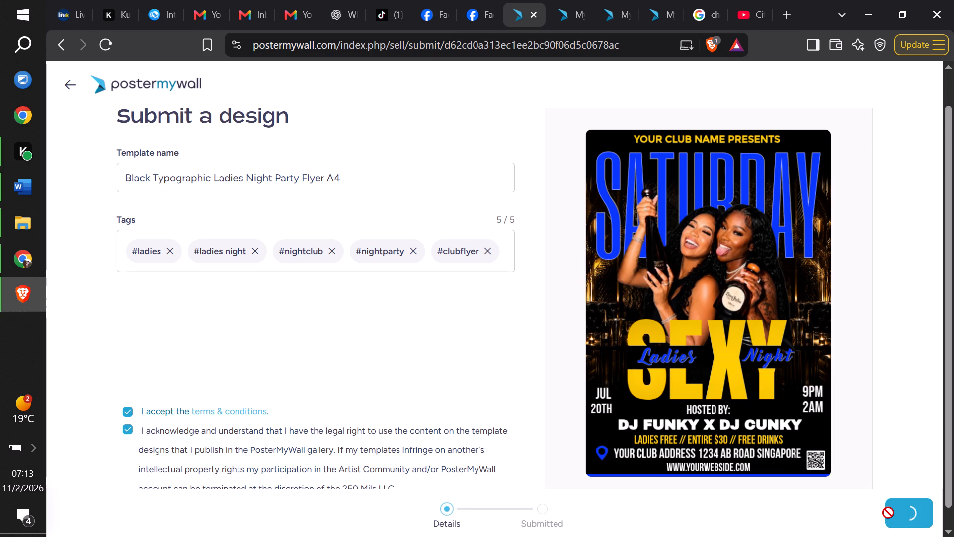
{"action": "left_click", "coordinate": [888, 513]}
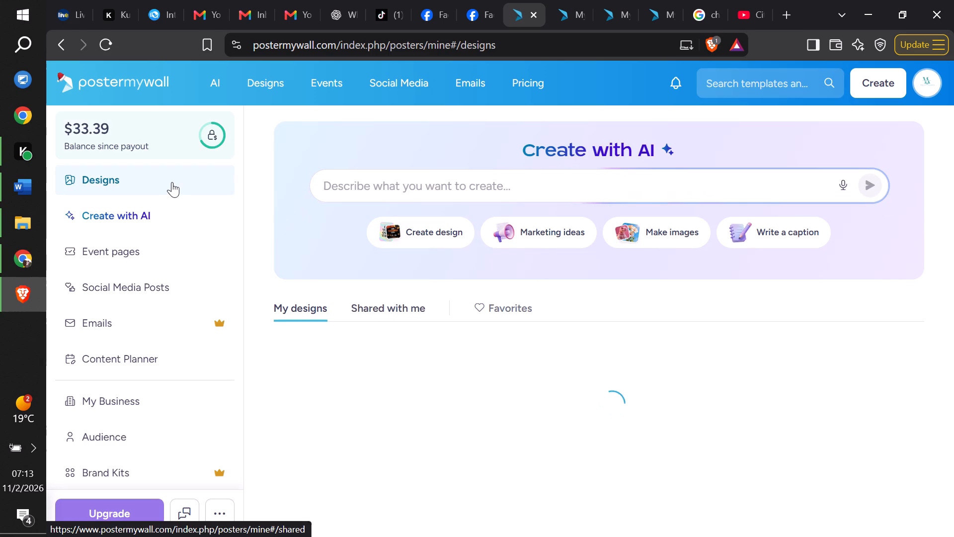
Check the November figures in the account's earnings overview, and close it.
{"action": "left_click", "coordinate": [170, 139]}
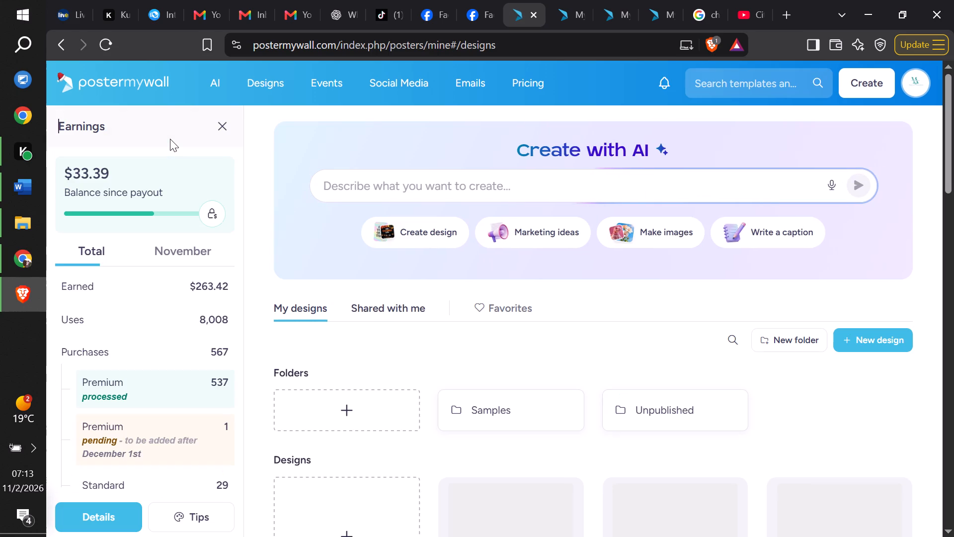
{"action": "left_click", "coordinate": [198, 254]}
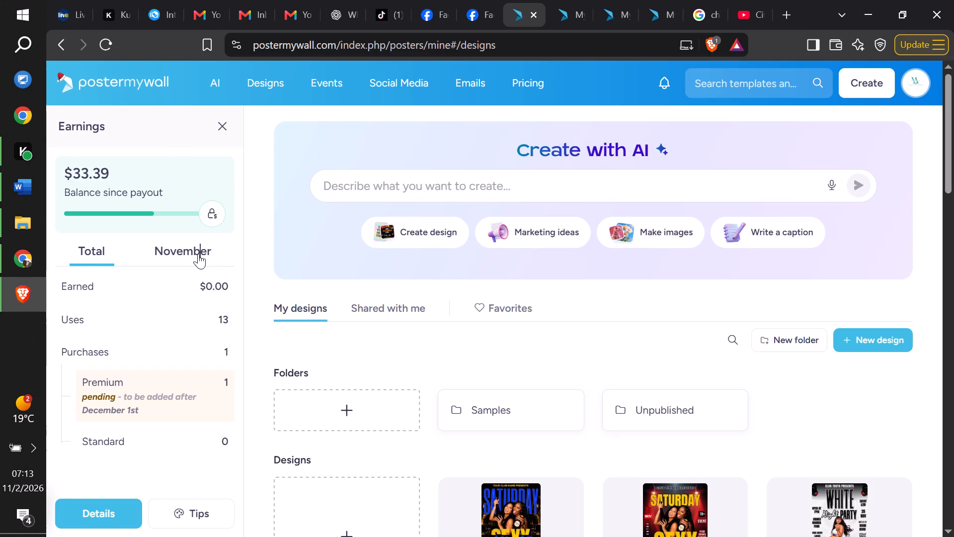
{"action": "left_click", "coordinate": [221, 126]}
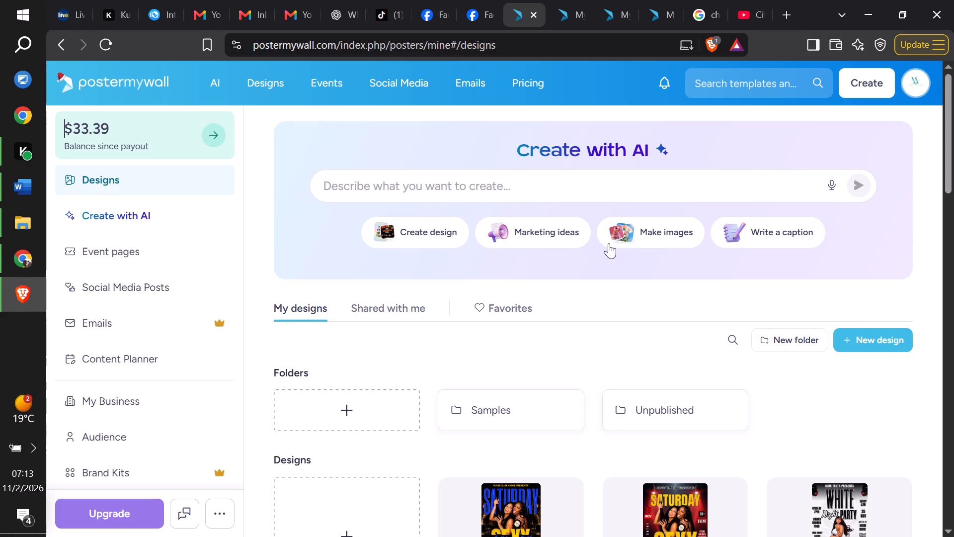
Look over the publishing status, uses and sales of the designs in My designs.
{"action": "left_click_drag", "start_coordinate": [953, 163], "coordinate": [953, 234]}
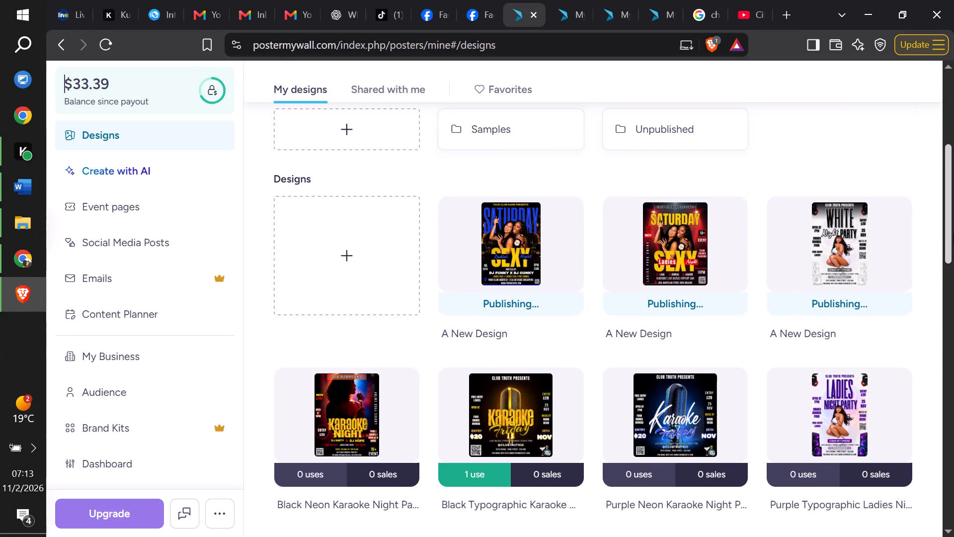
{"action": "left_click_drag", "start_coordinate": [953, 234], "coordinate": [953, 238]}
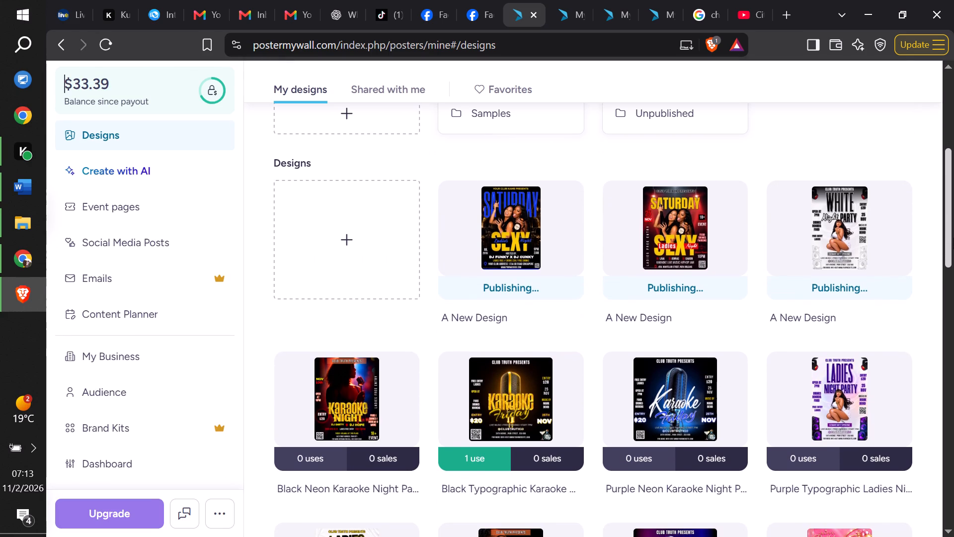
{"action": "left_click_drag", "start_coordinate": [953, 238], "coordinate": [953, 254]}
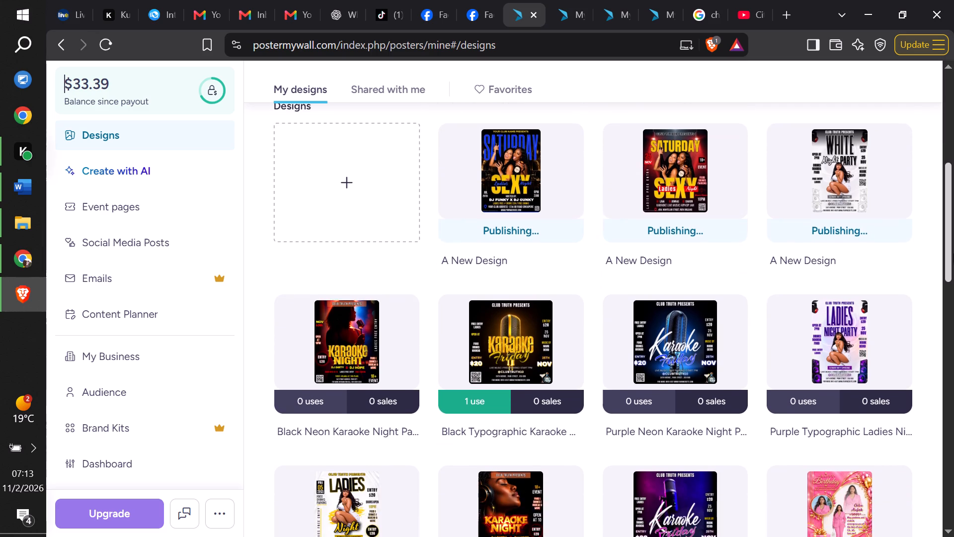
{"action": "left_click_drag", "start_coordinate": [953, 254], "coordinate": [929, 226]}
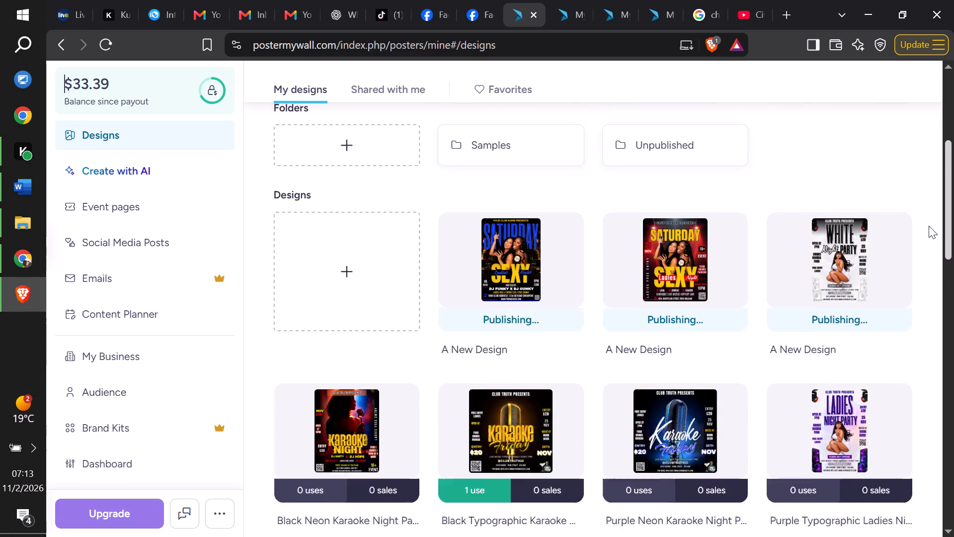
{"action": "left_click_drag", "start_coordinate": [929, 226], "coordinate": [928, 221]}
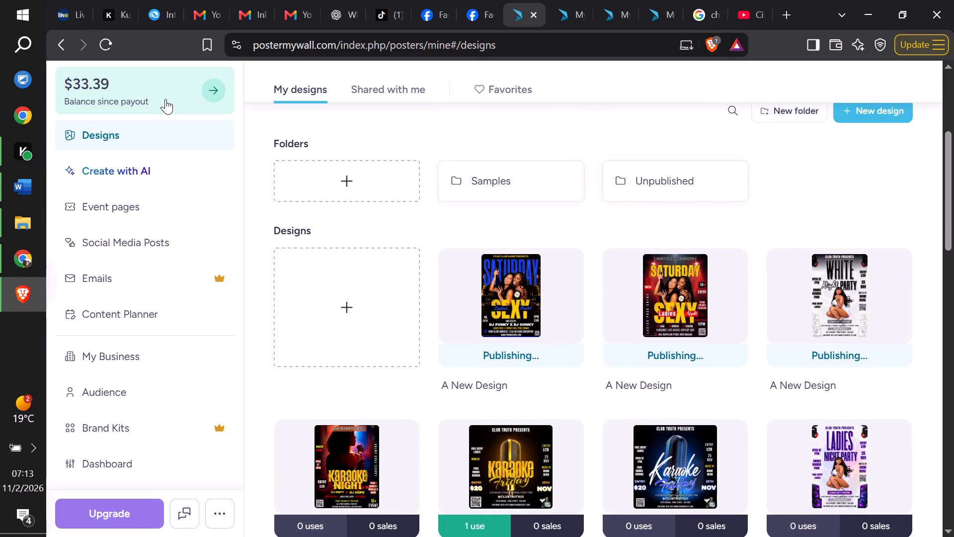
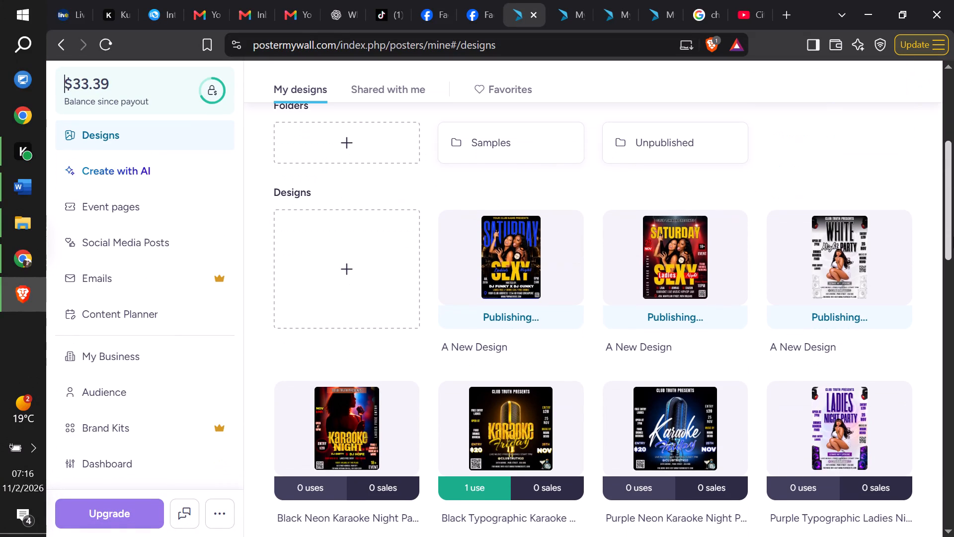
Start creating a new blank design from the Designs section of My designs.
{"action": "left_click", "coordinate": [363, 301]}
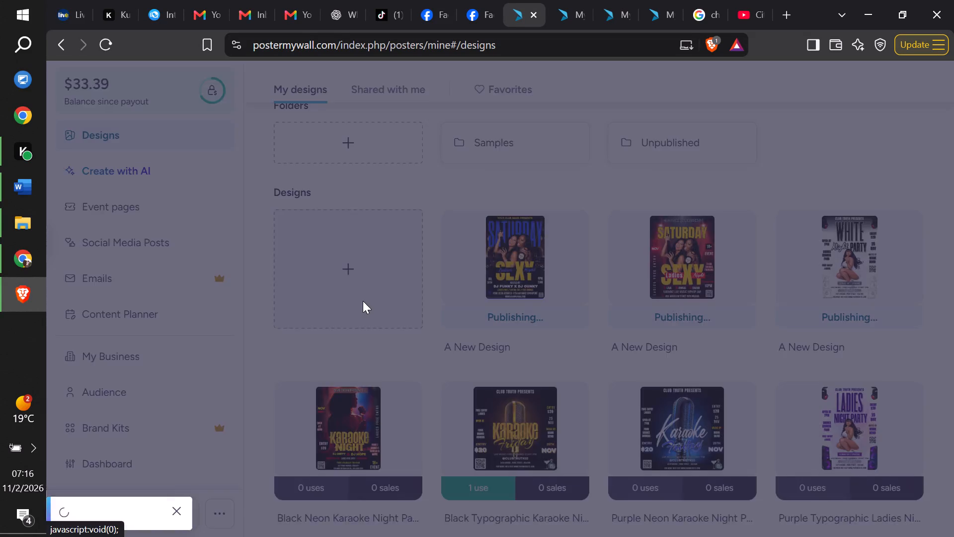